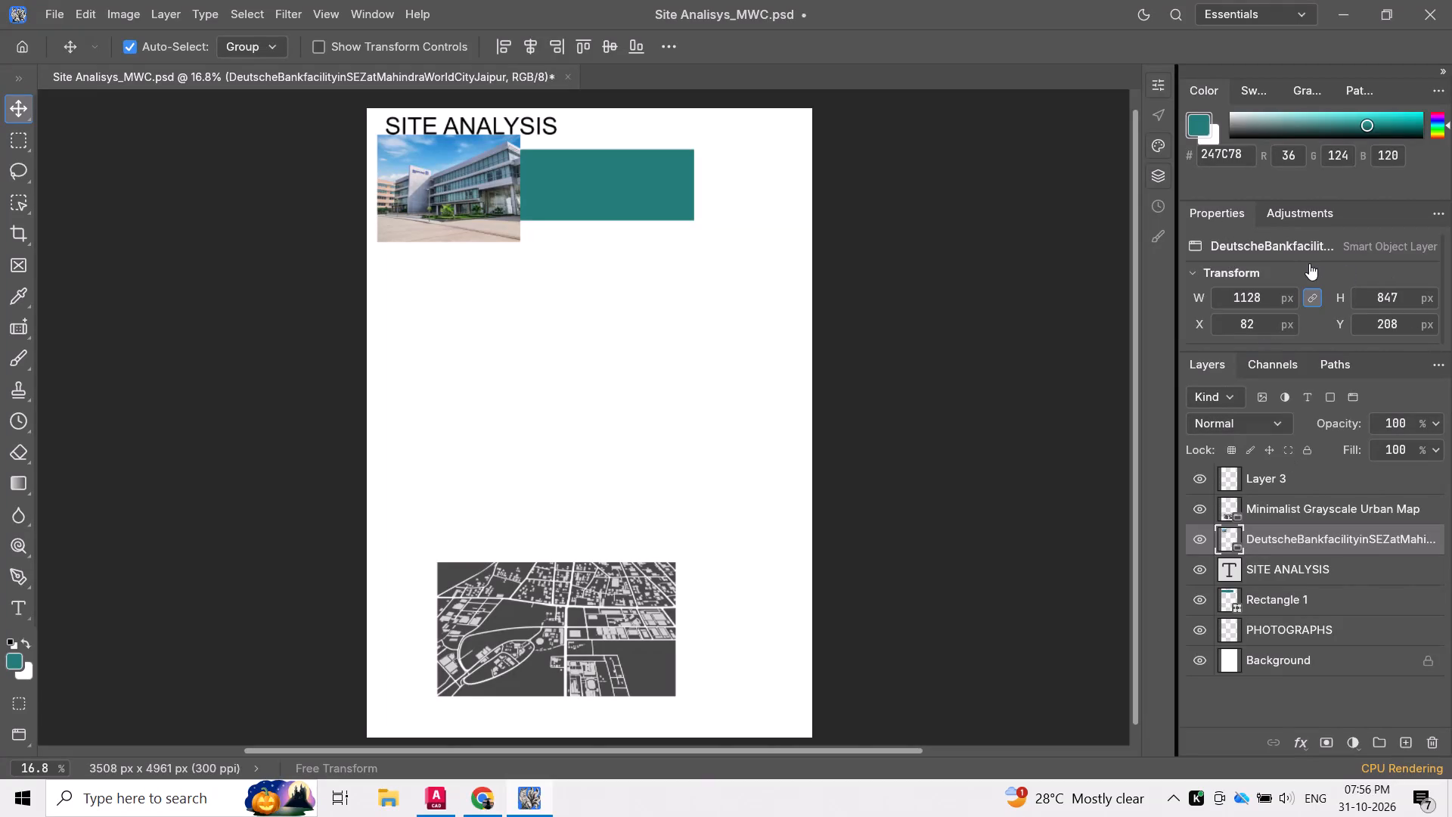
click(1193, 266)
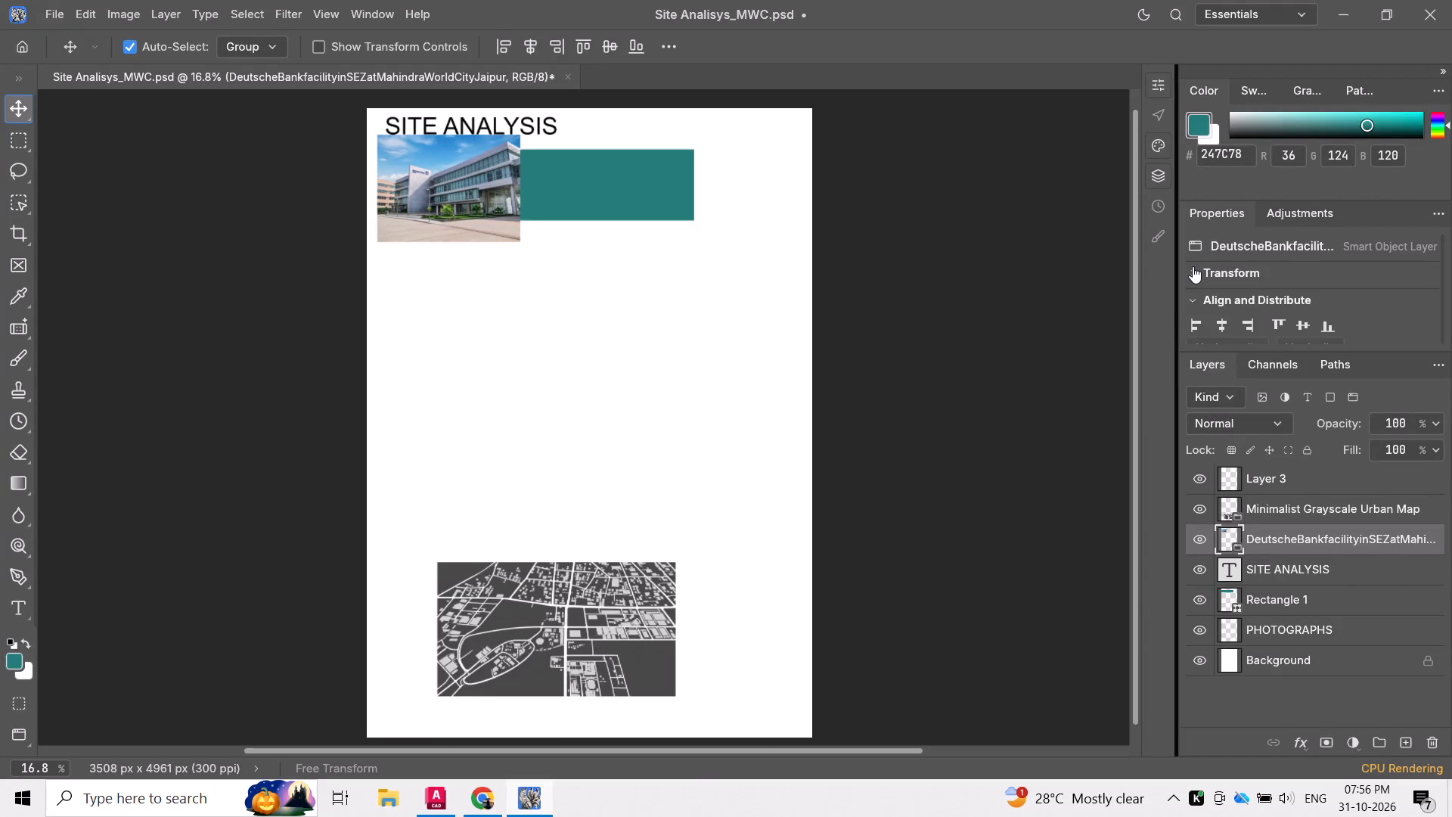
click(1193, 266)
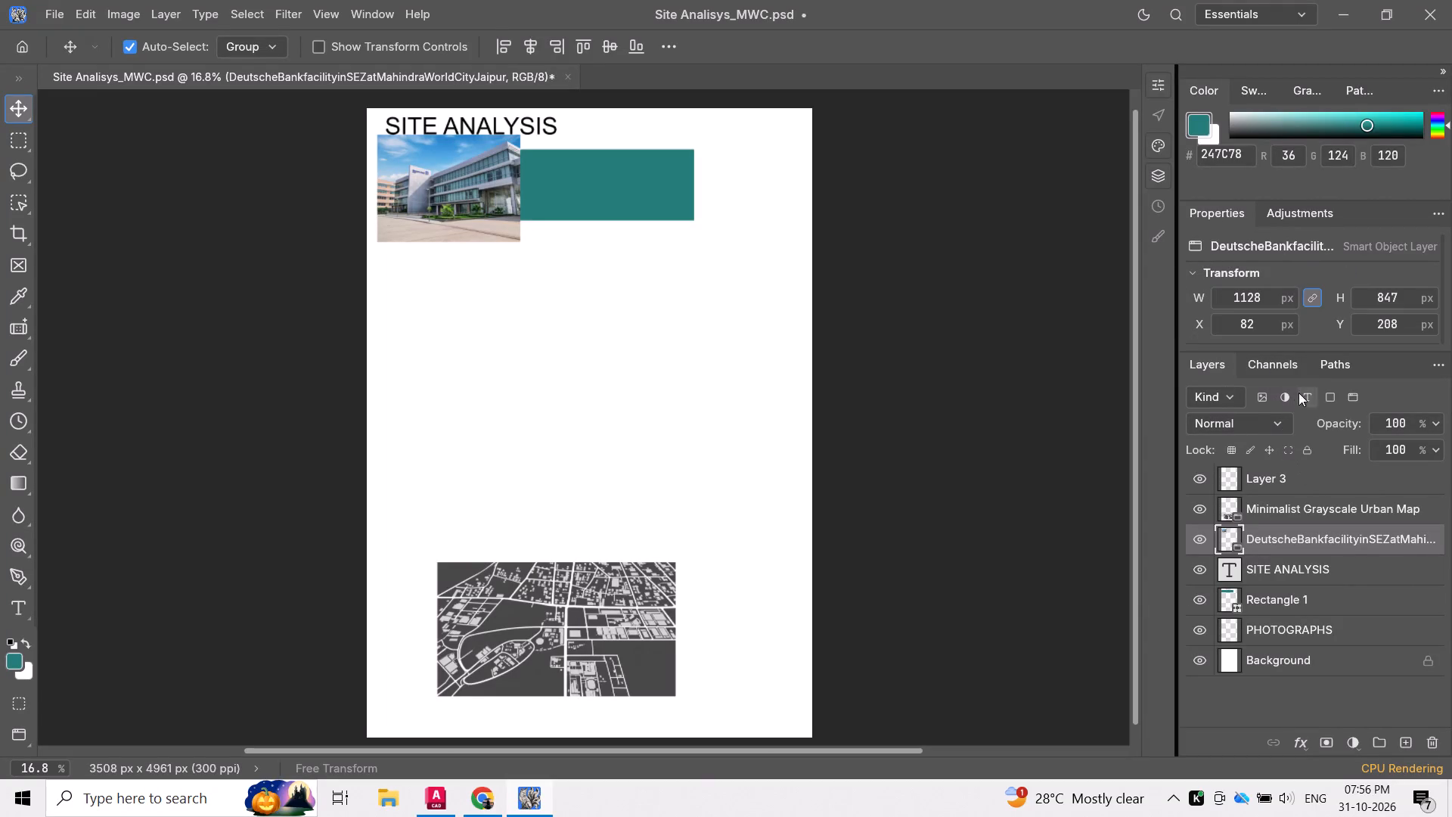
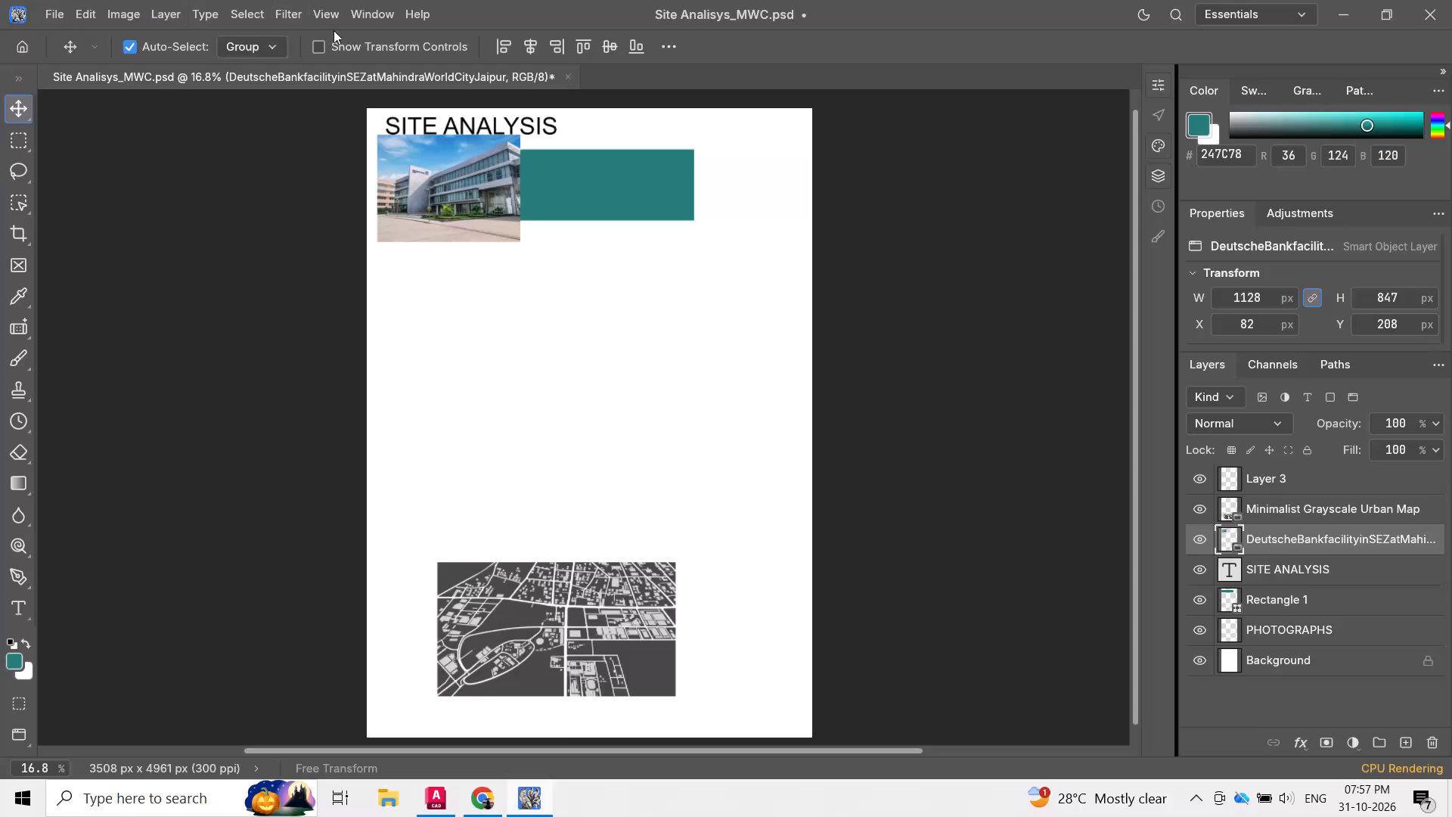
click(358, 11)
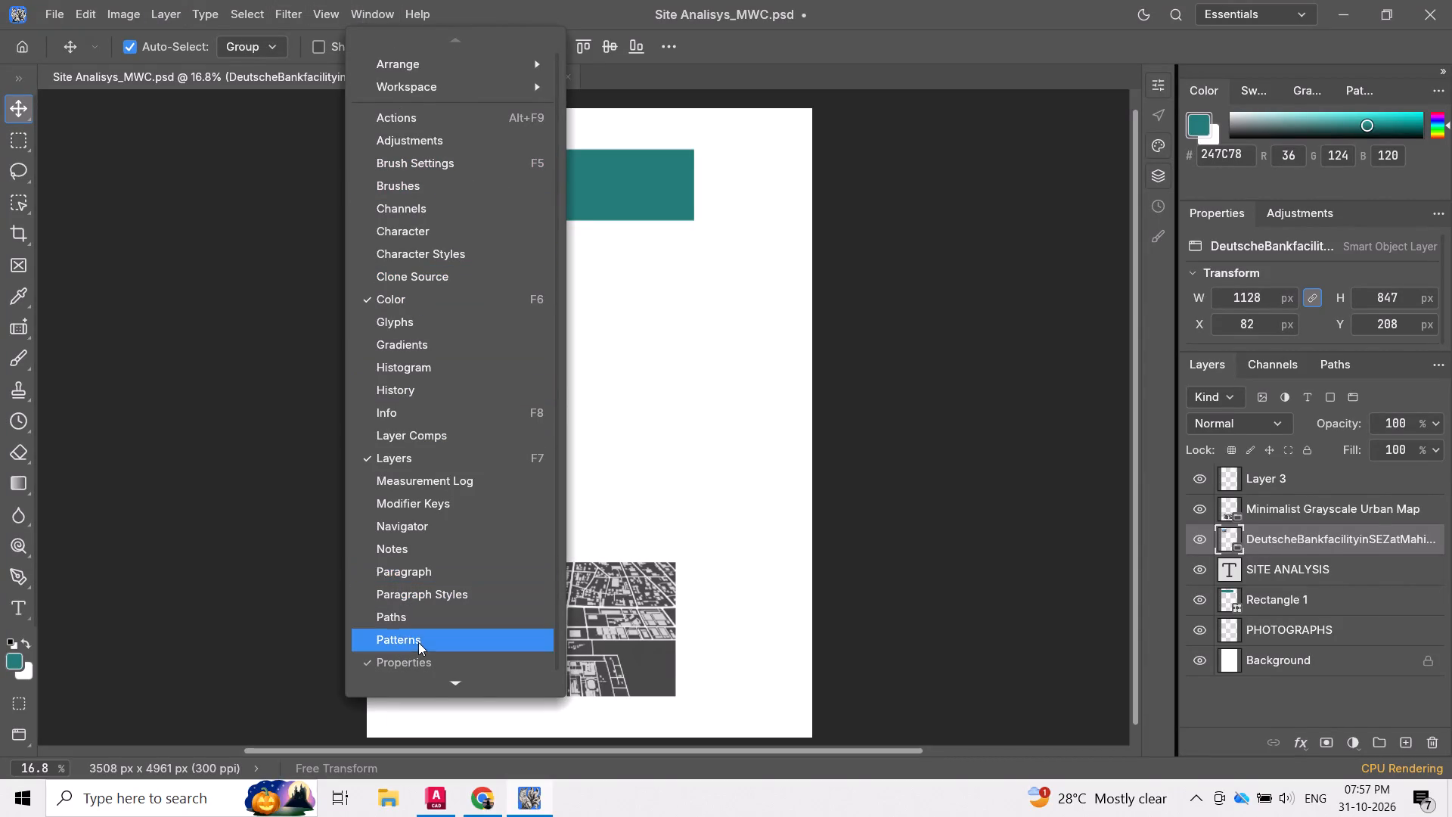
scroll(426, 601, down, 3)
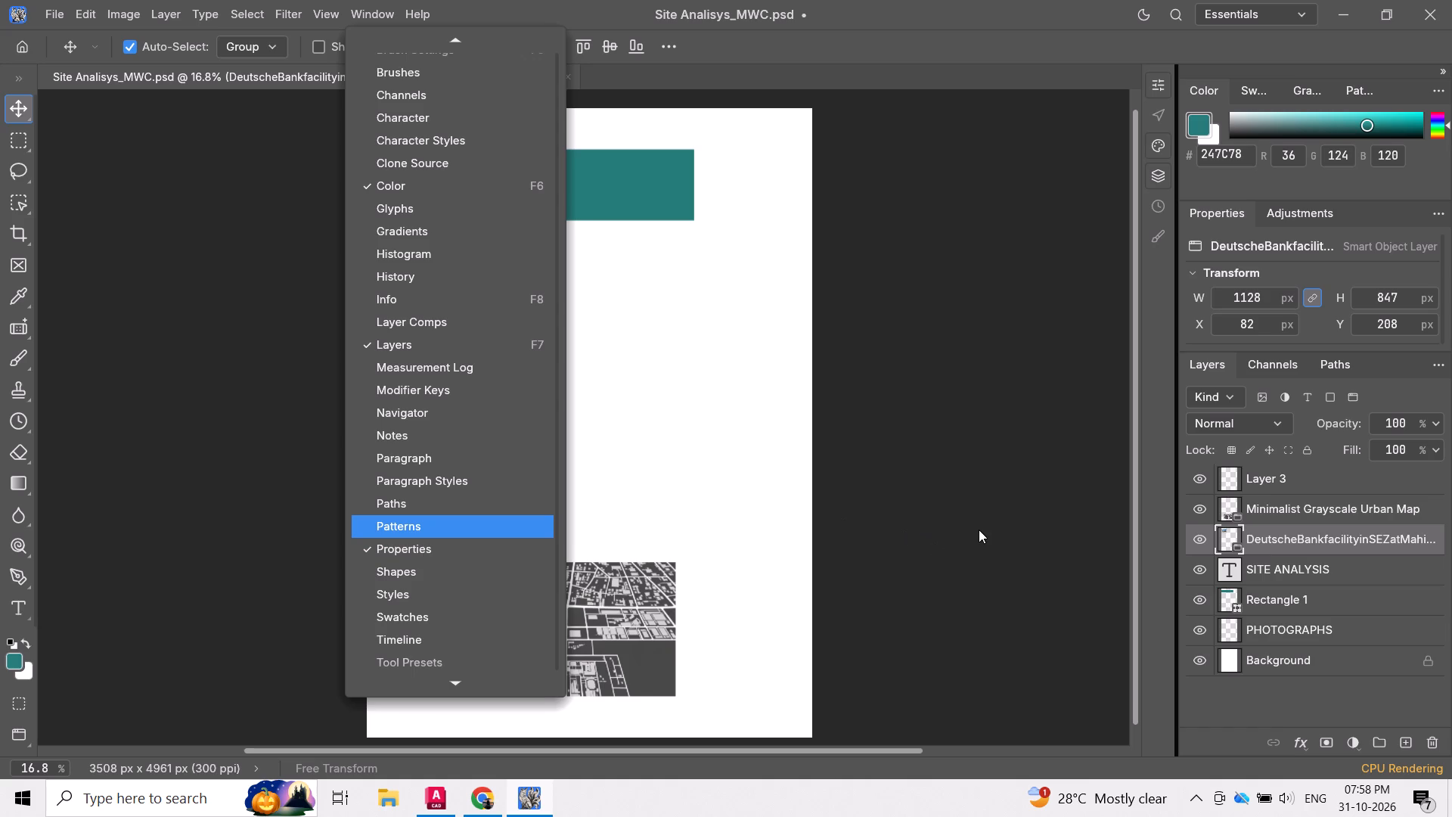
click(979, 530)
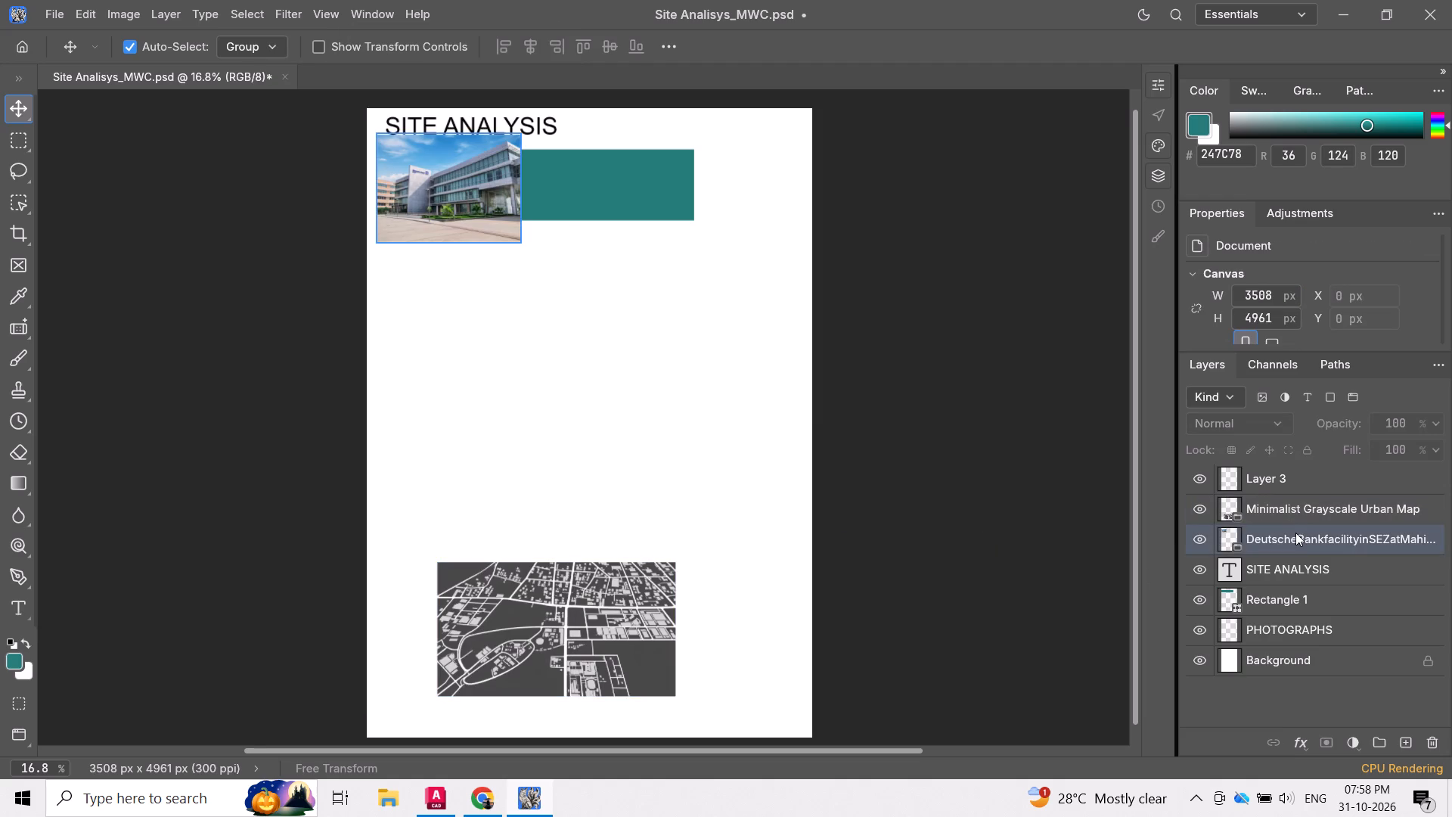
Reselect the building photograph's layer and bring up the arrangement options for the Properties display.
click(1295, 533)
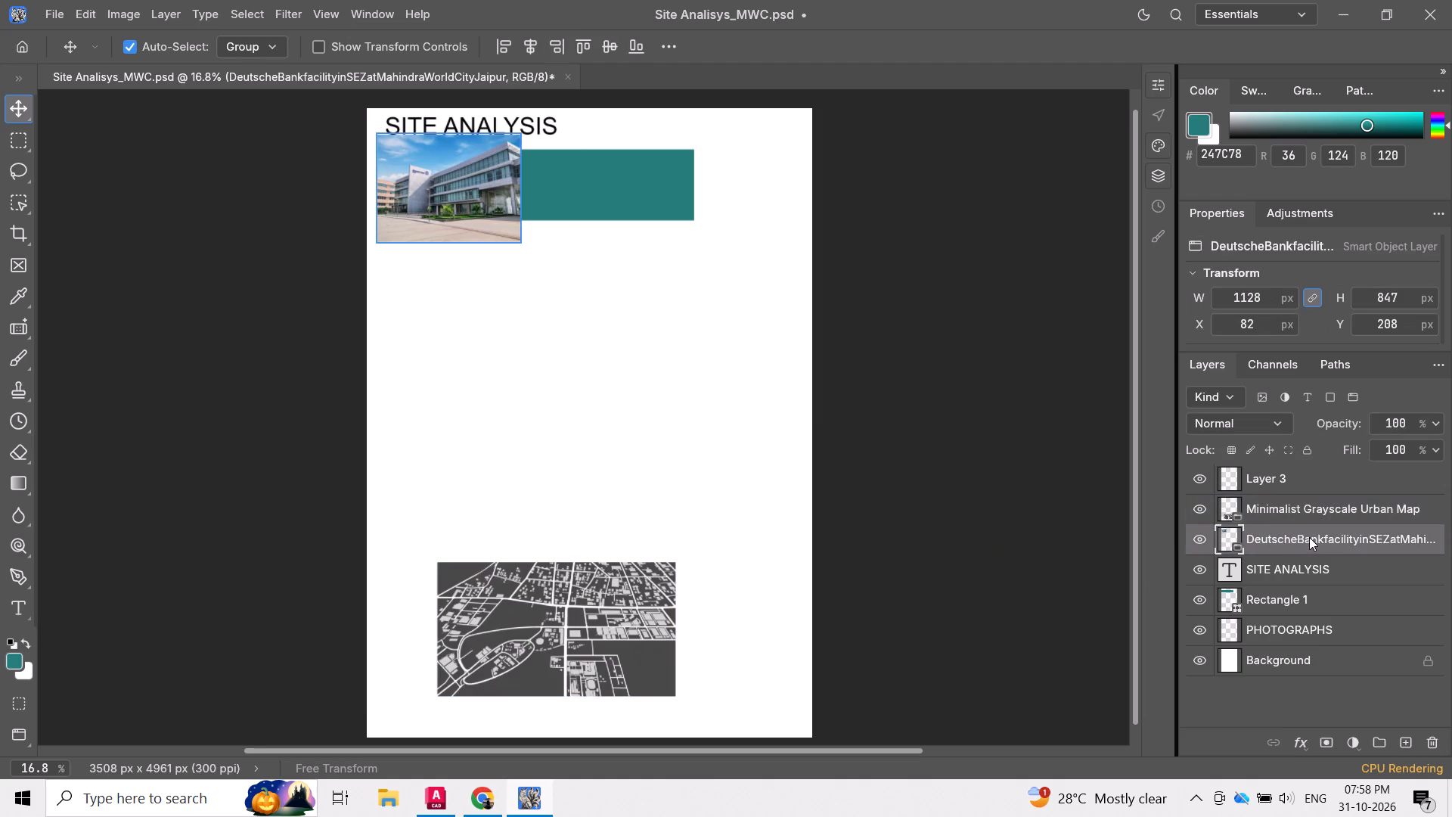
right_click(1233, 219)
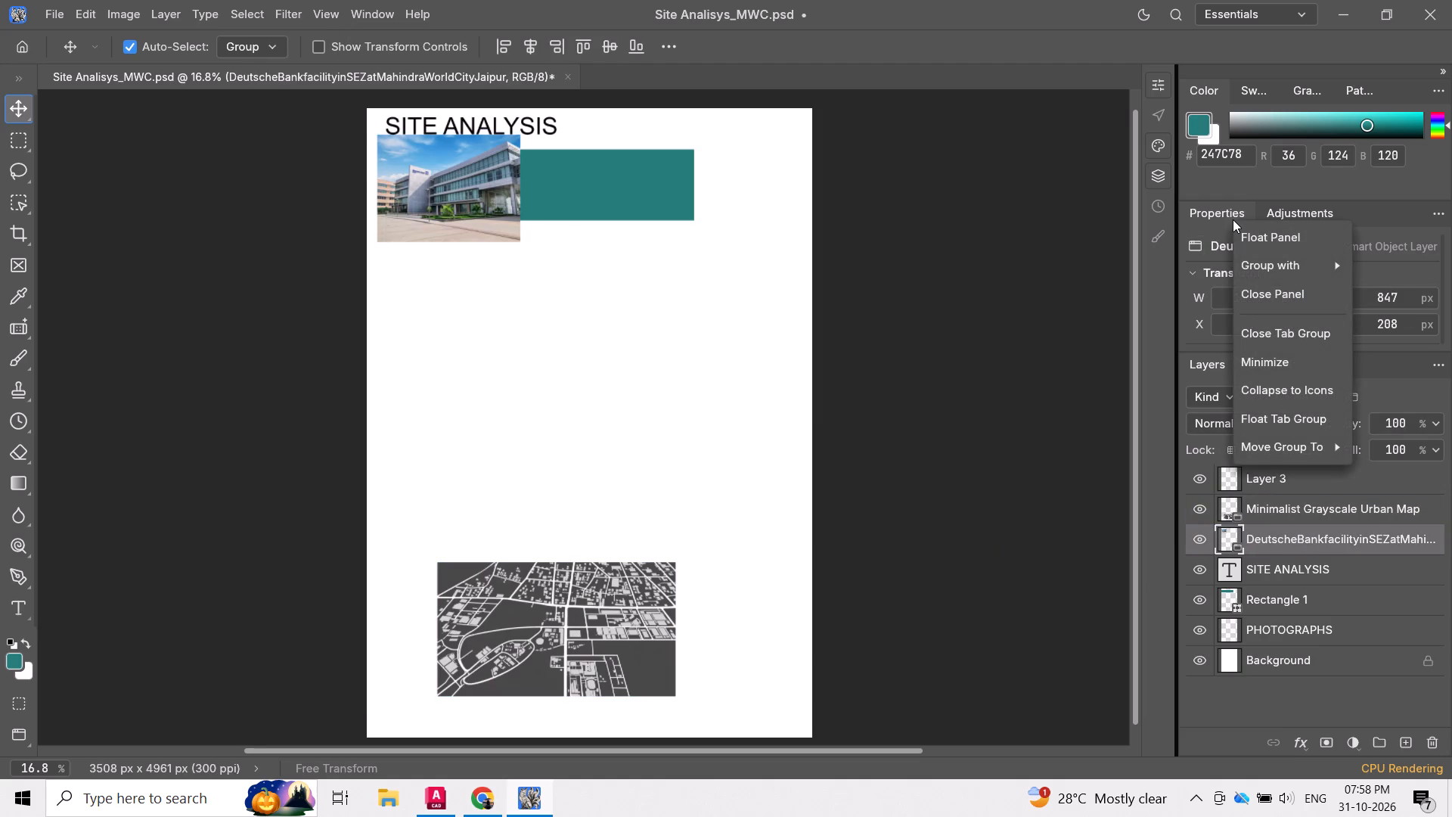
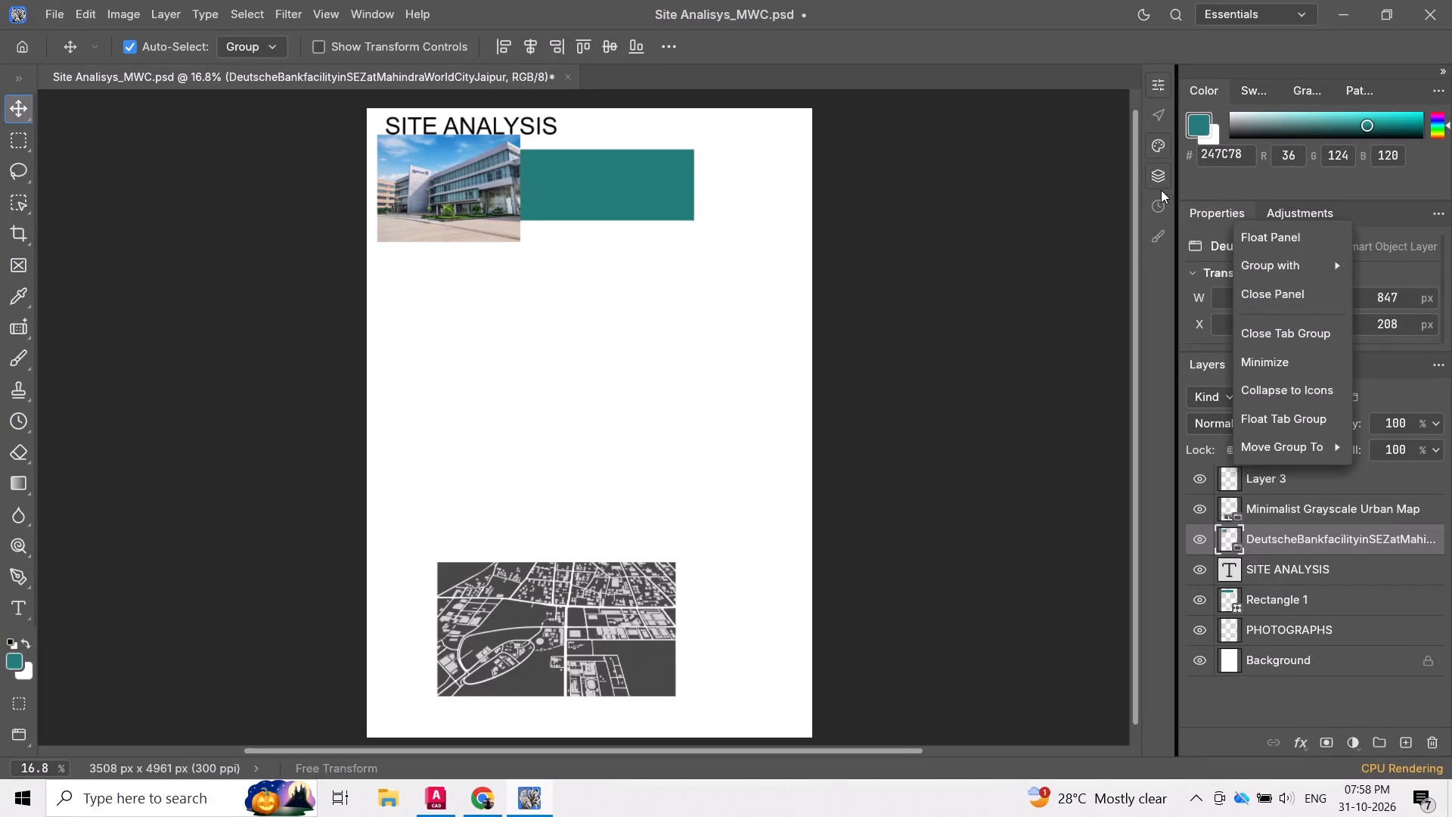
Dismiss the arrangement options of the Properties display without choosing any, keeping the building photograph's layer selected.
click(1198, 364)
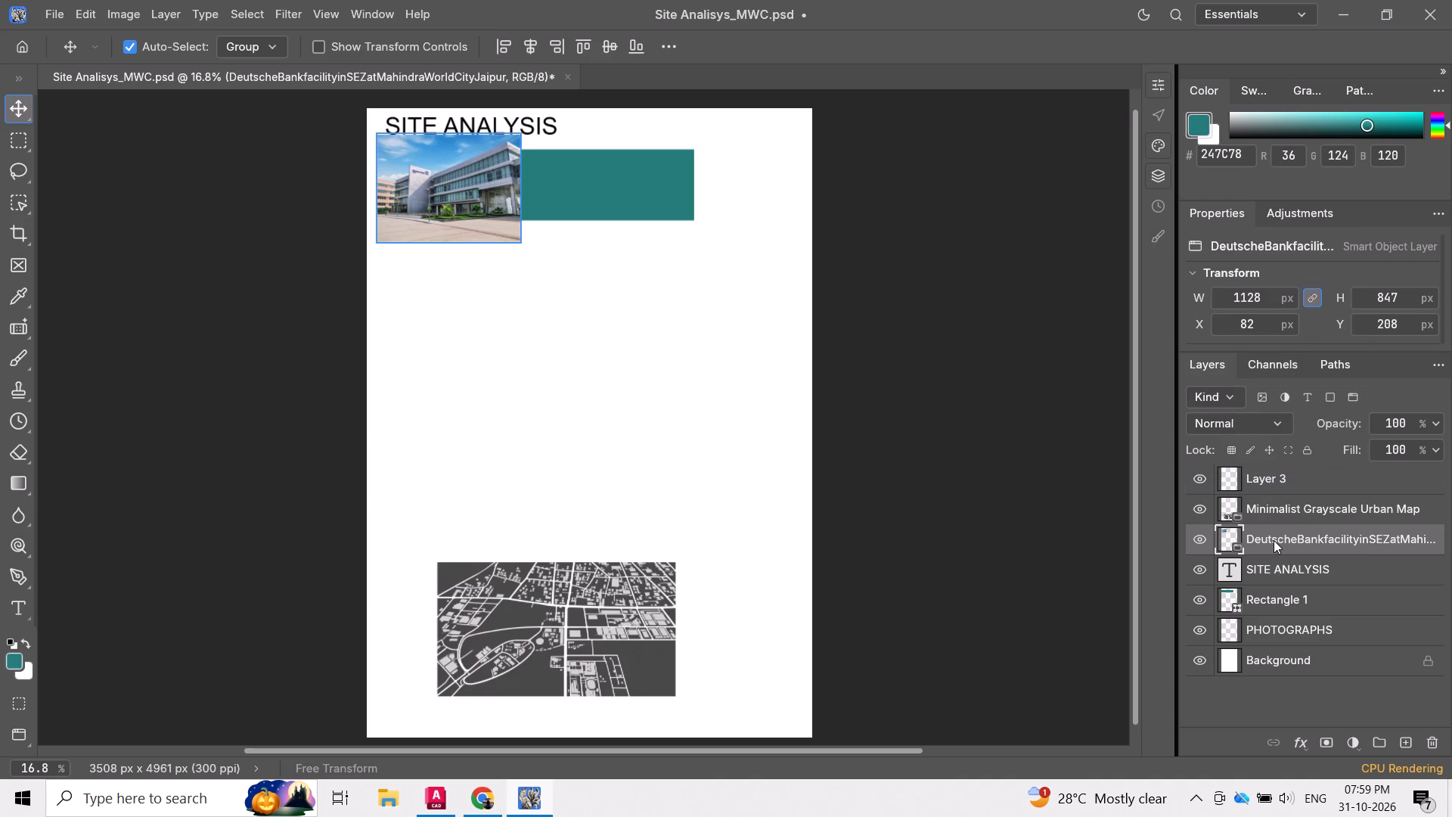
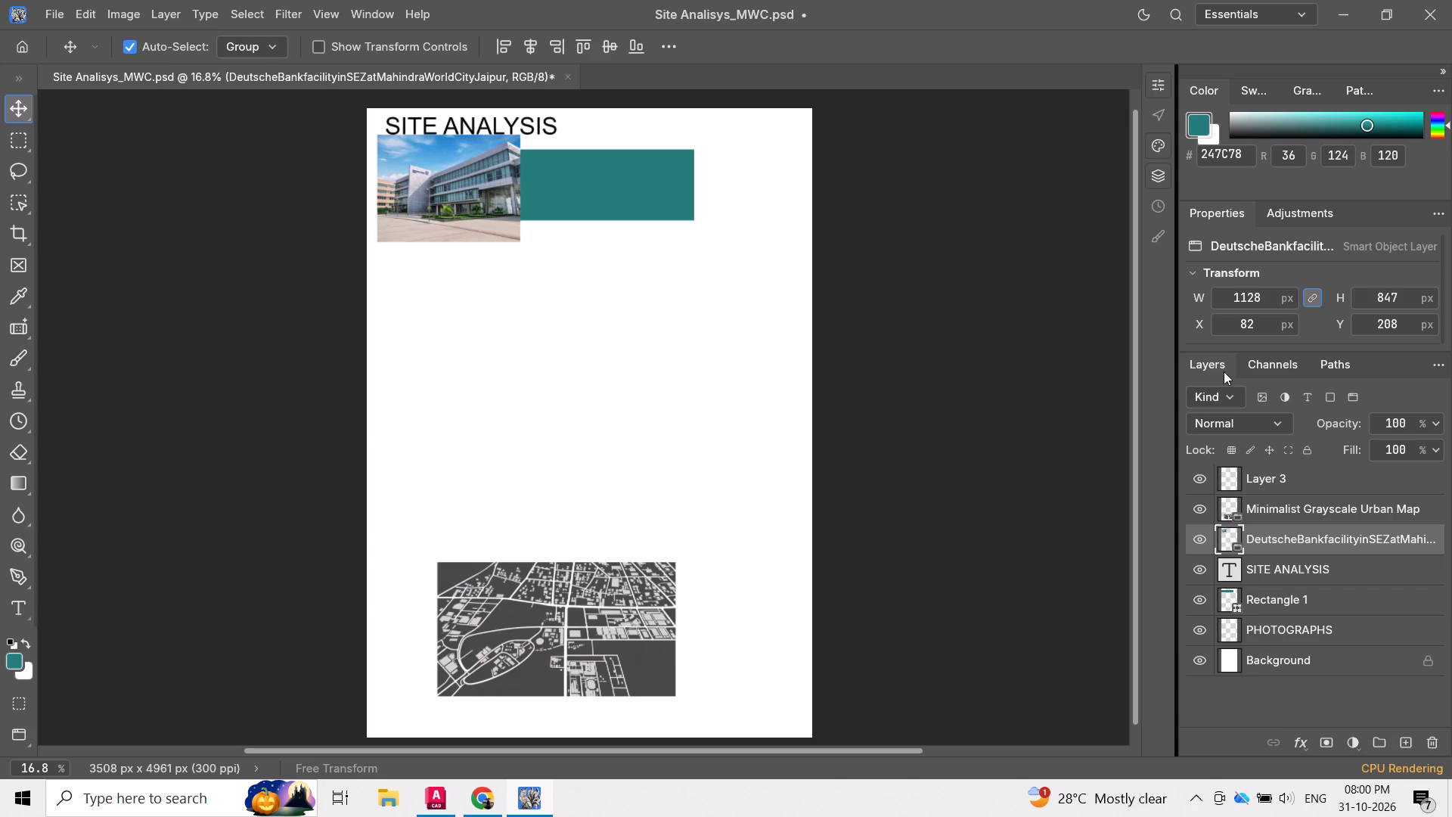
Look through the adjustment options available for the building photograph's layer without applying any, keeping that layer selected.
click(1357, 743)
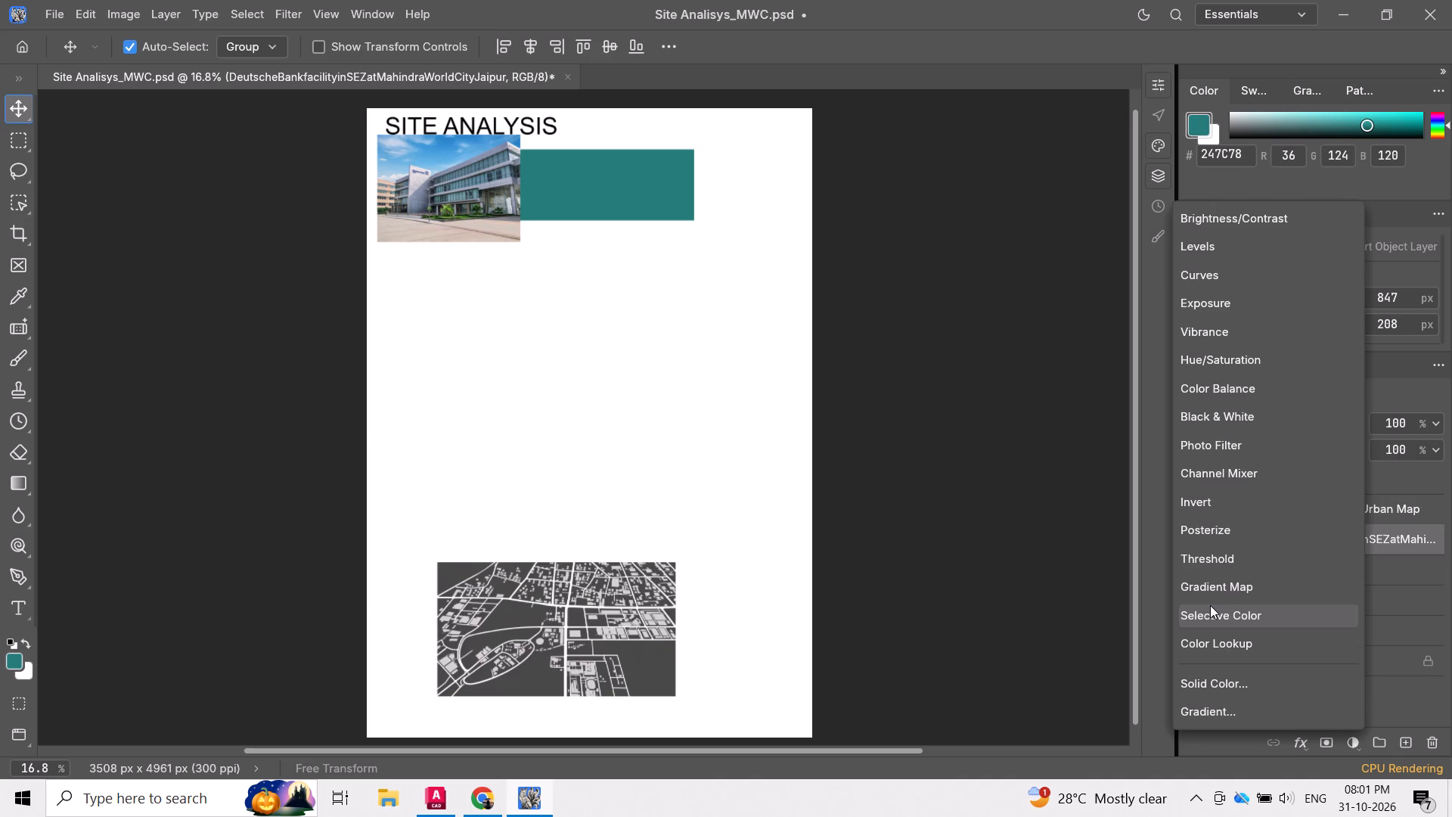
click(1024, 457)
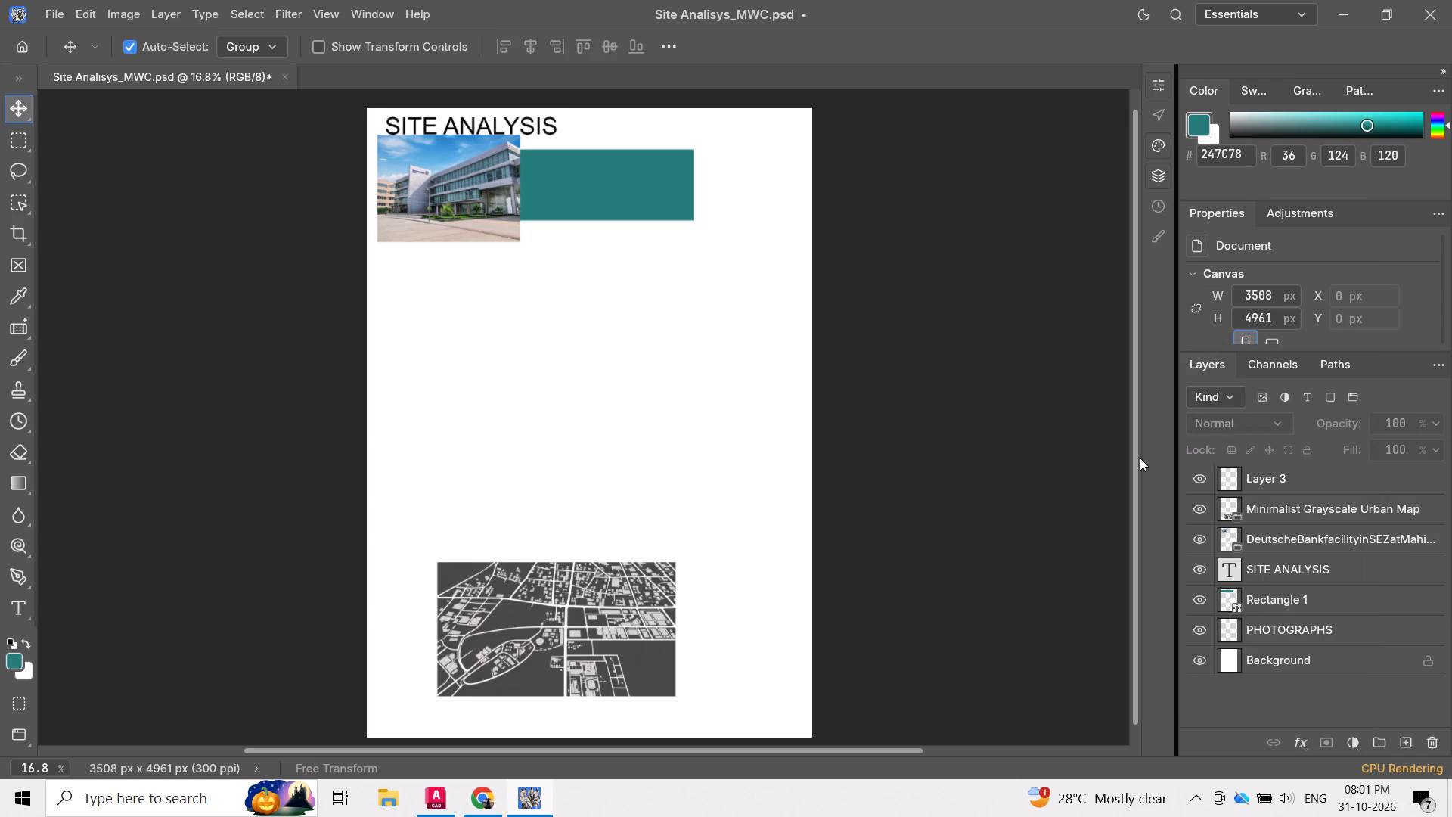
click(1302, 540)
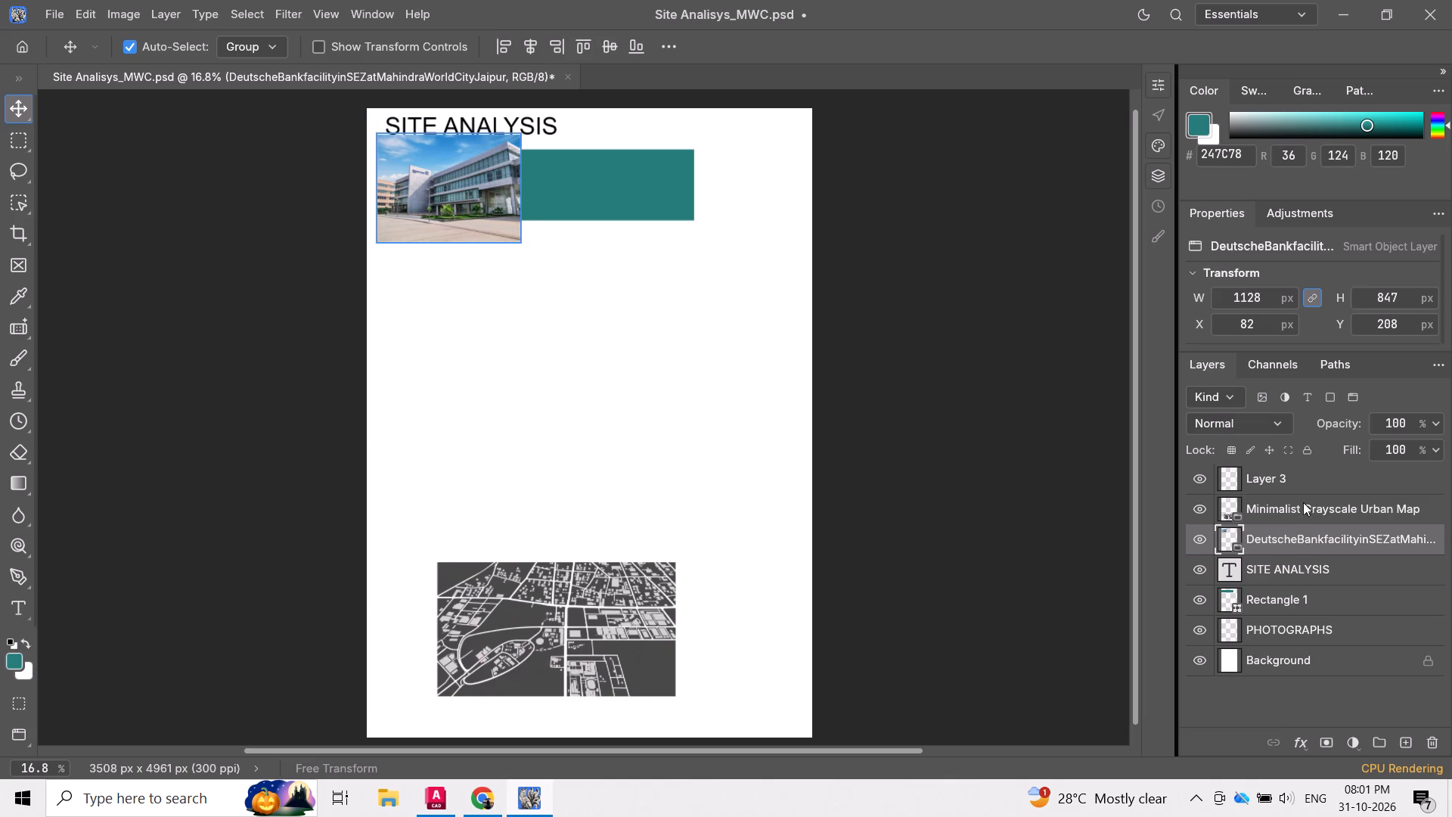
click(1314, 218)
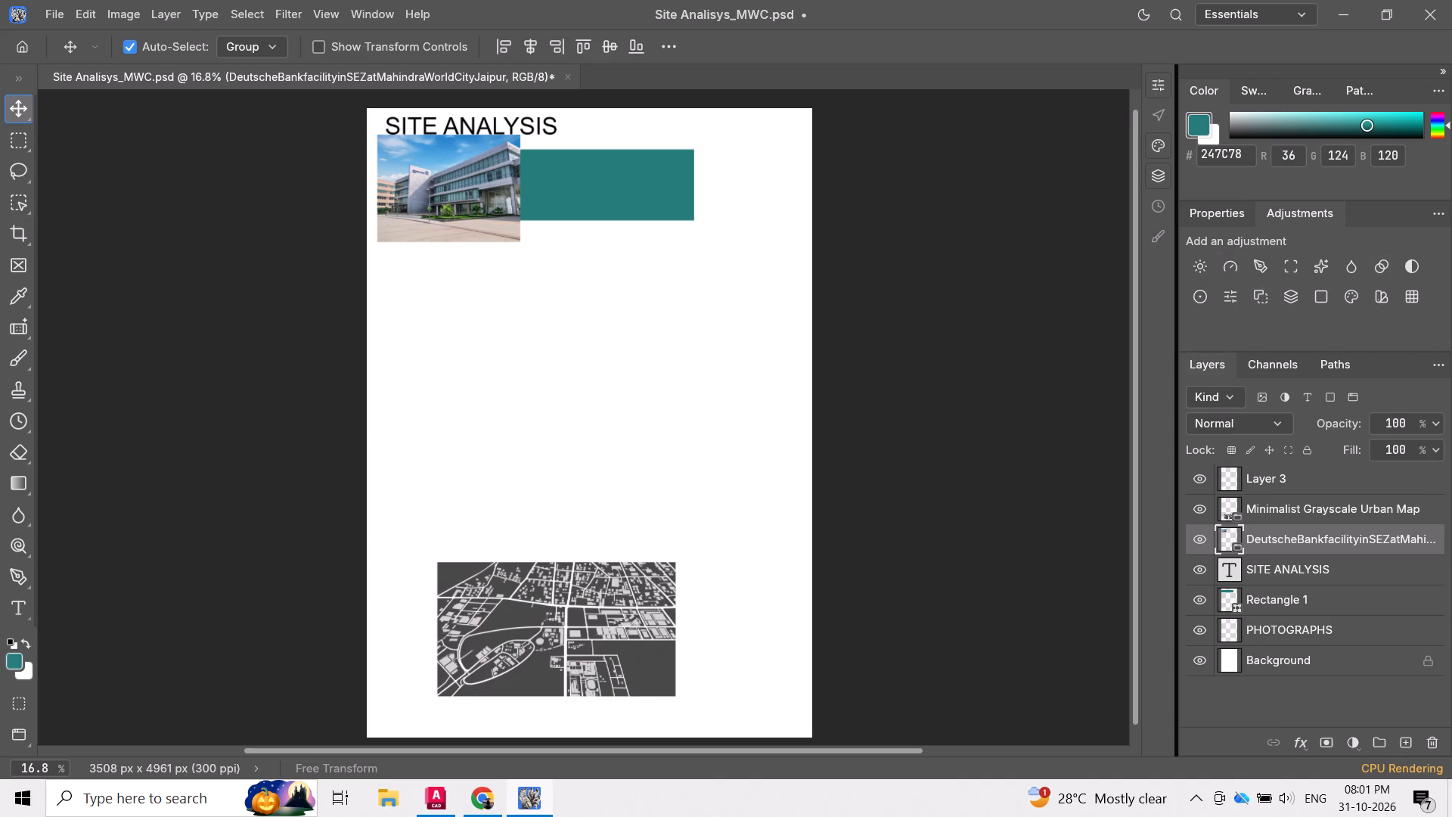
click(1230, 209)
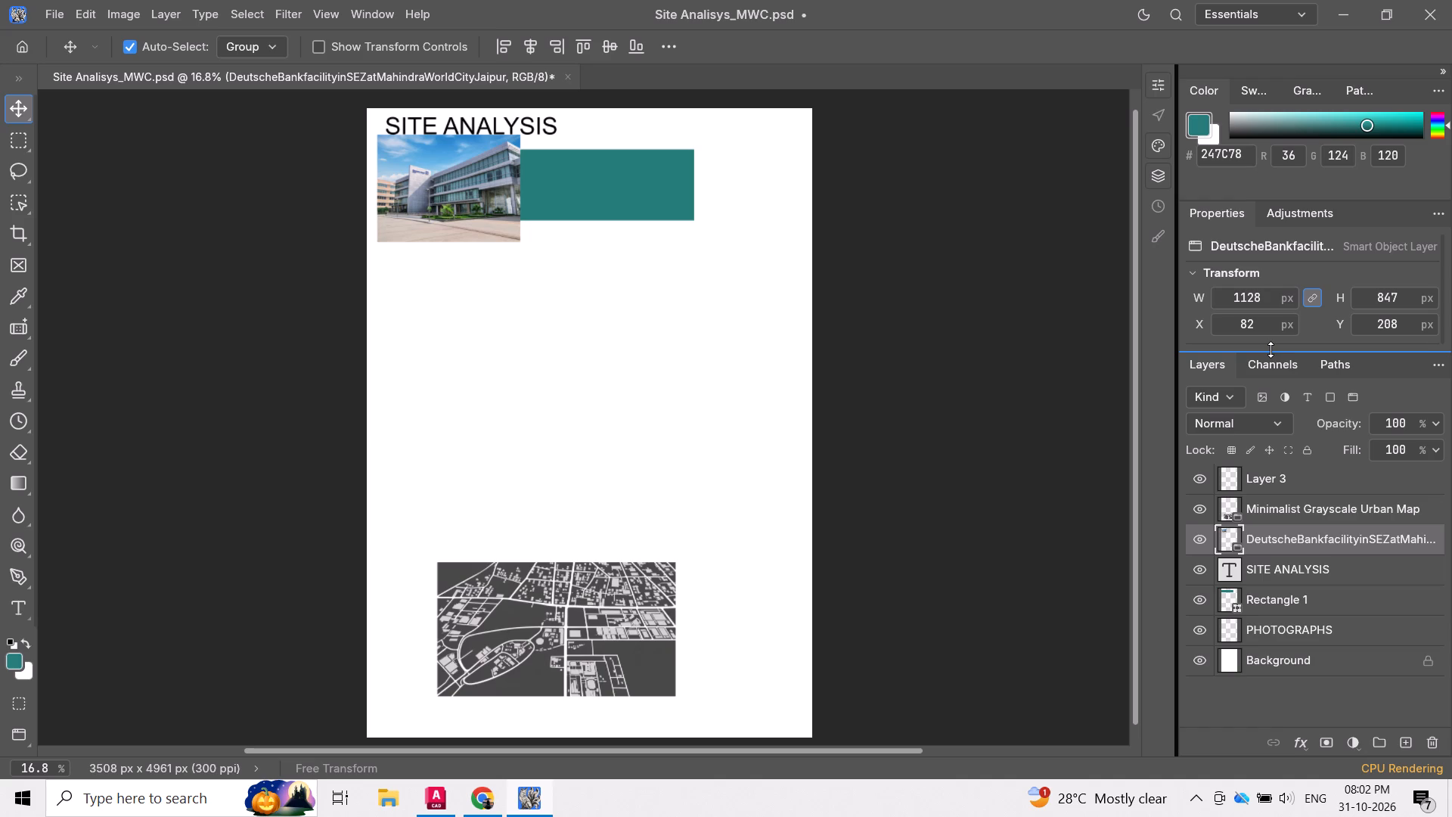
Collapse the Transform properties of the building photograph and examine its Align and Distribute and Quick Actions options.
click(1190, 266)
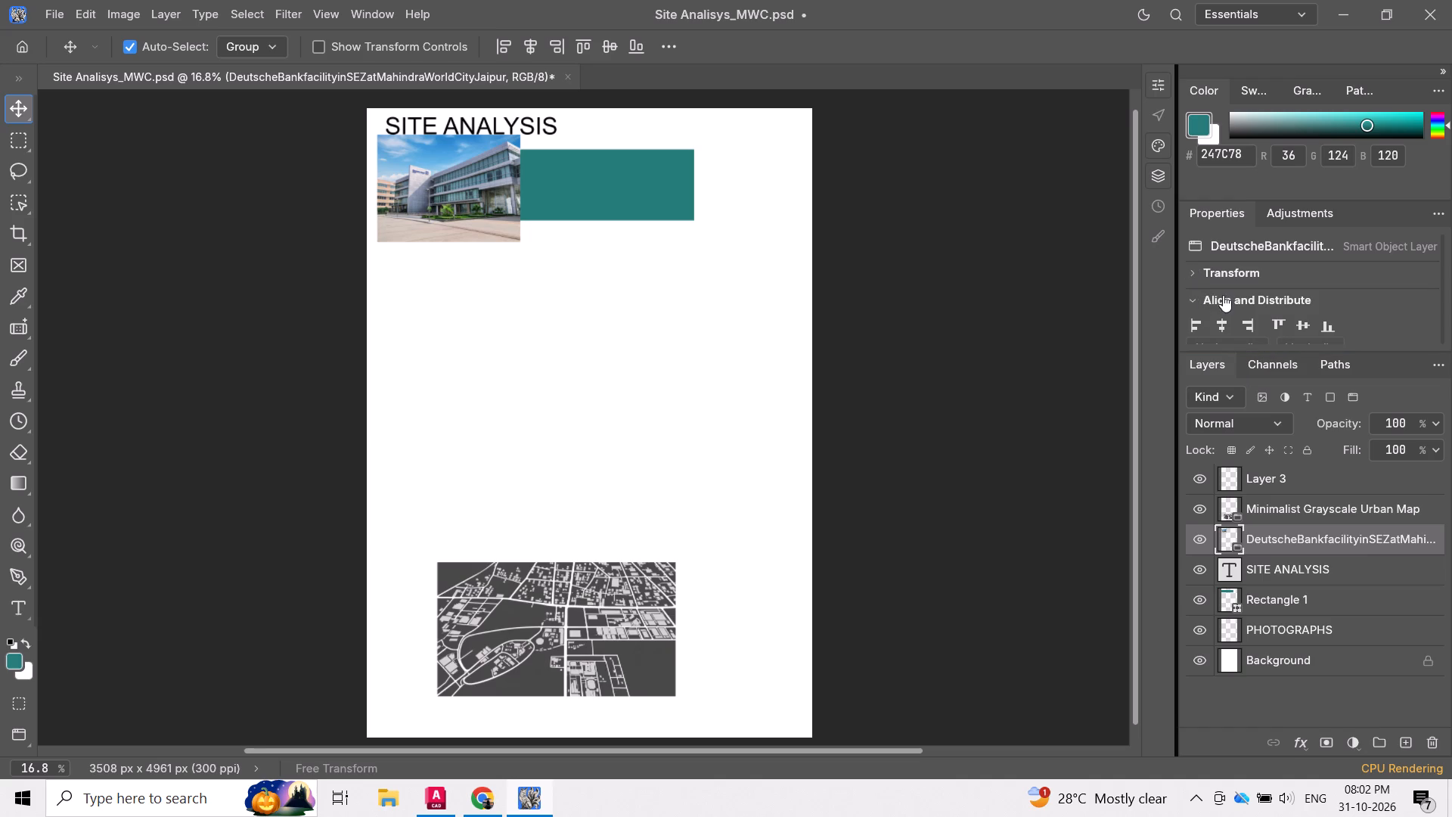
scroll(1224, 296, down, 4)
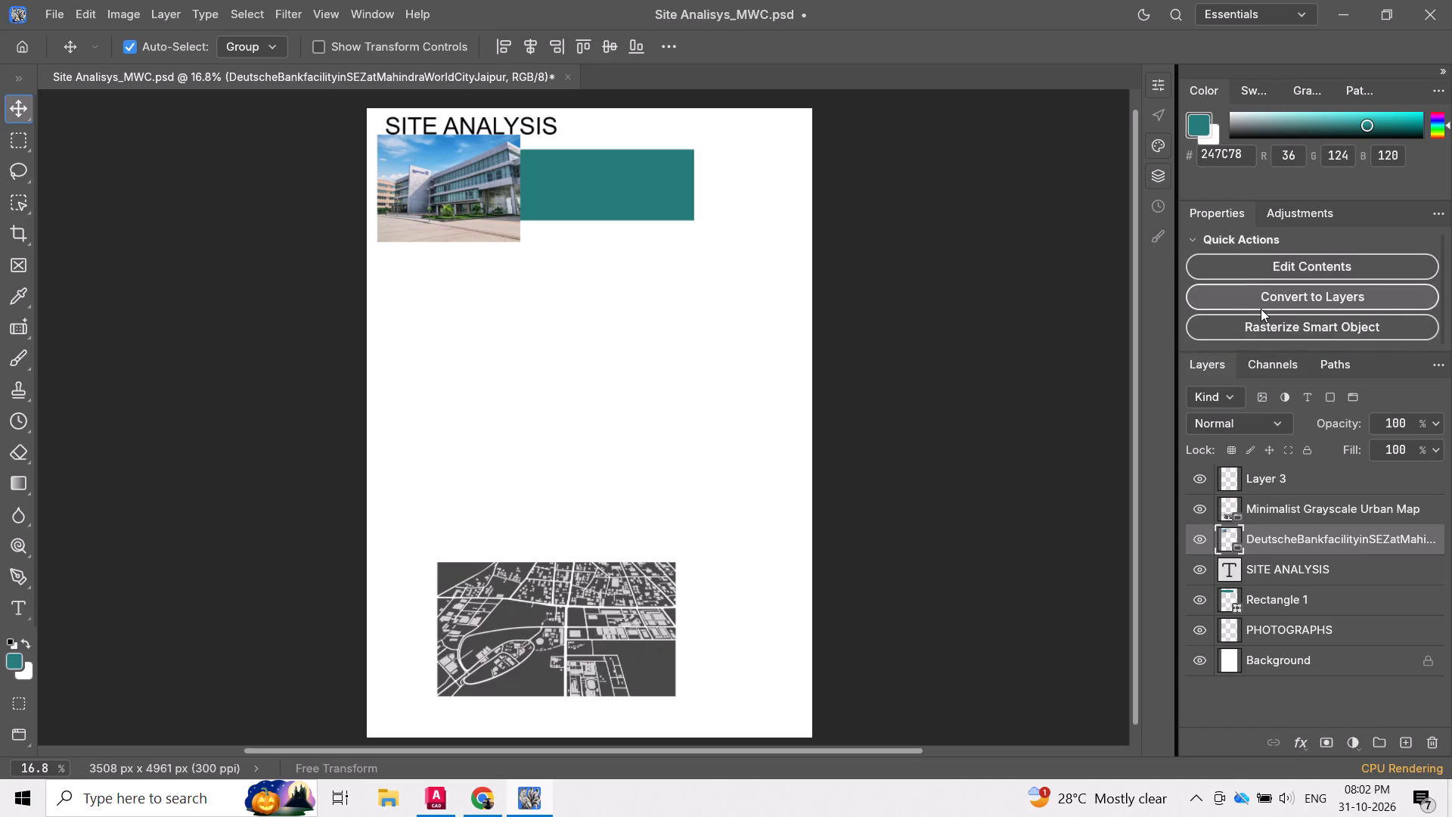
scroll(1261, 309, down, 1)
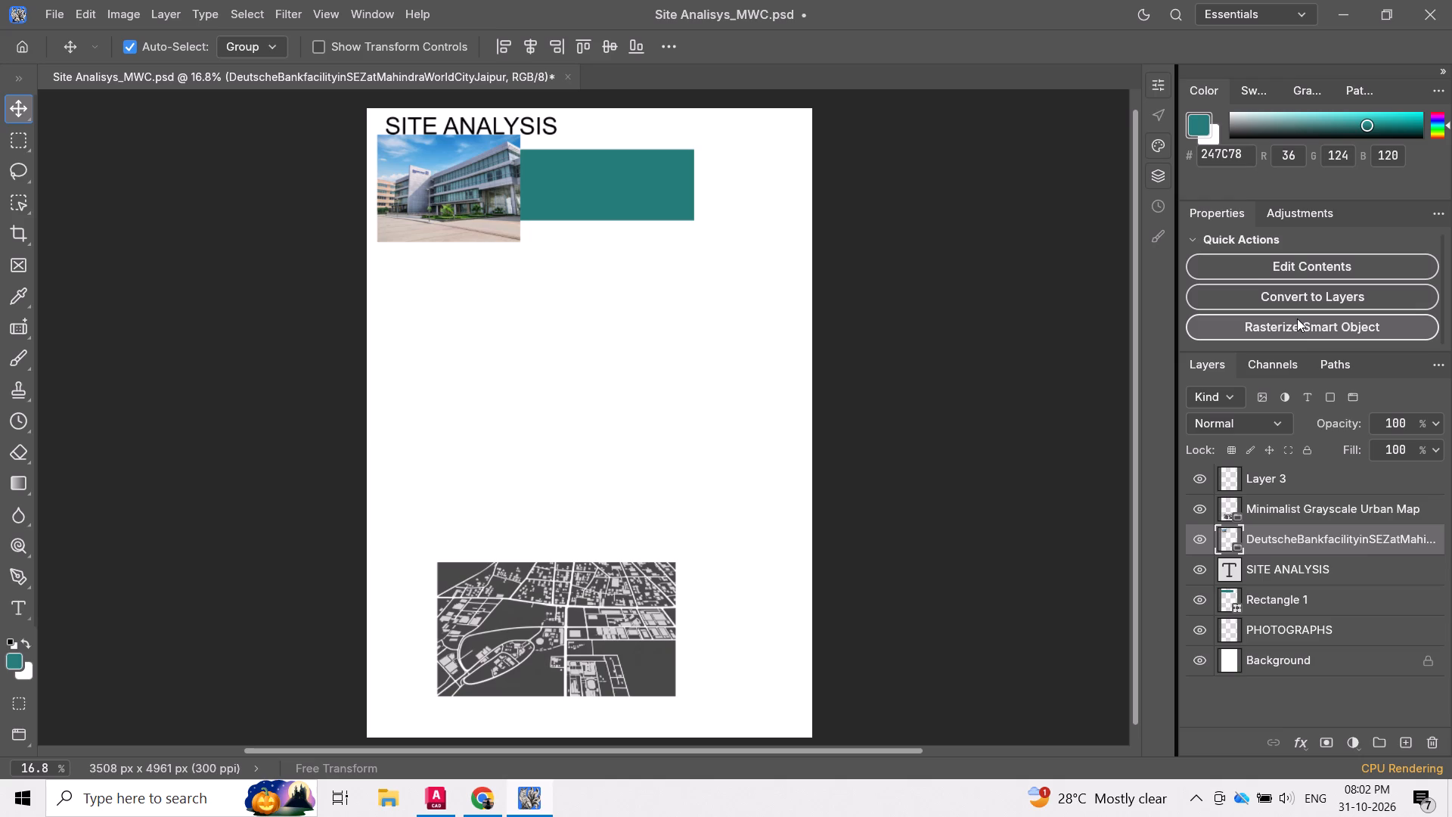
scroll(1325, 269, down, 3)
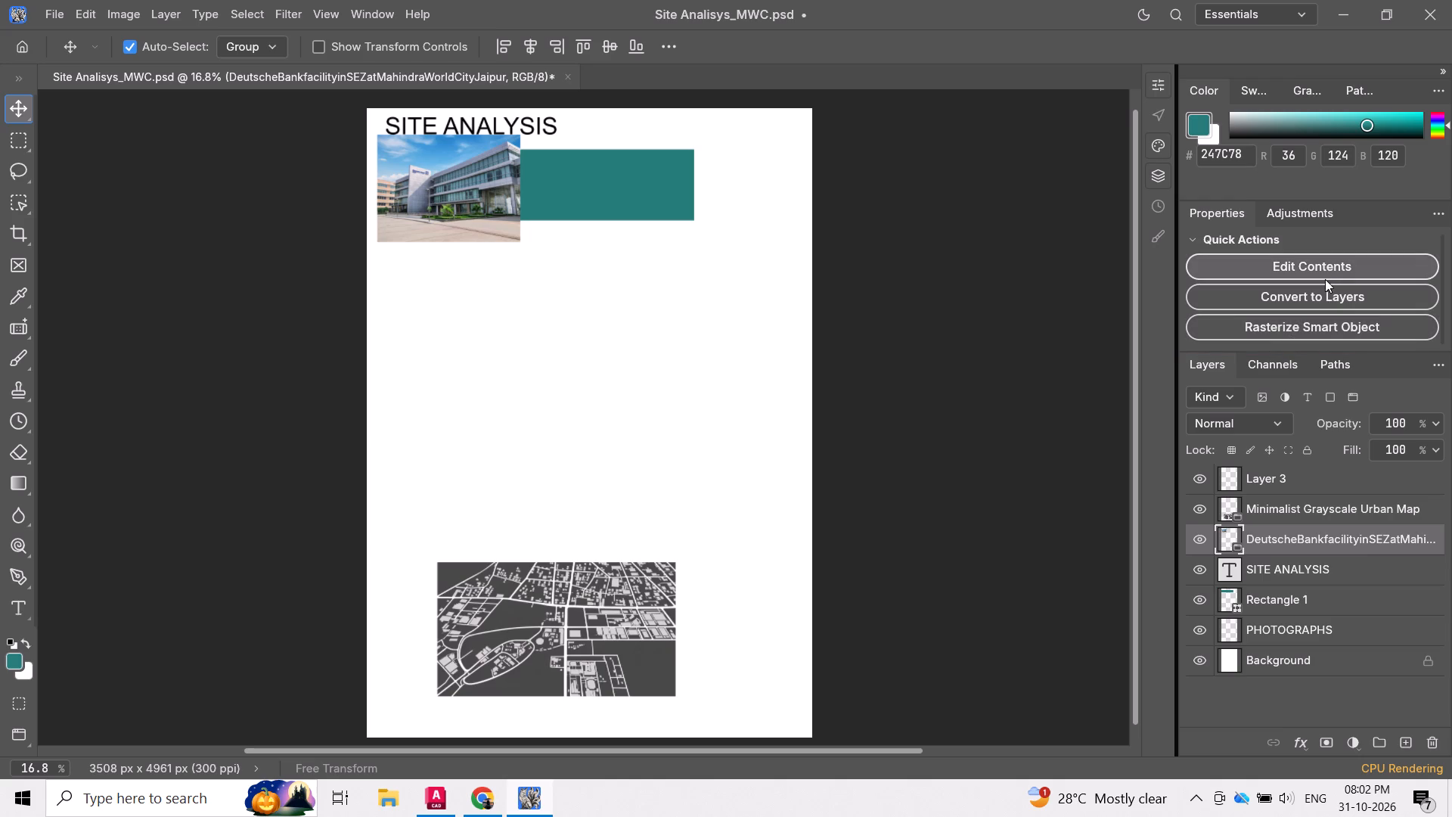
scroll(1317, 334, down, 4)
click(1200, 232)
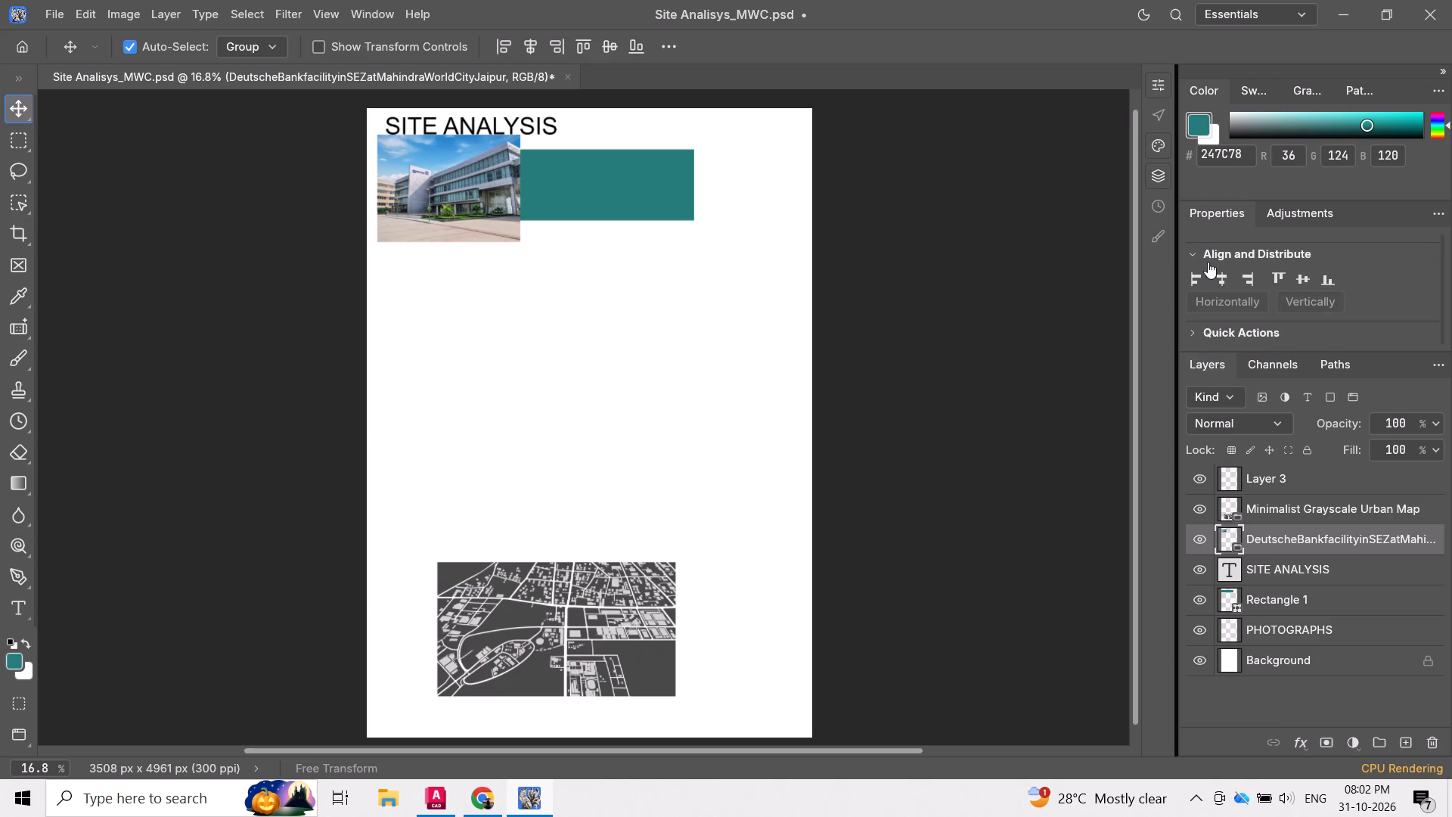
scroll(1229, 303, down, 4)
click(1208, 323)
scroll(1199, 321, down, 9)
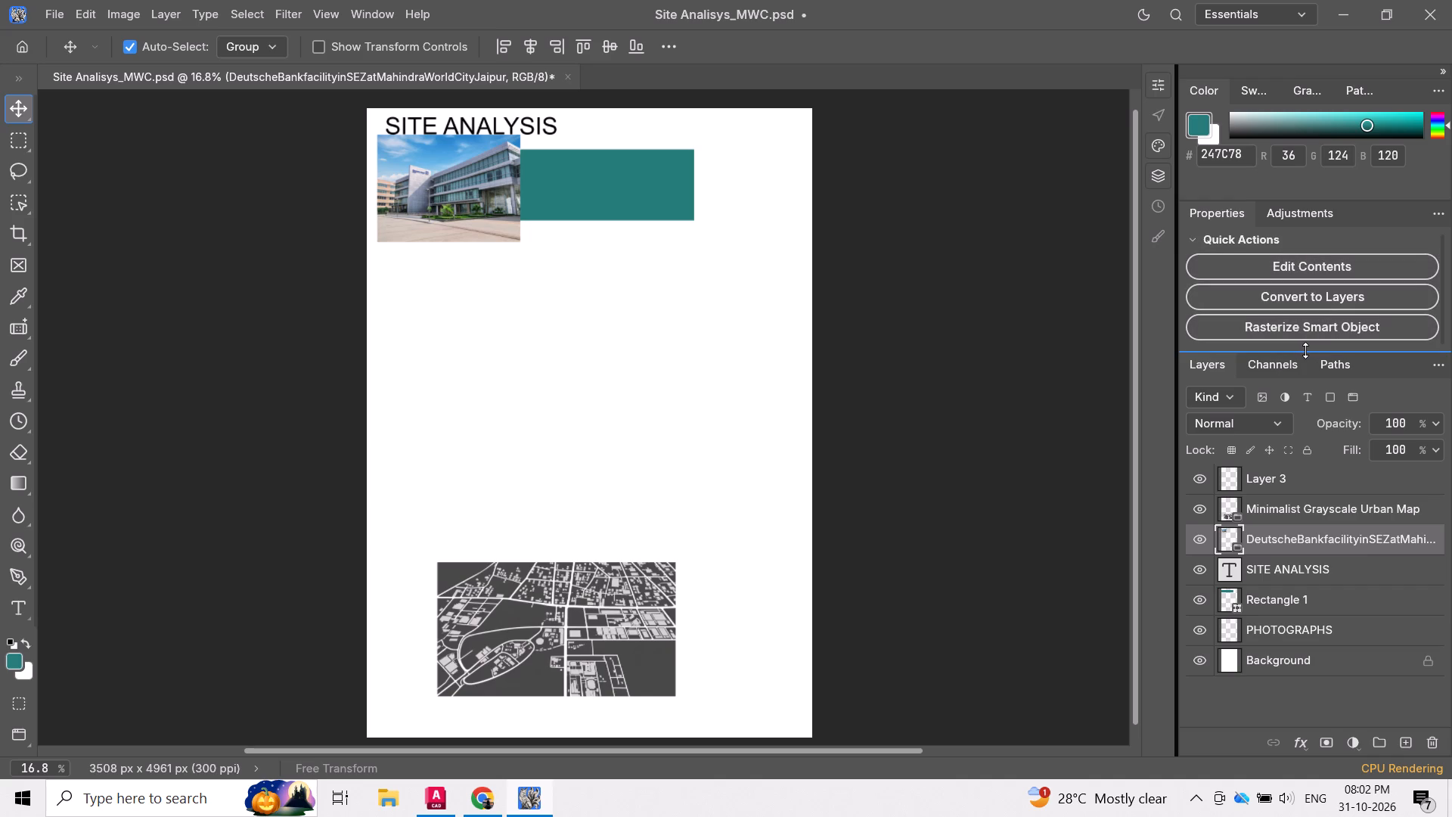
Enlarge the Properties display downward to give the building photograph's alignment options and Quick Actions more room.
drag(1305, 350, 1307, 409)
scroll(1305, 305, up, 3)
scroll(1305, 304, down, 3)
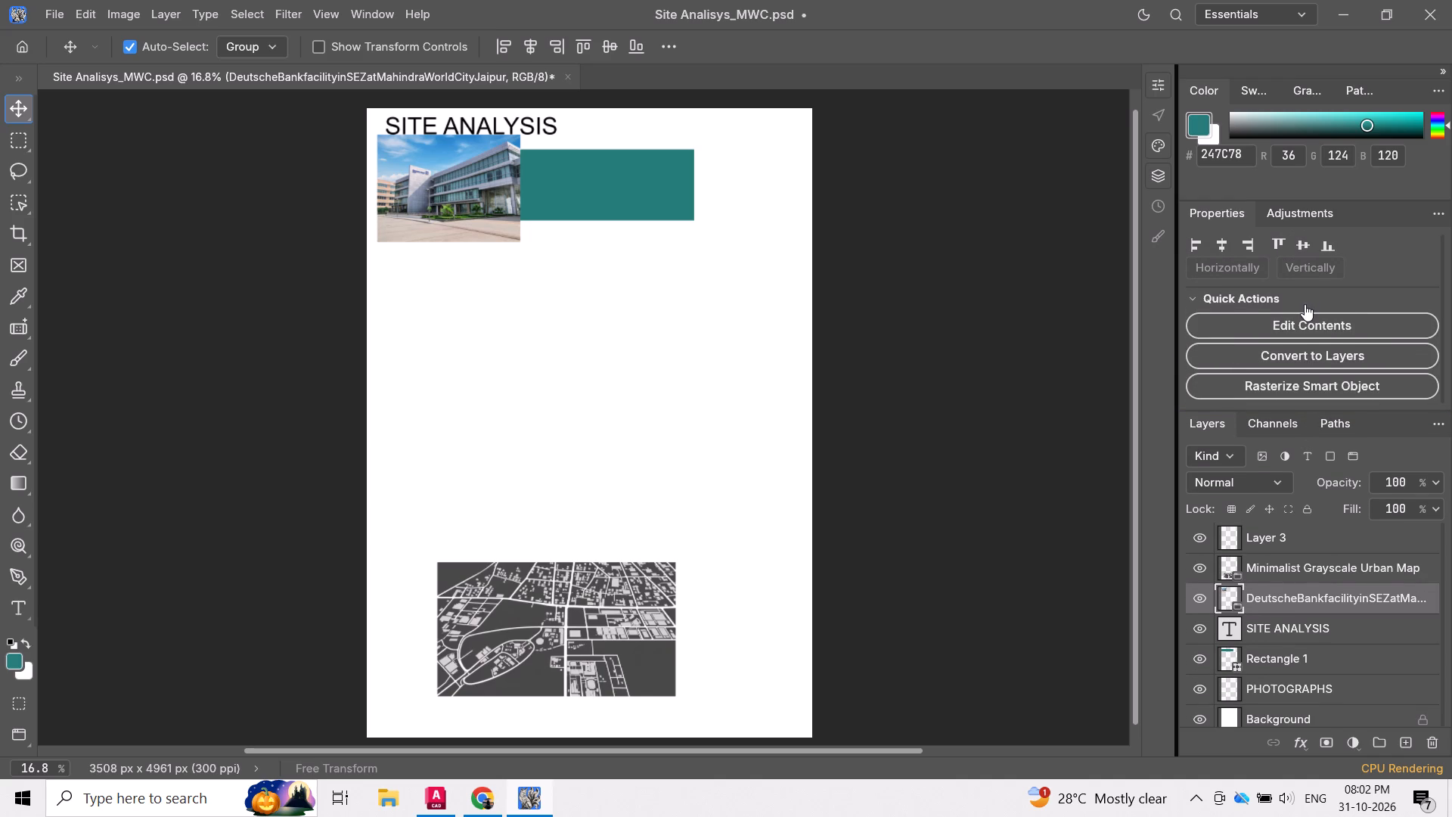
scroll(1305, 304, down, 3)
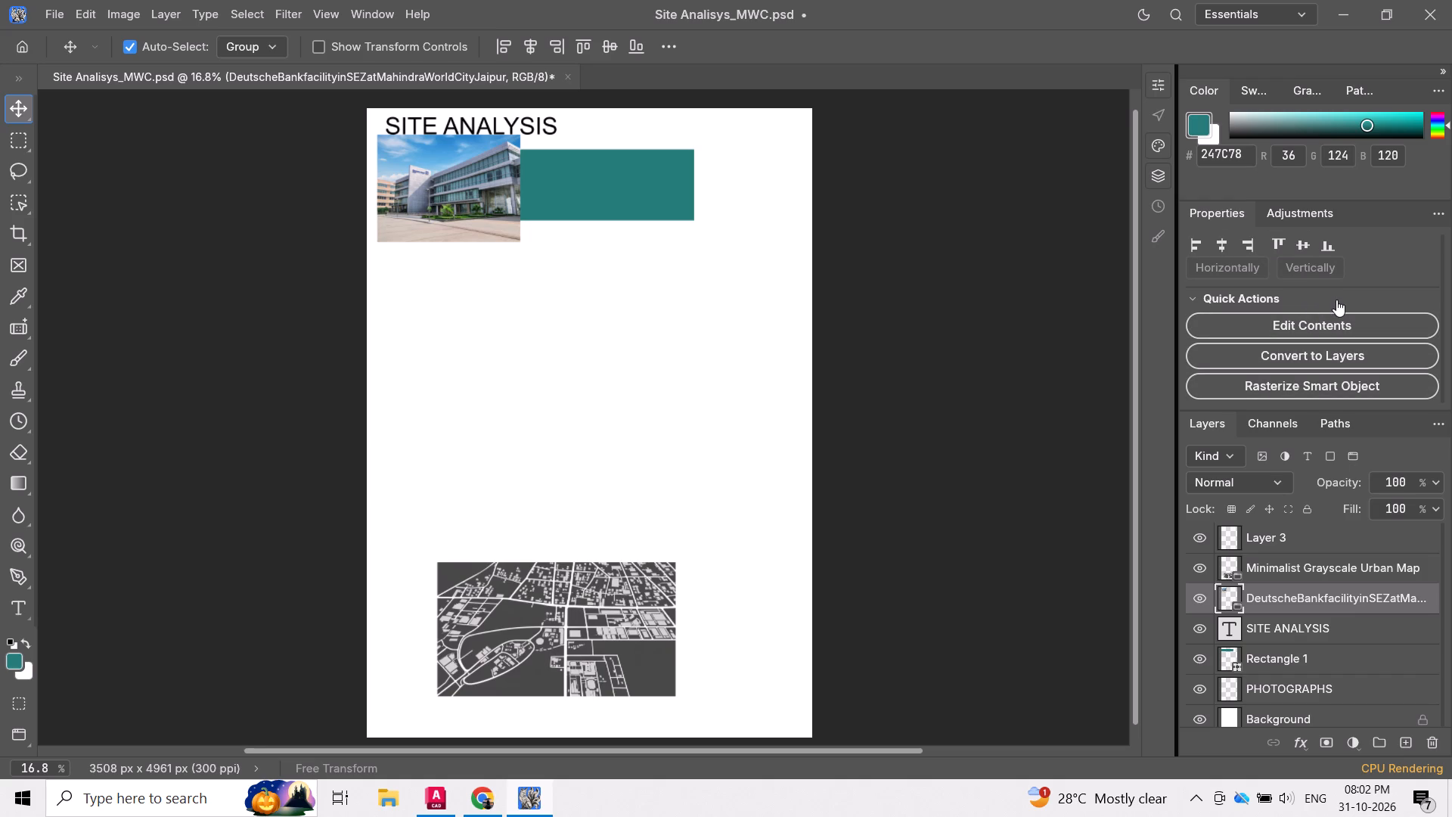
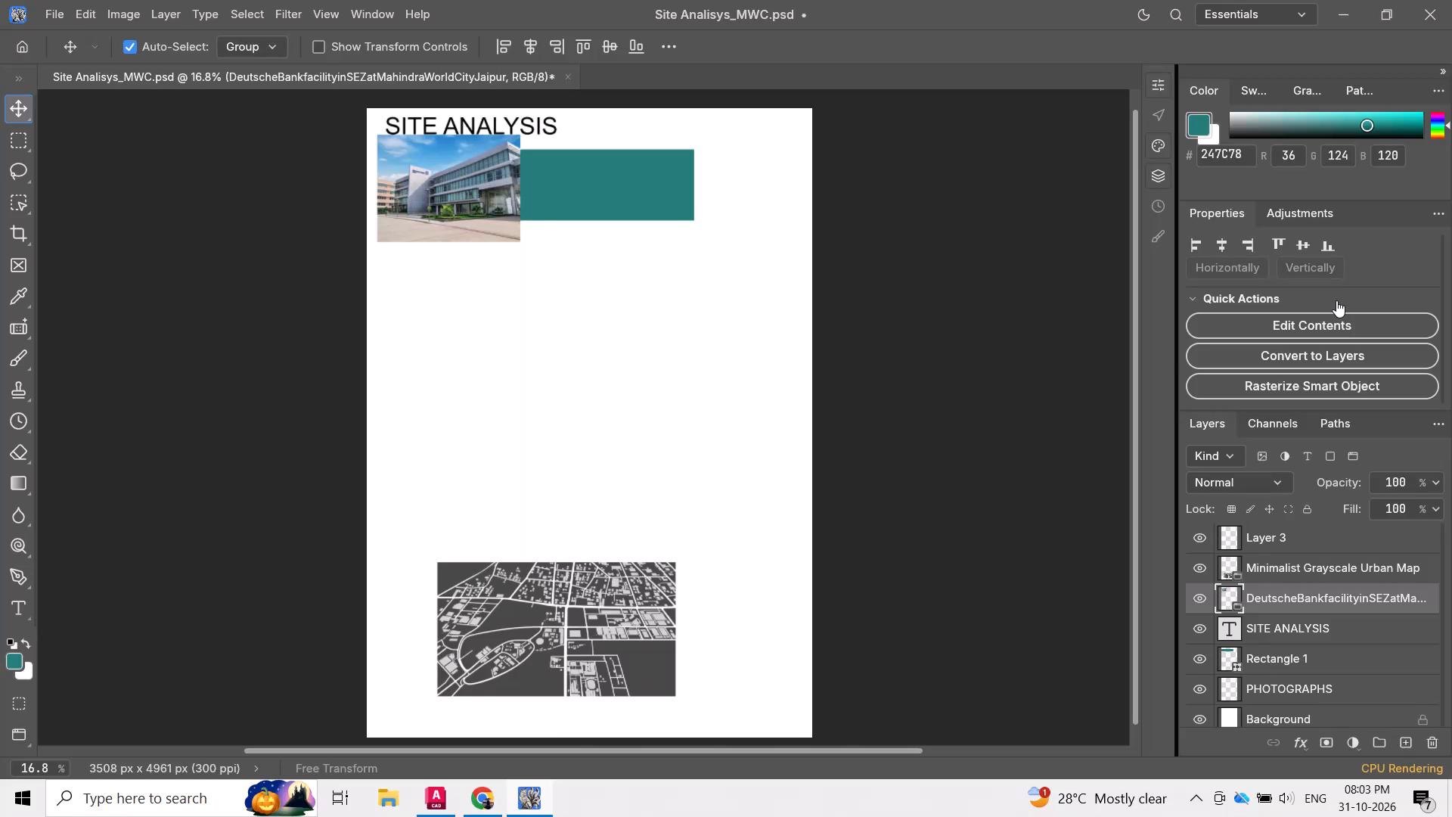
Try to remove the building photograph's background by selecting its subject automatically, inverting that selection and deleting the inverted area.
click(472, 174)
click(256, 14)
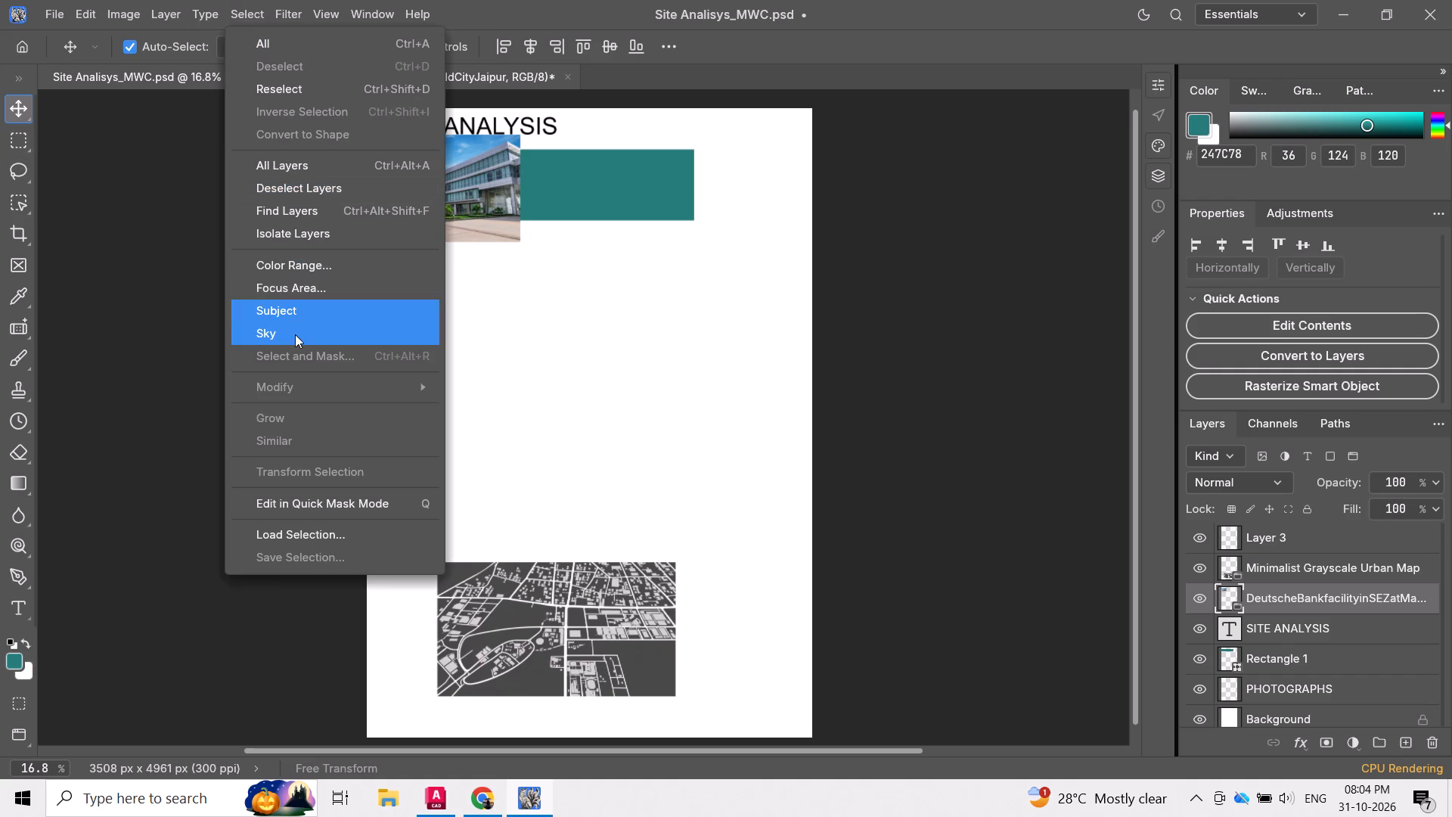
click(302, 314)
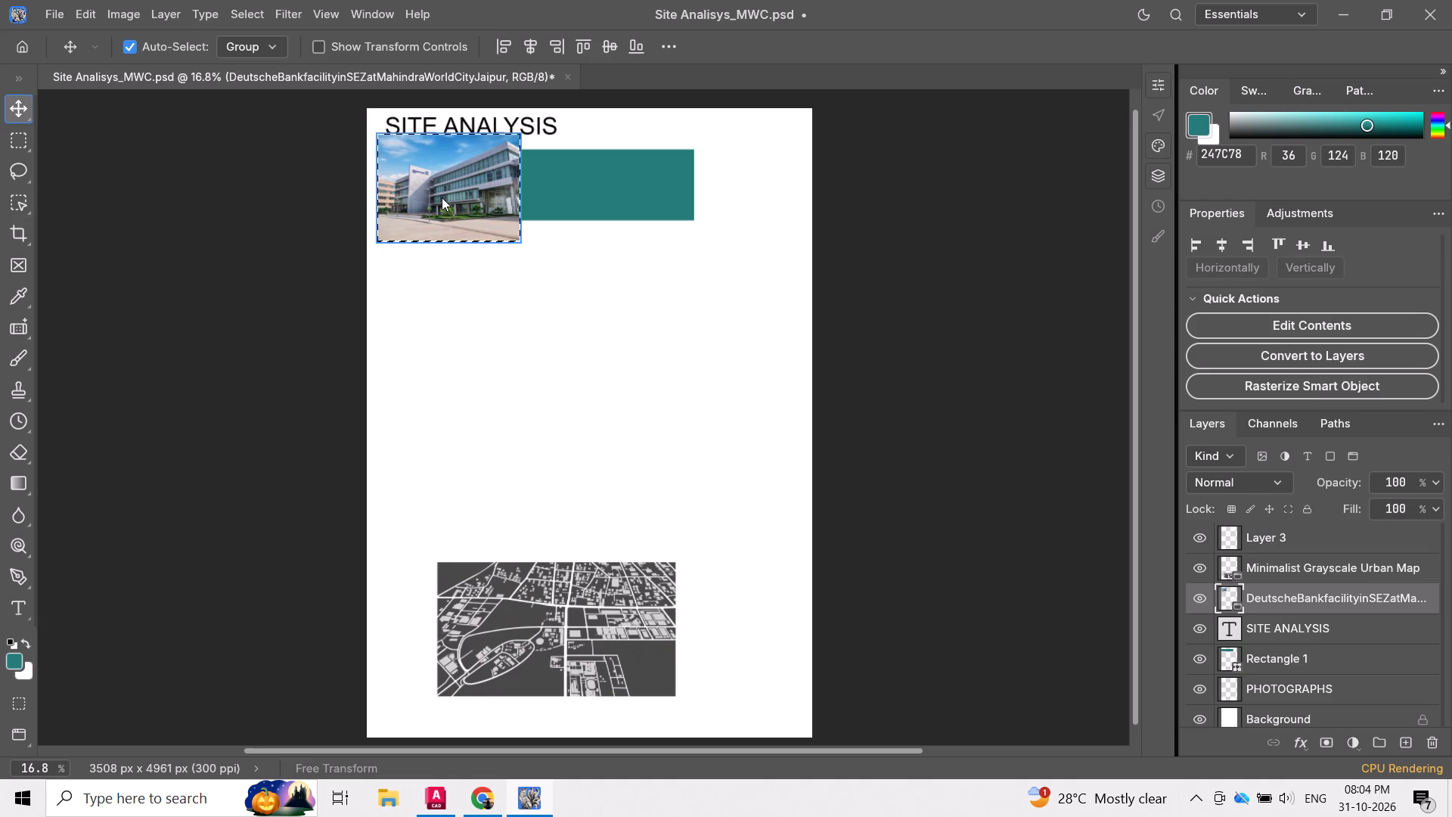
click(254, 10)
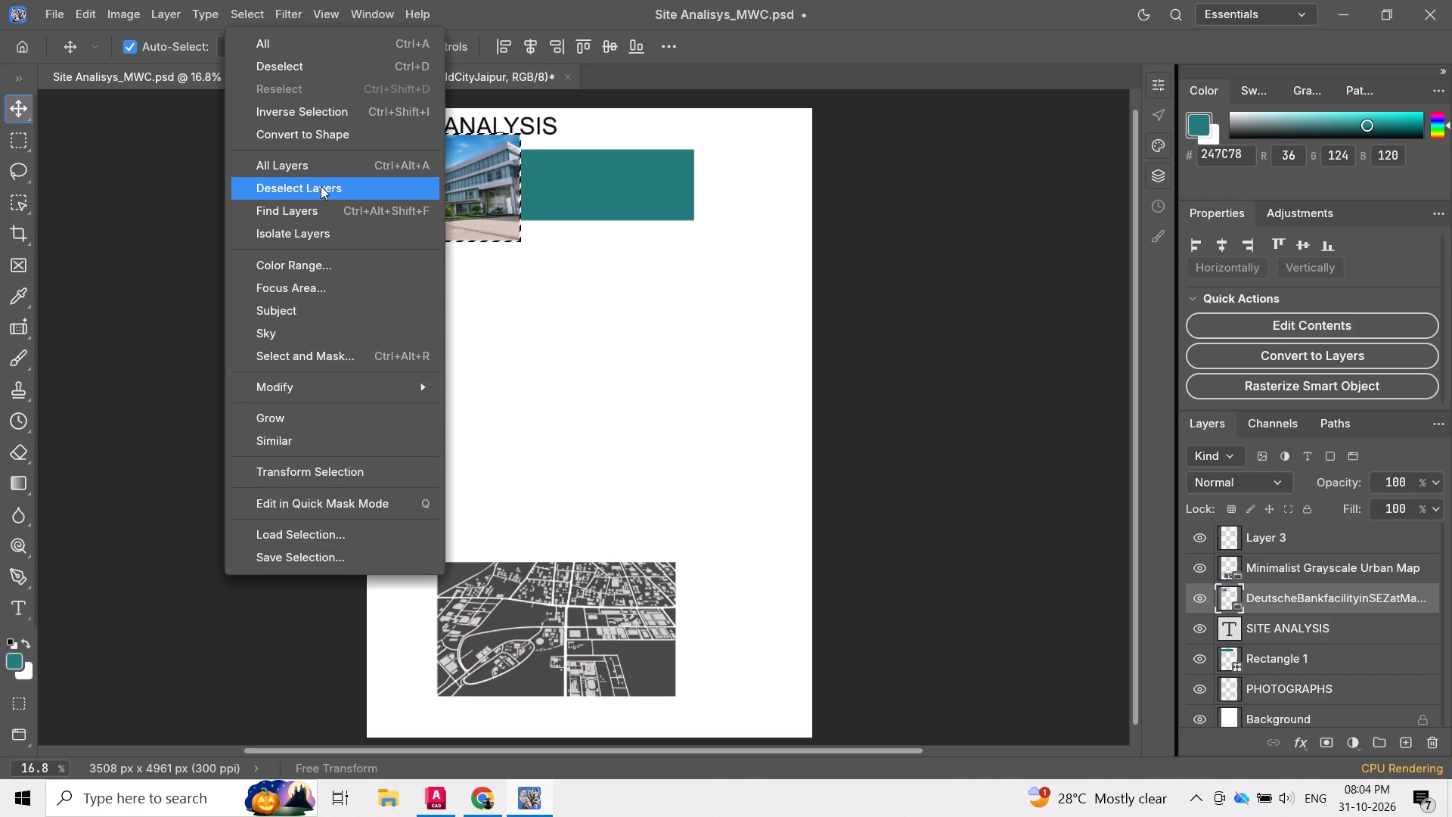
click(313, 115)
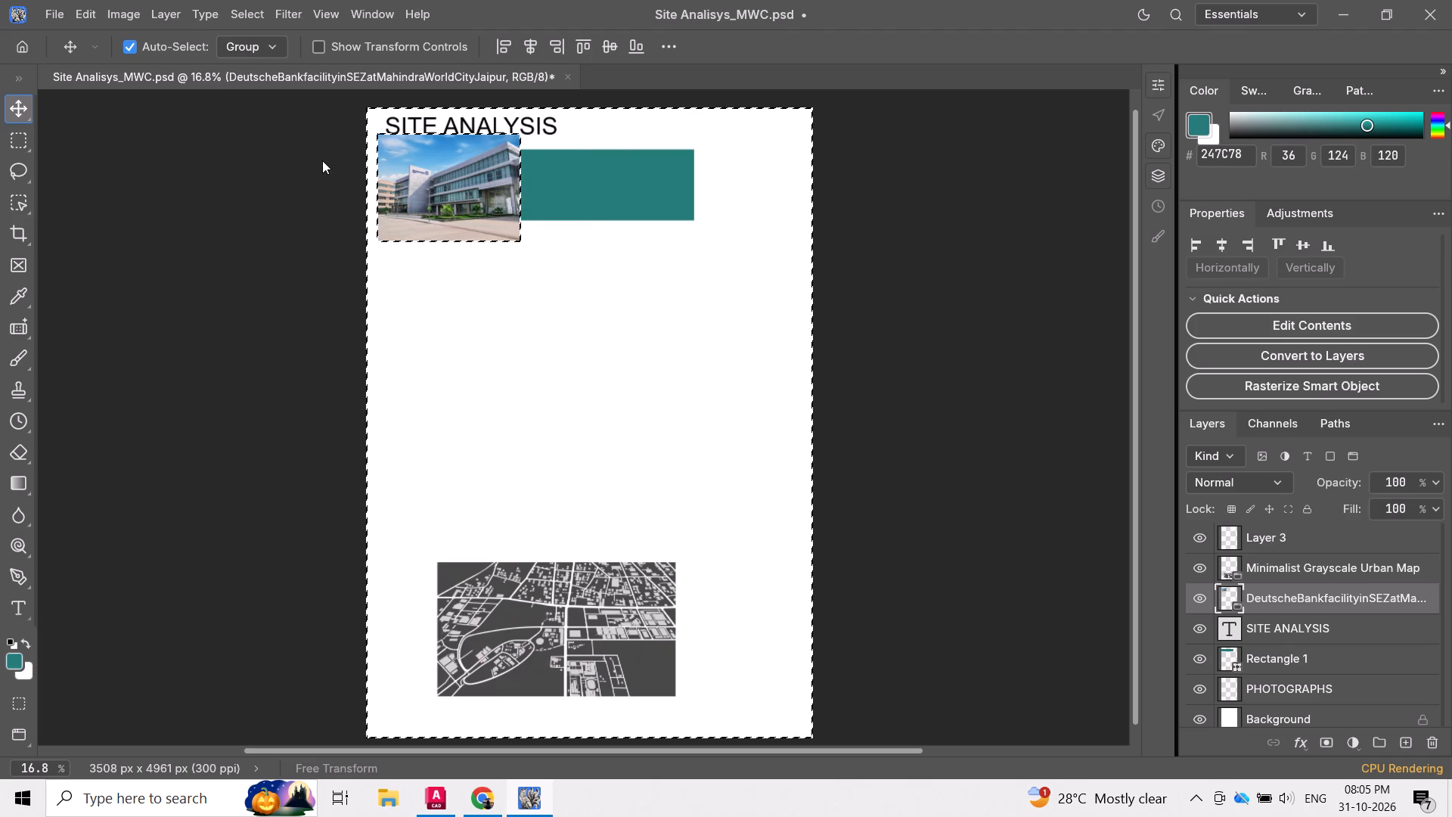
key(Delete)
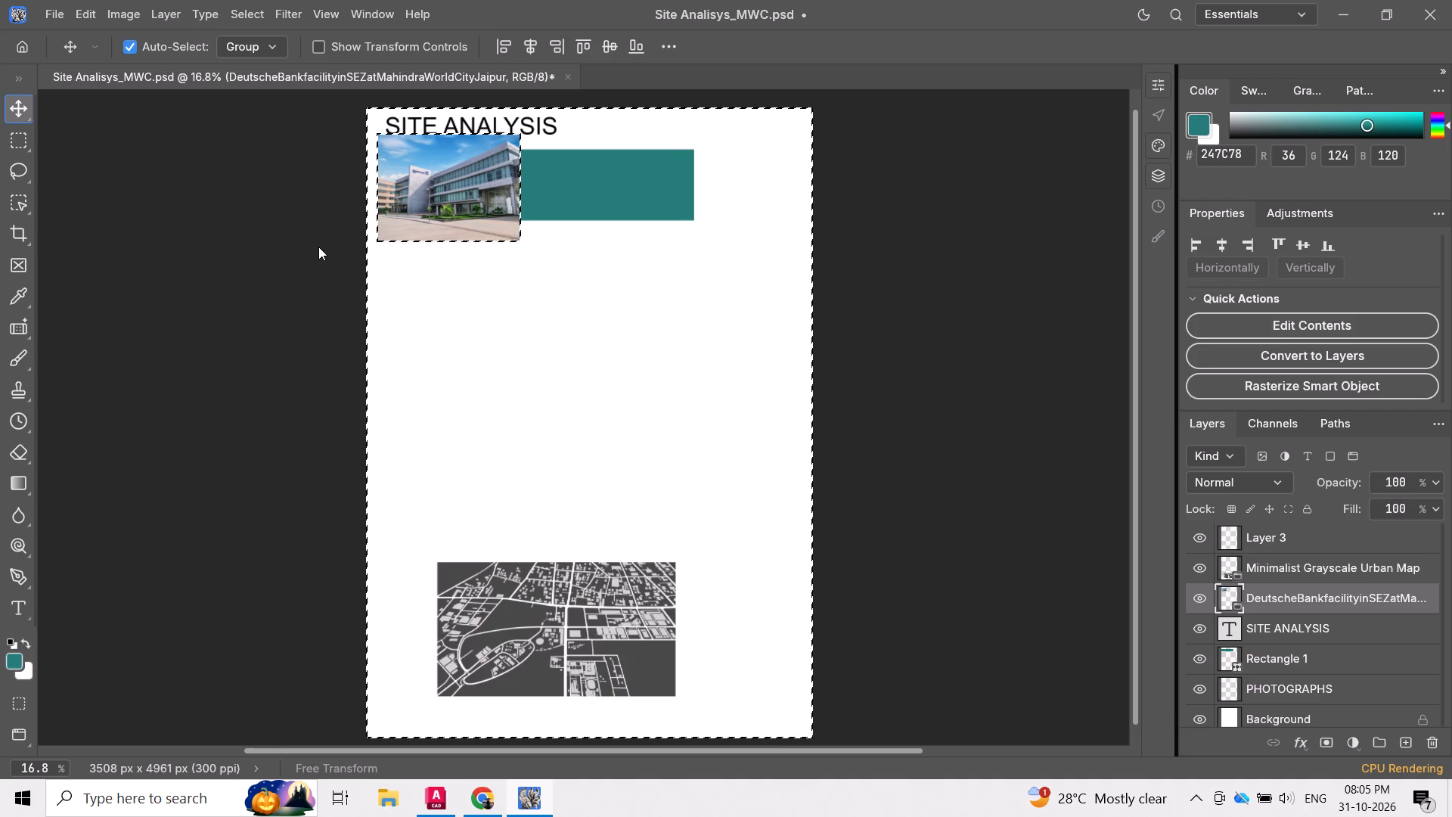
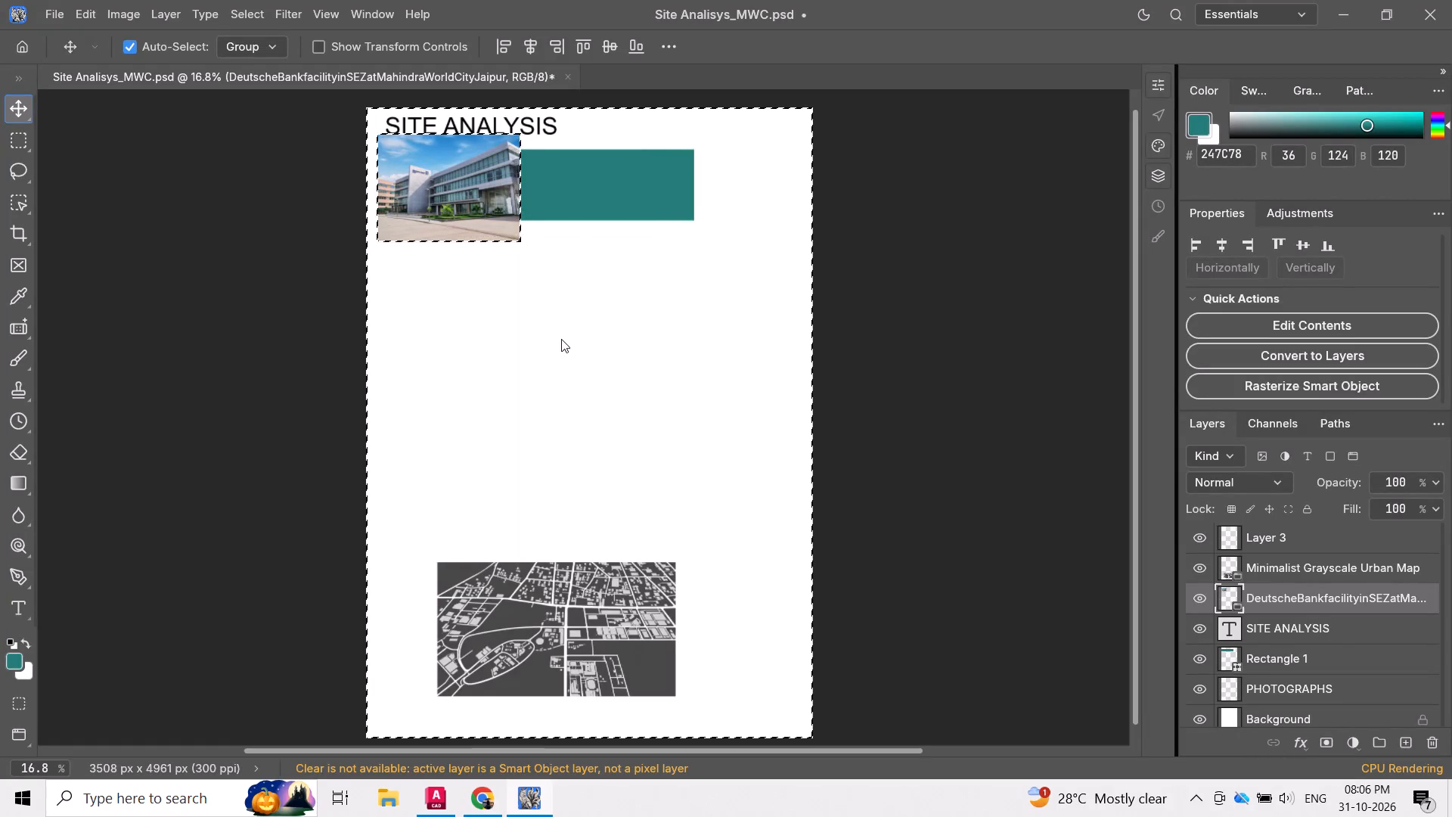
Clear the active selection and rasterize the building photograph's smart object layer.
key(Escape)
key(Escape)
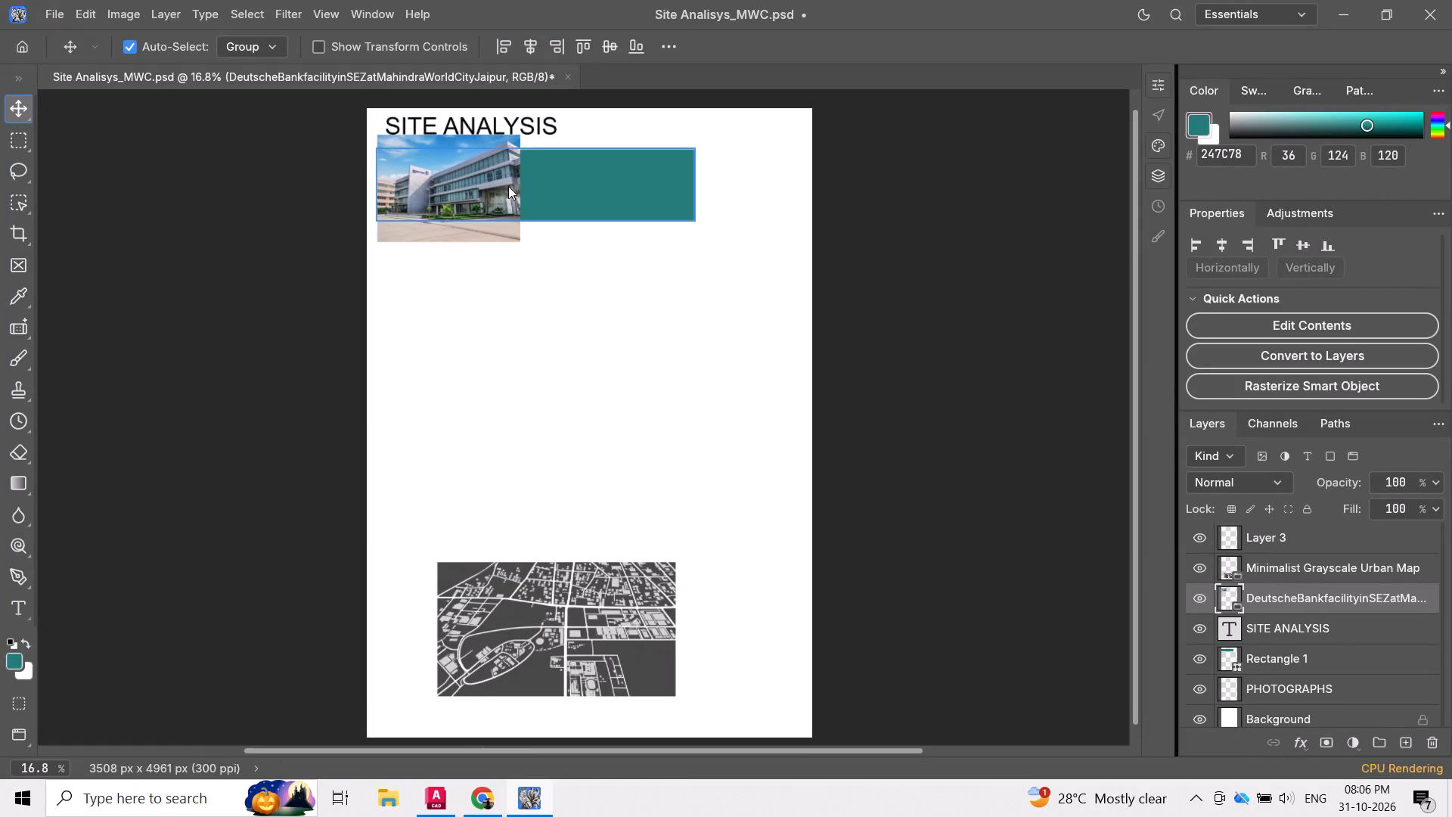
click(504, 183)
right_click(1295, 591)
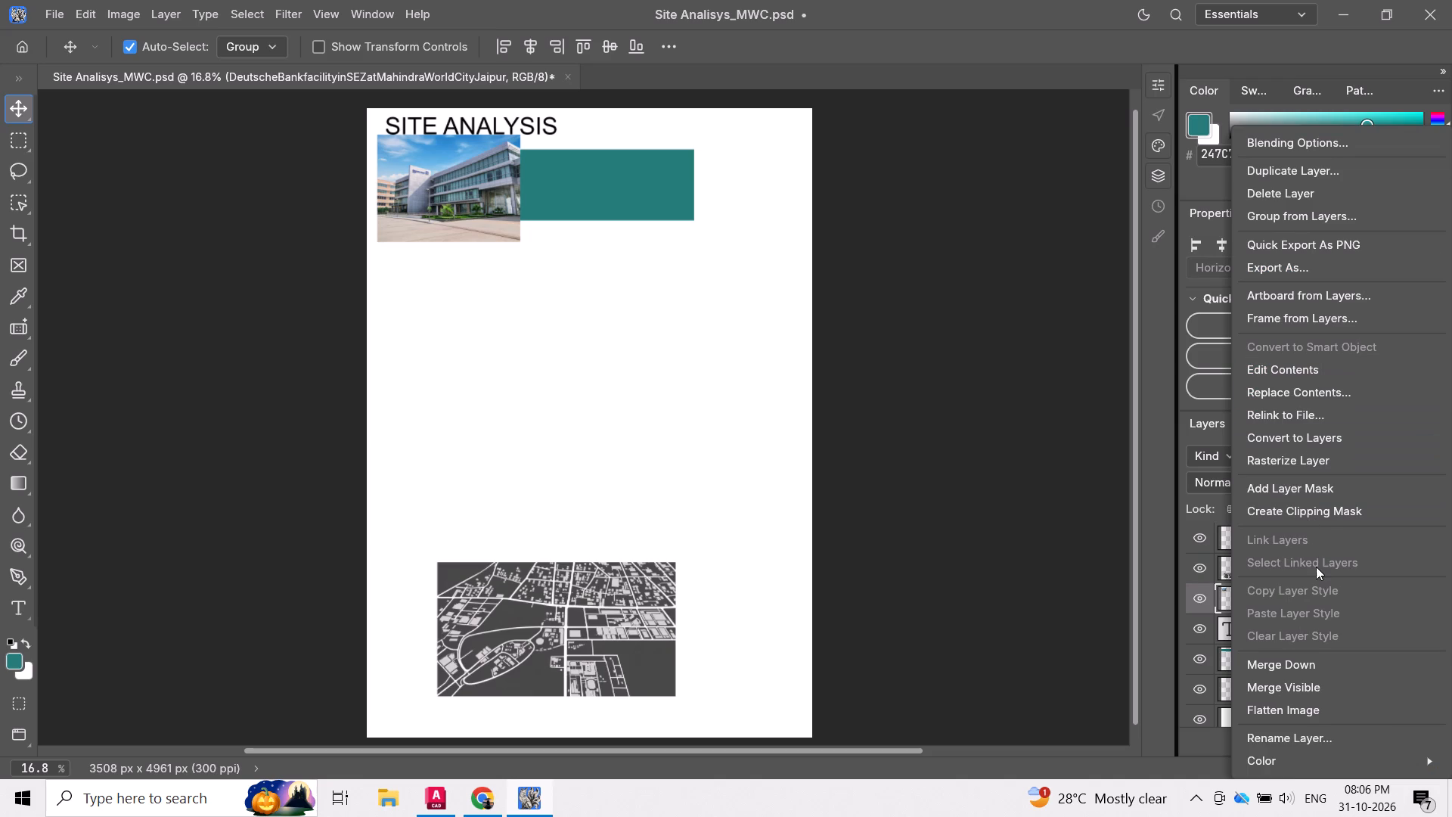
click(1324, 461)
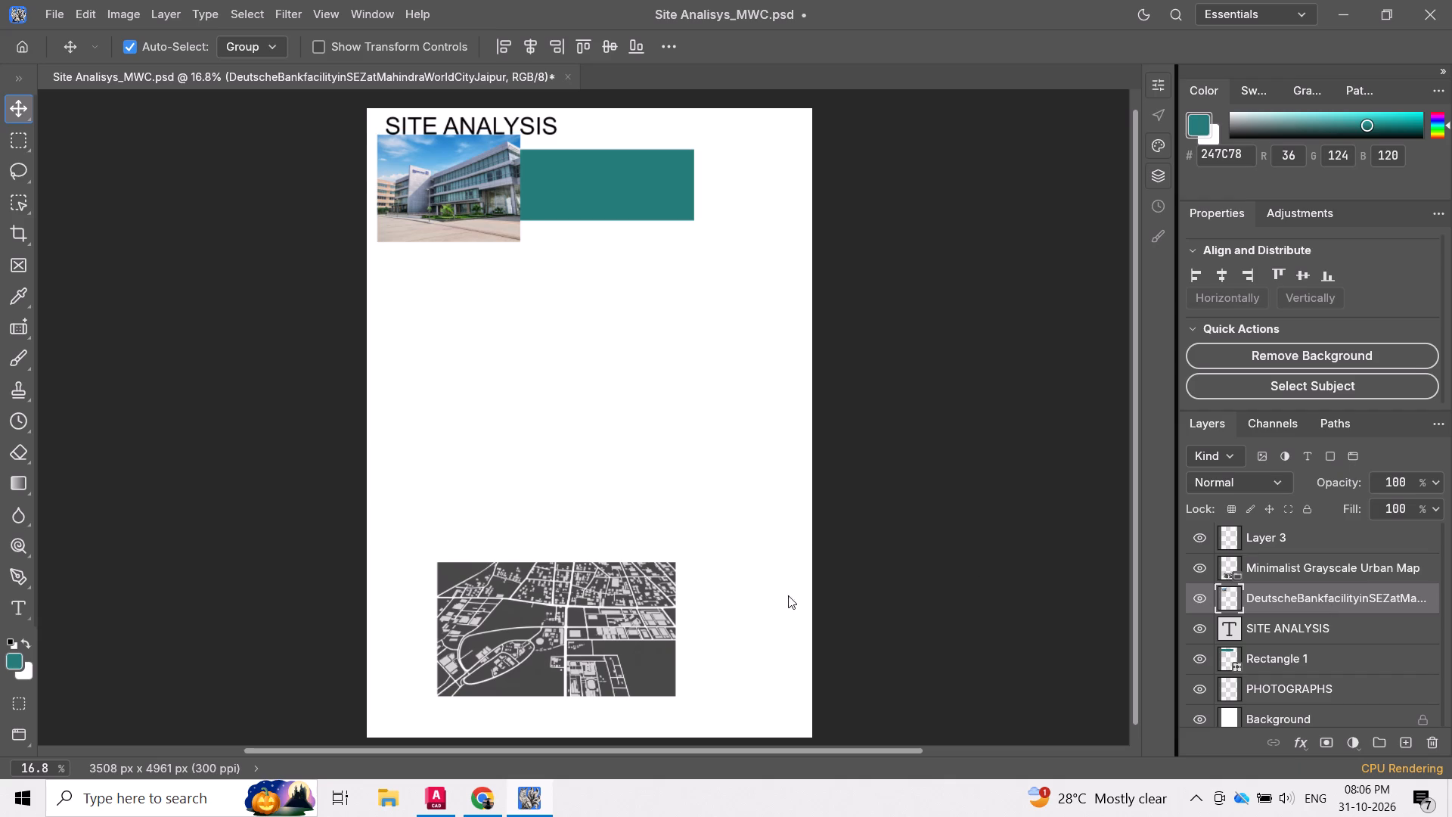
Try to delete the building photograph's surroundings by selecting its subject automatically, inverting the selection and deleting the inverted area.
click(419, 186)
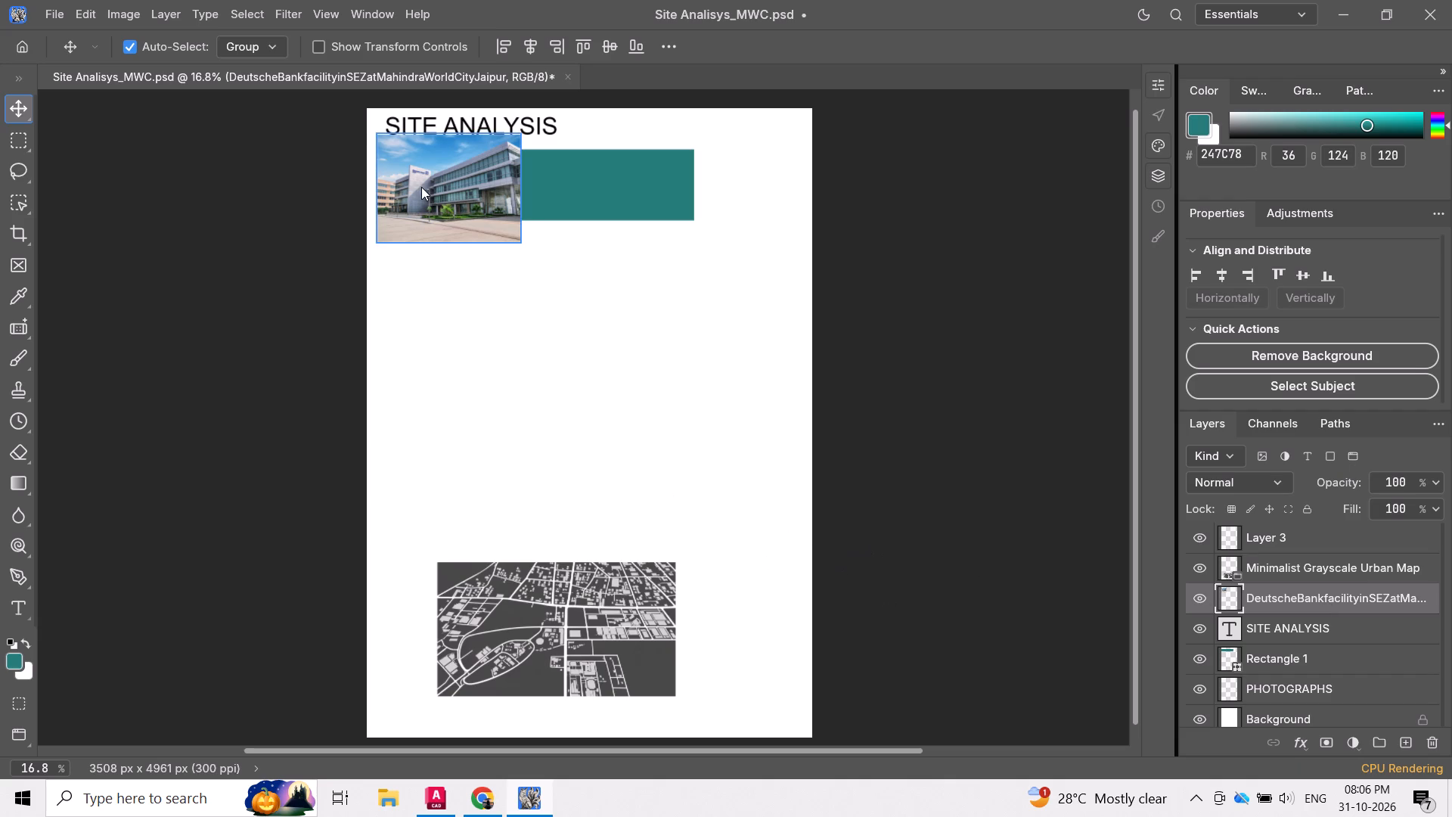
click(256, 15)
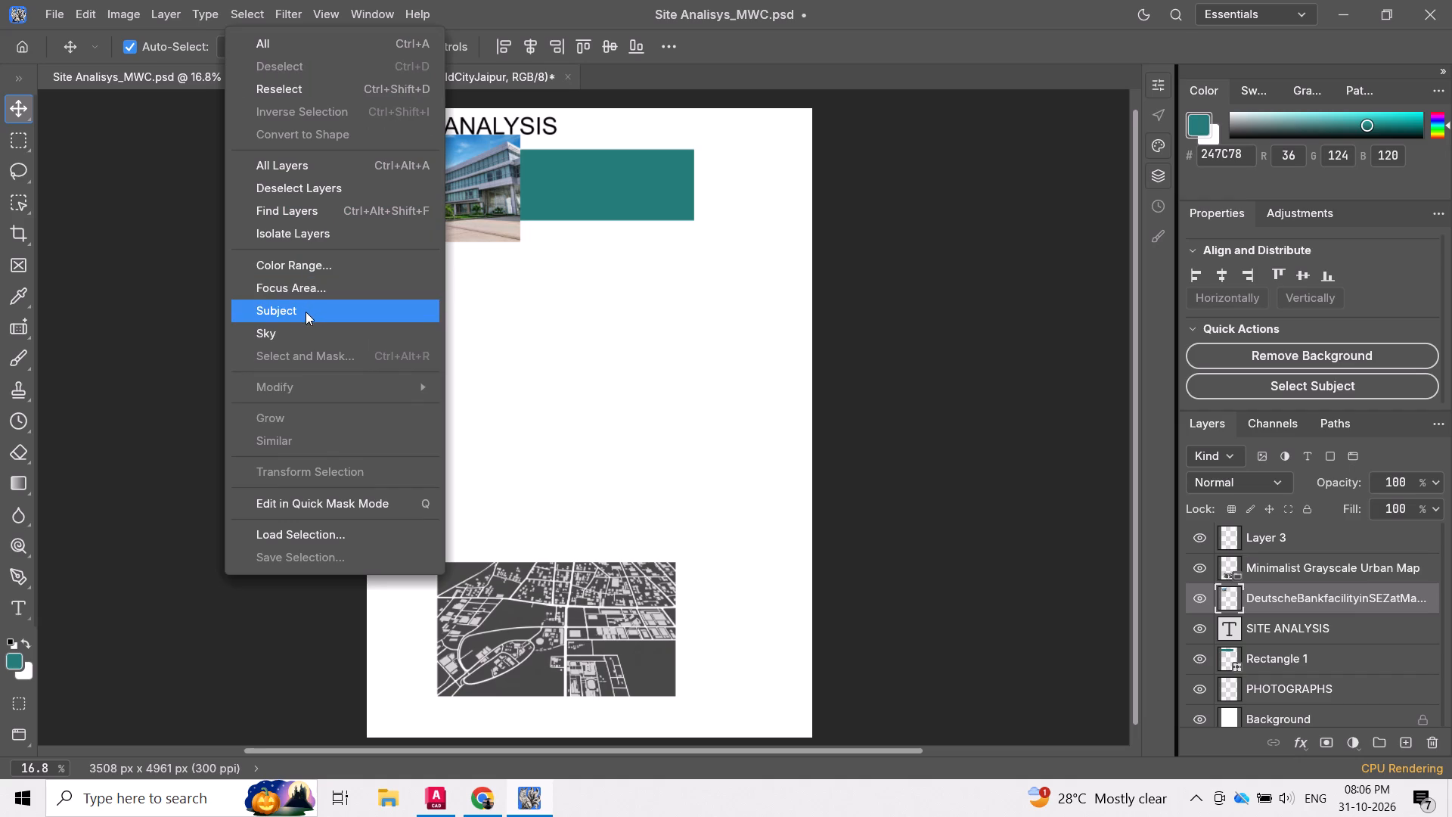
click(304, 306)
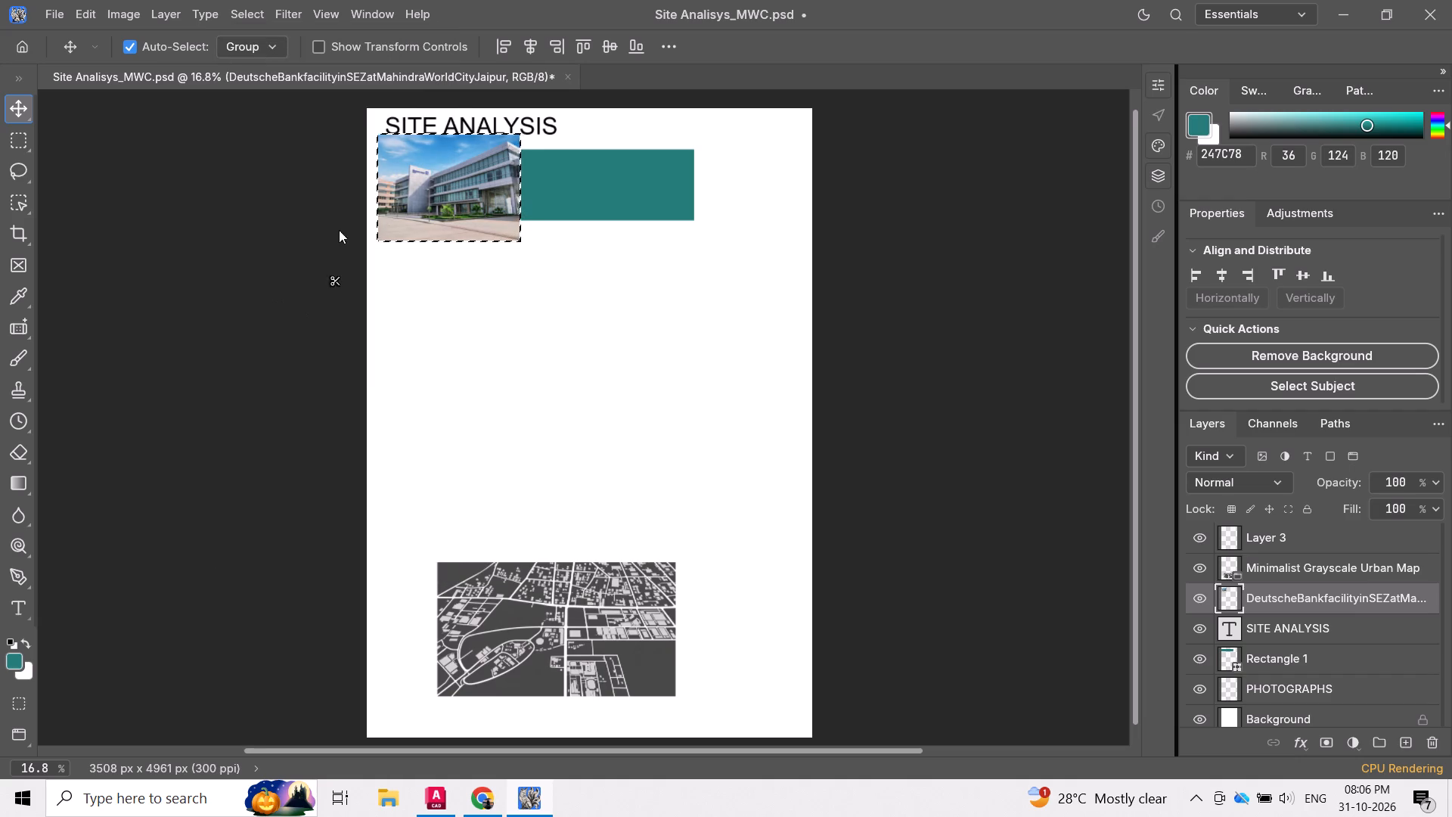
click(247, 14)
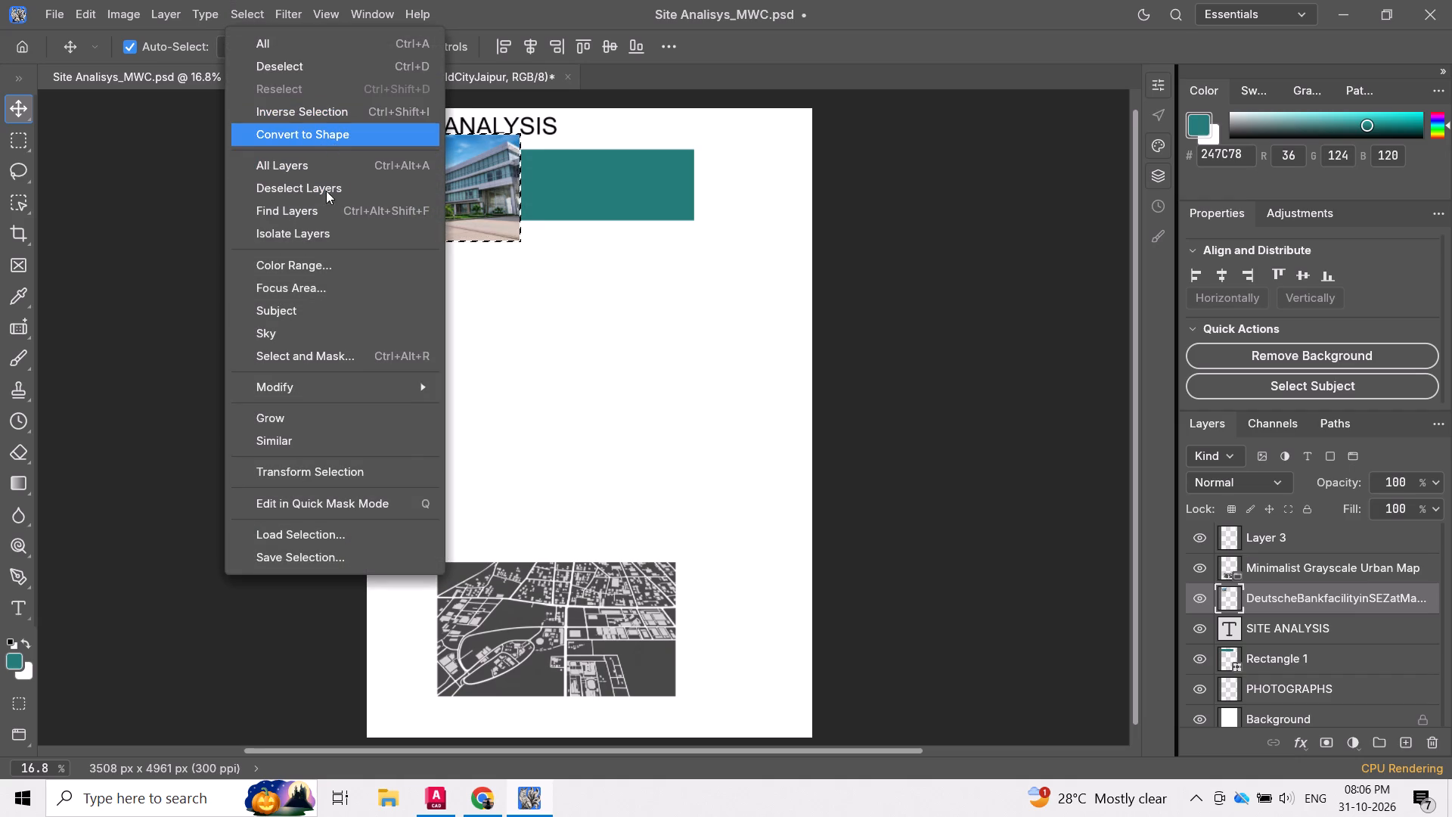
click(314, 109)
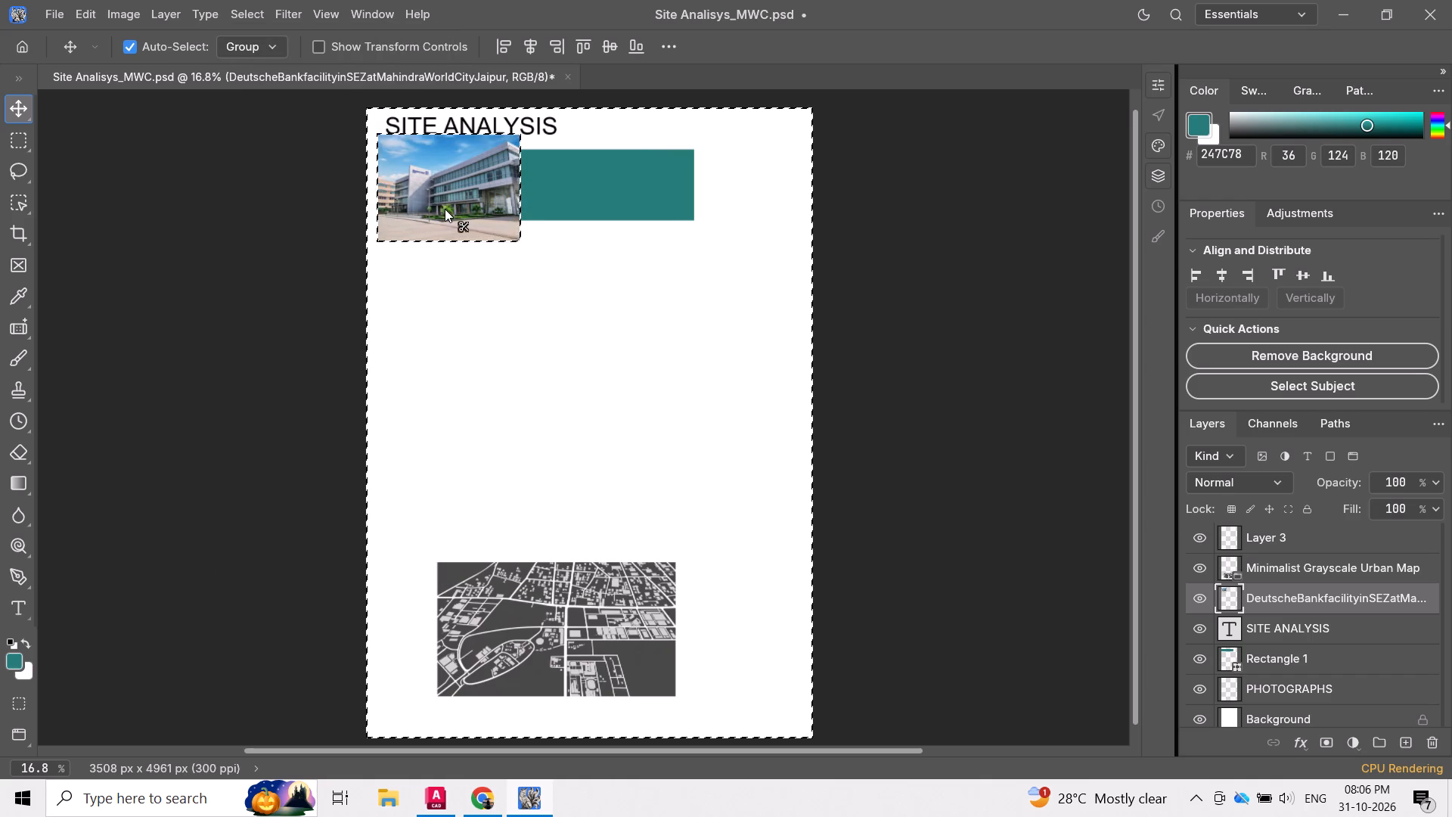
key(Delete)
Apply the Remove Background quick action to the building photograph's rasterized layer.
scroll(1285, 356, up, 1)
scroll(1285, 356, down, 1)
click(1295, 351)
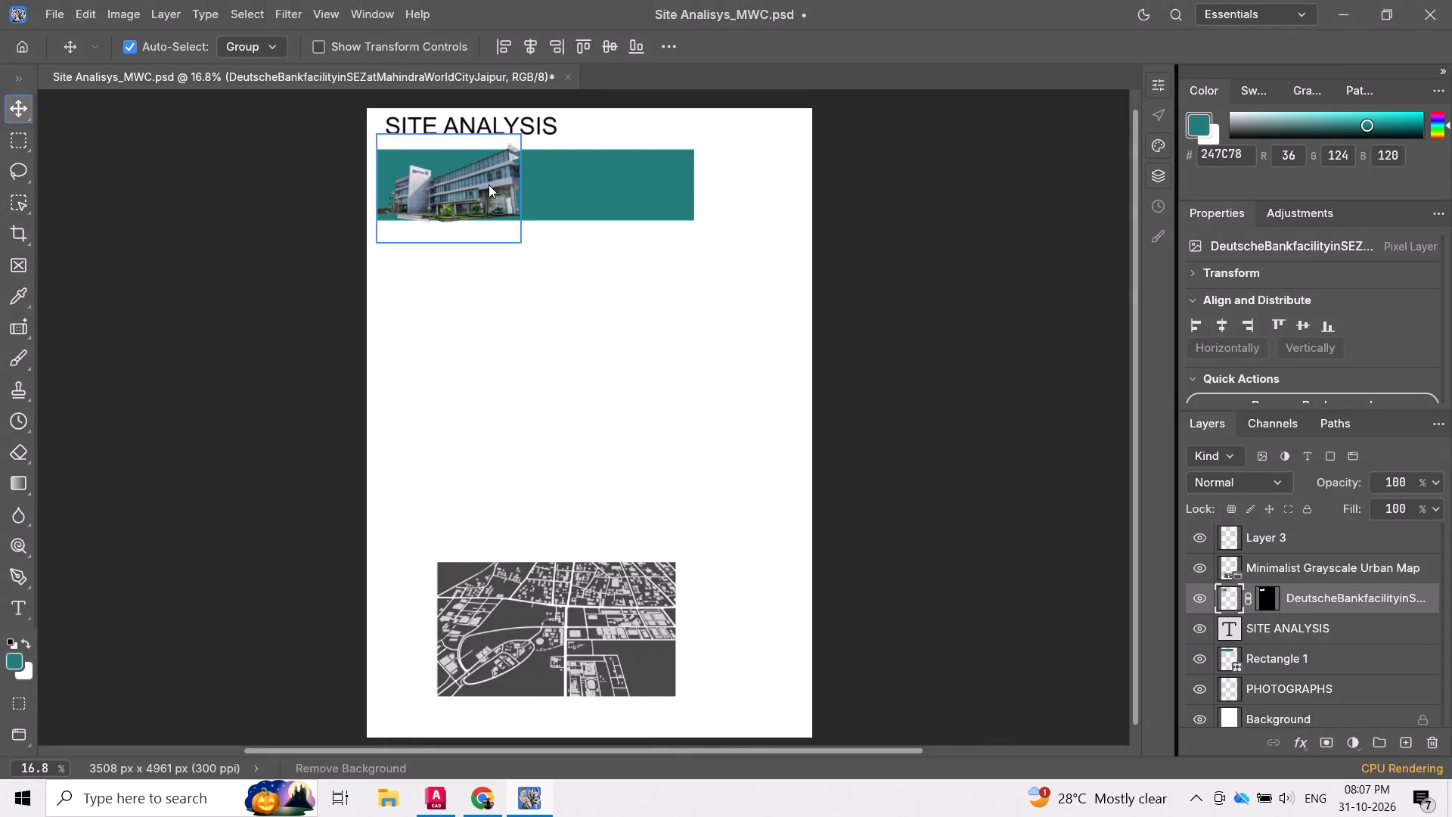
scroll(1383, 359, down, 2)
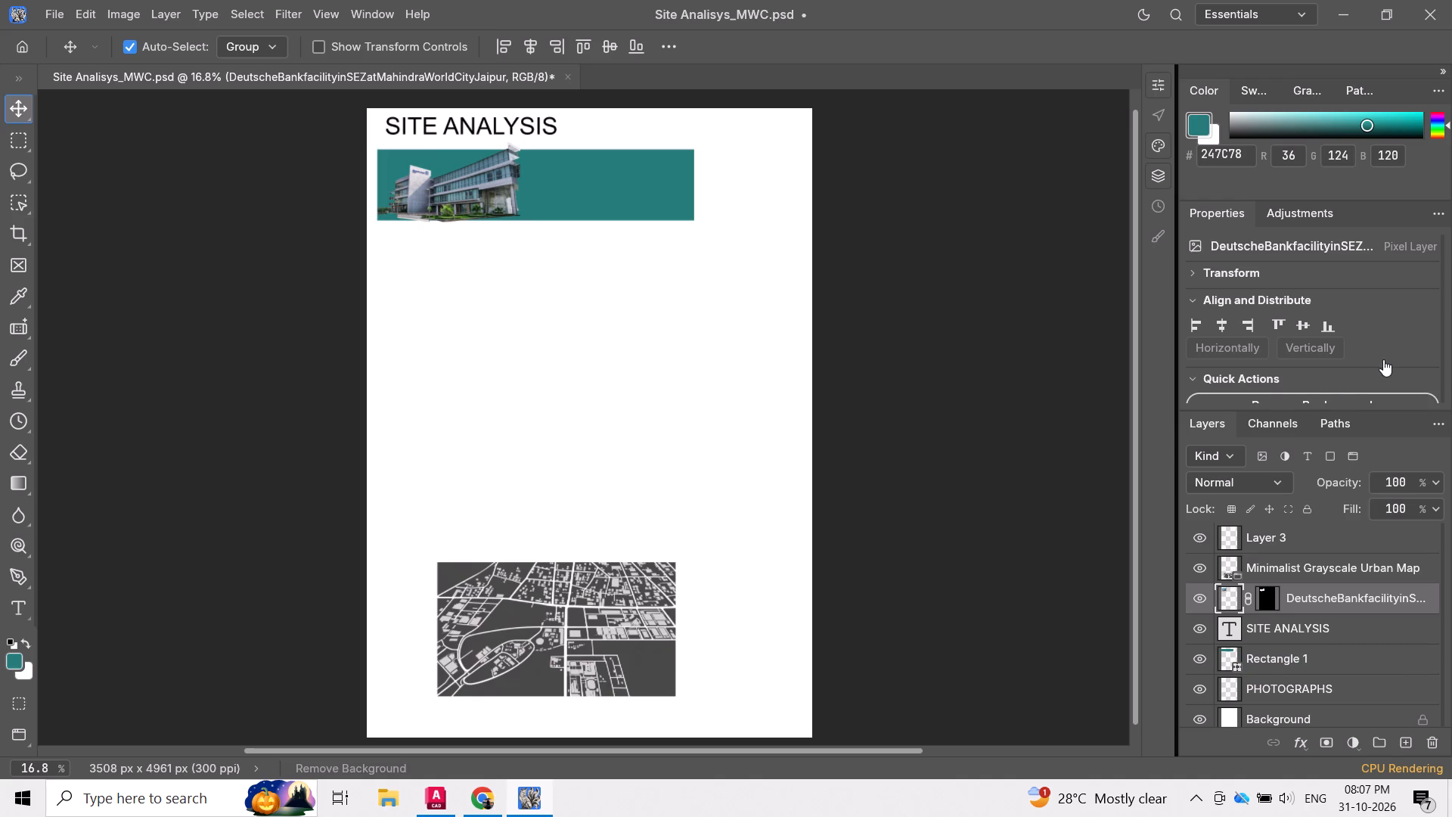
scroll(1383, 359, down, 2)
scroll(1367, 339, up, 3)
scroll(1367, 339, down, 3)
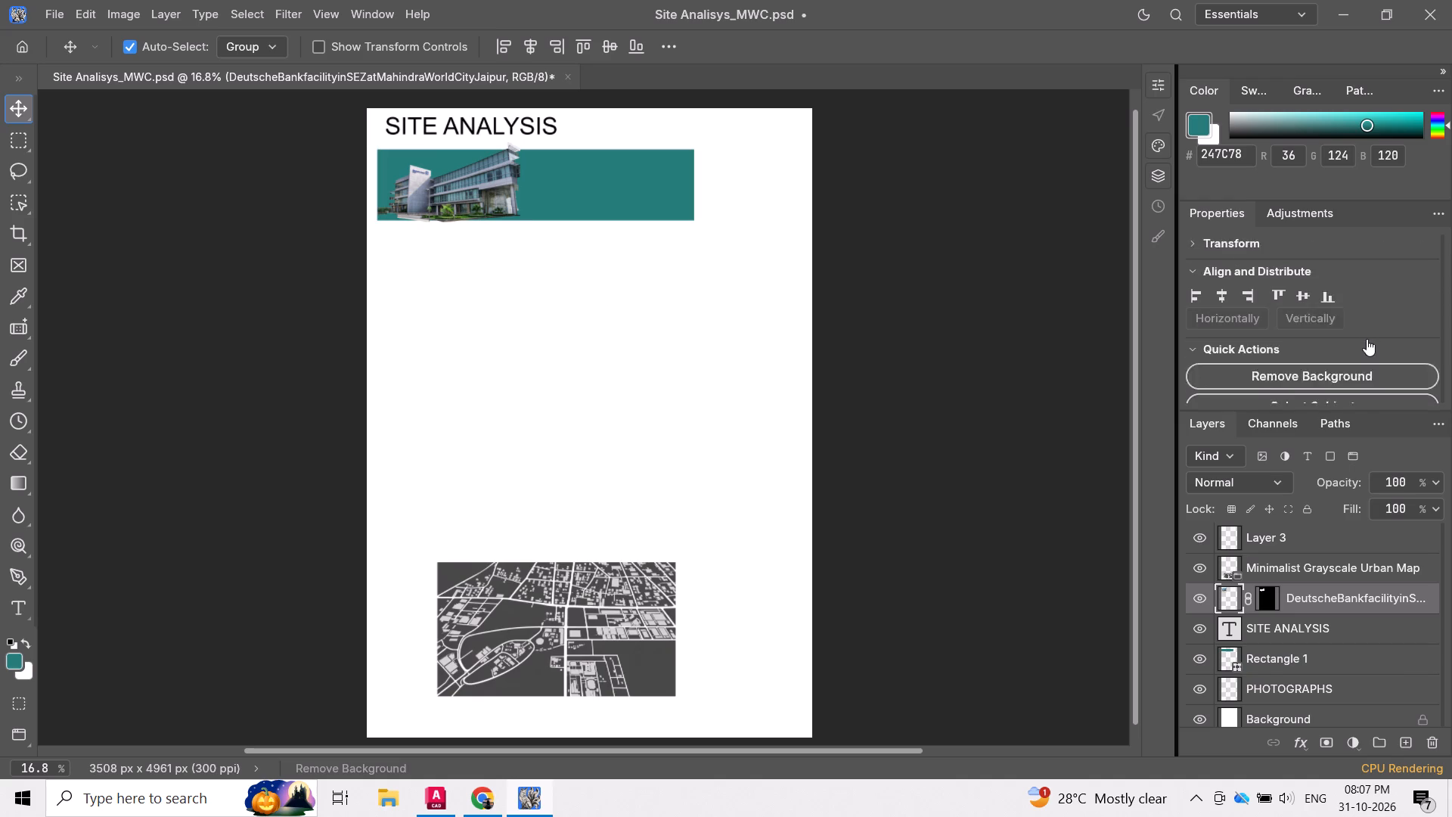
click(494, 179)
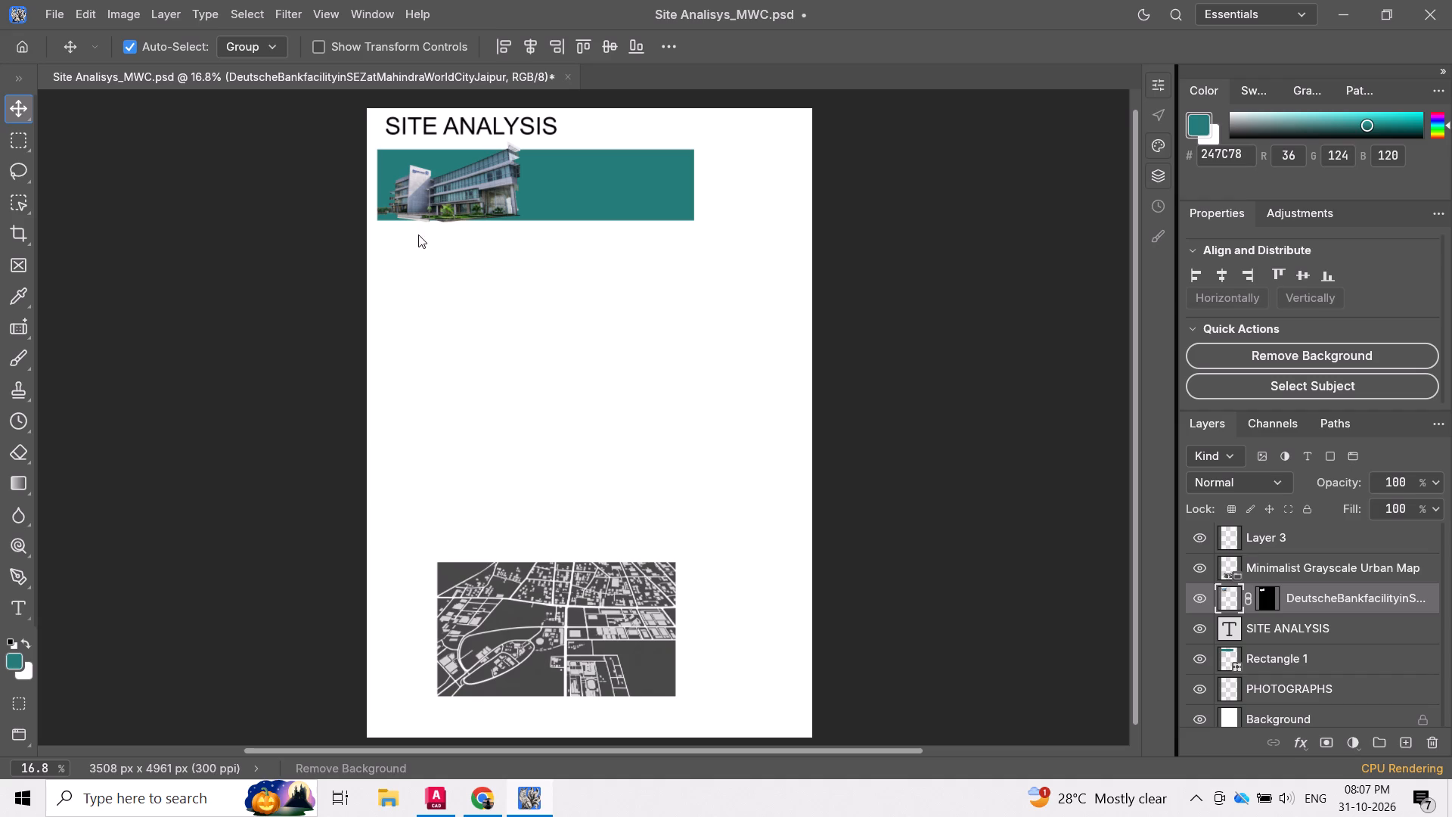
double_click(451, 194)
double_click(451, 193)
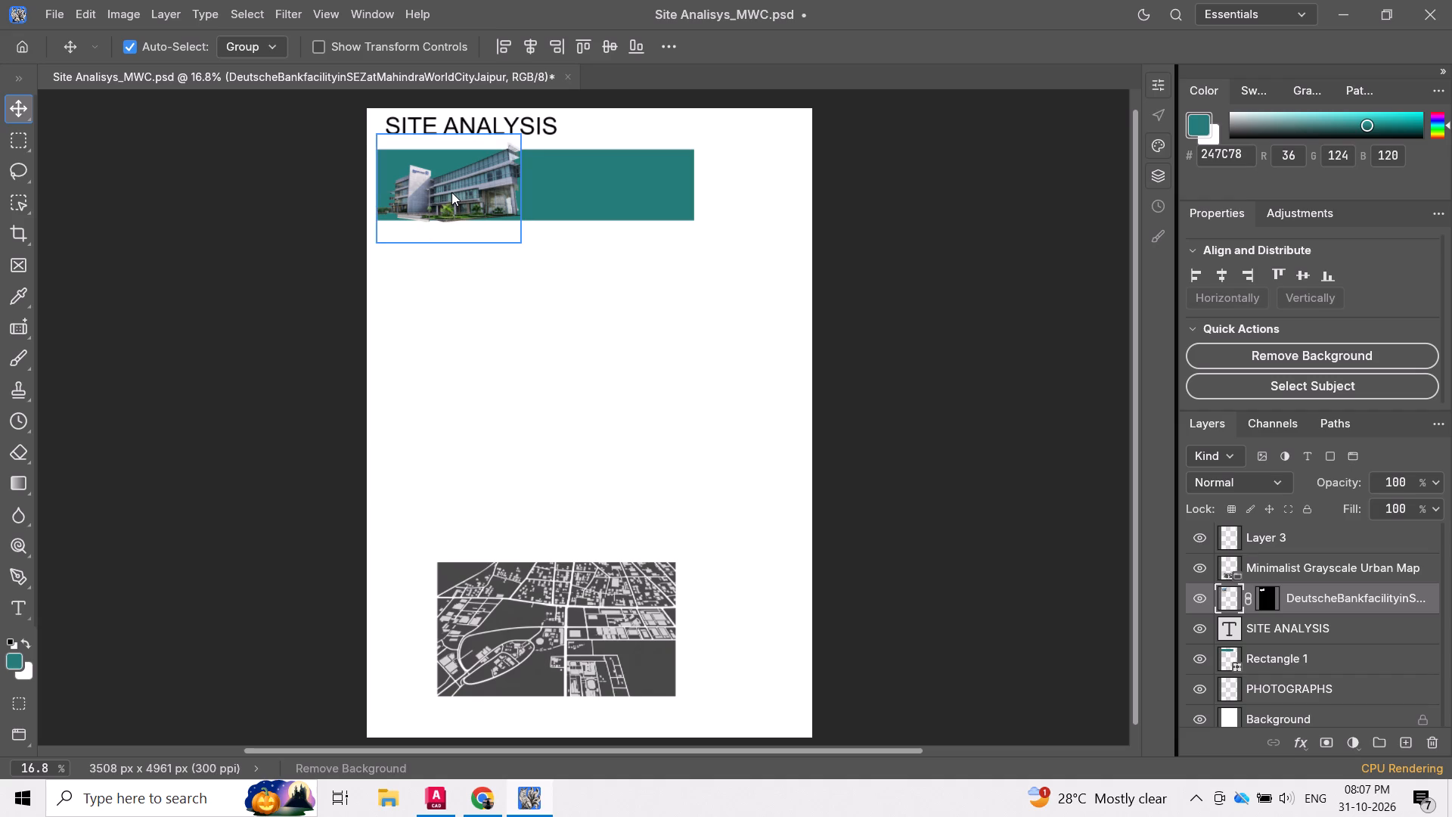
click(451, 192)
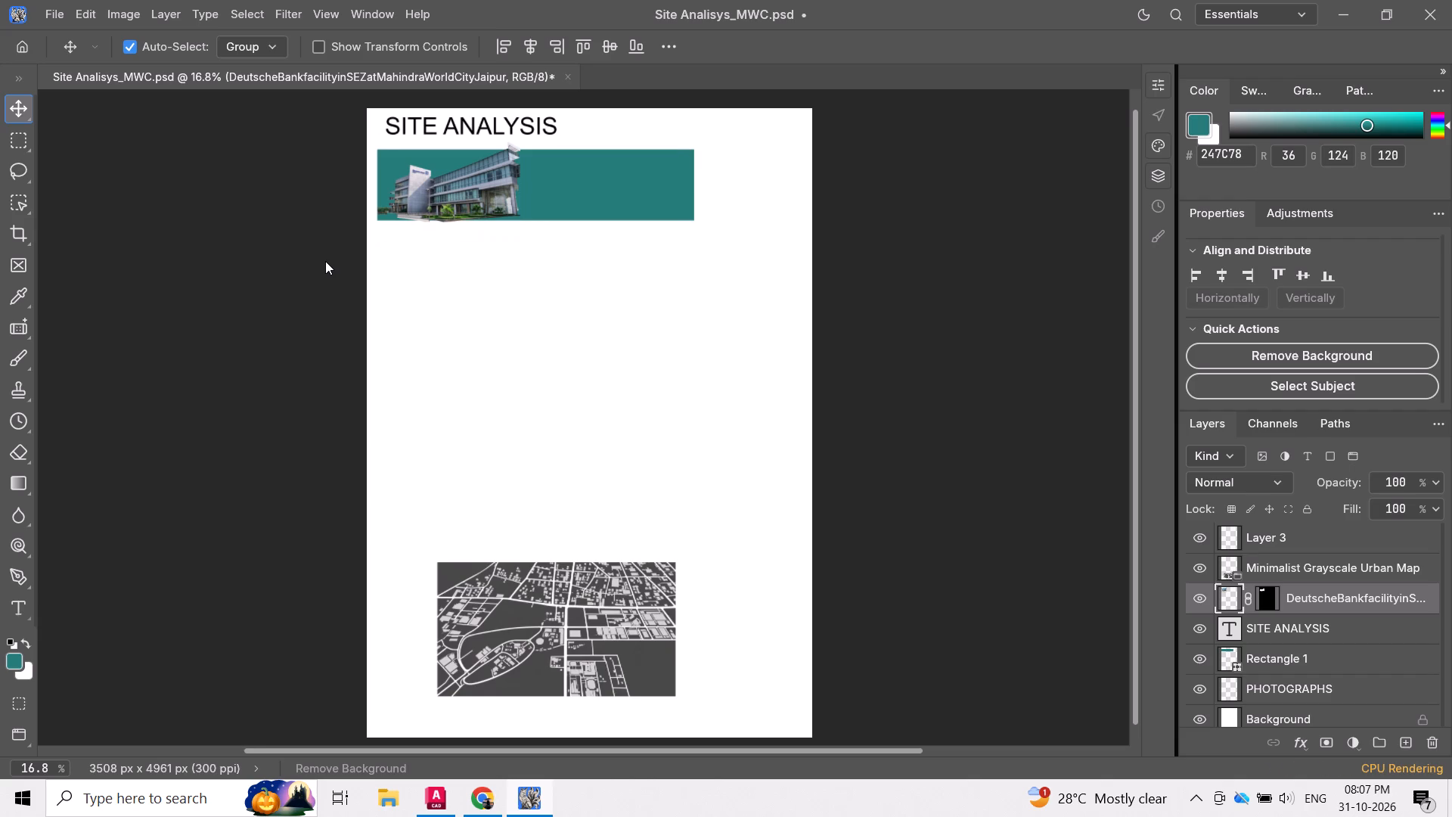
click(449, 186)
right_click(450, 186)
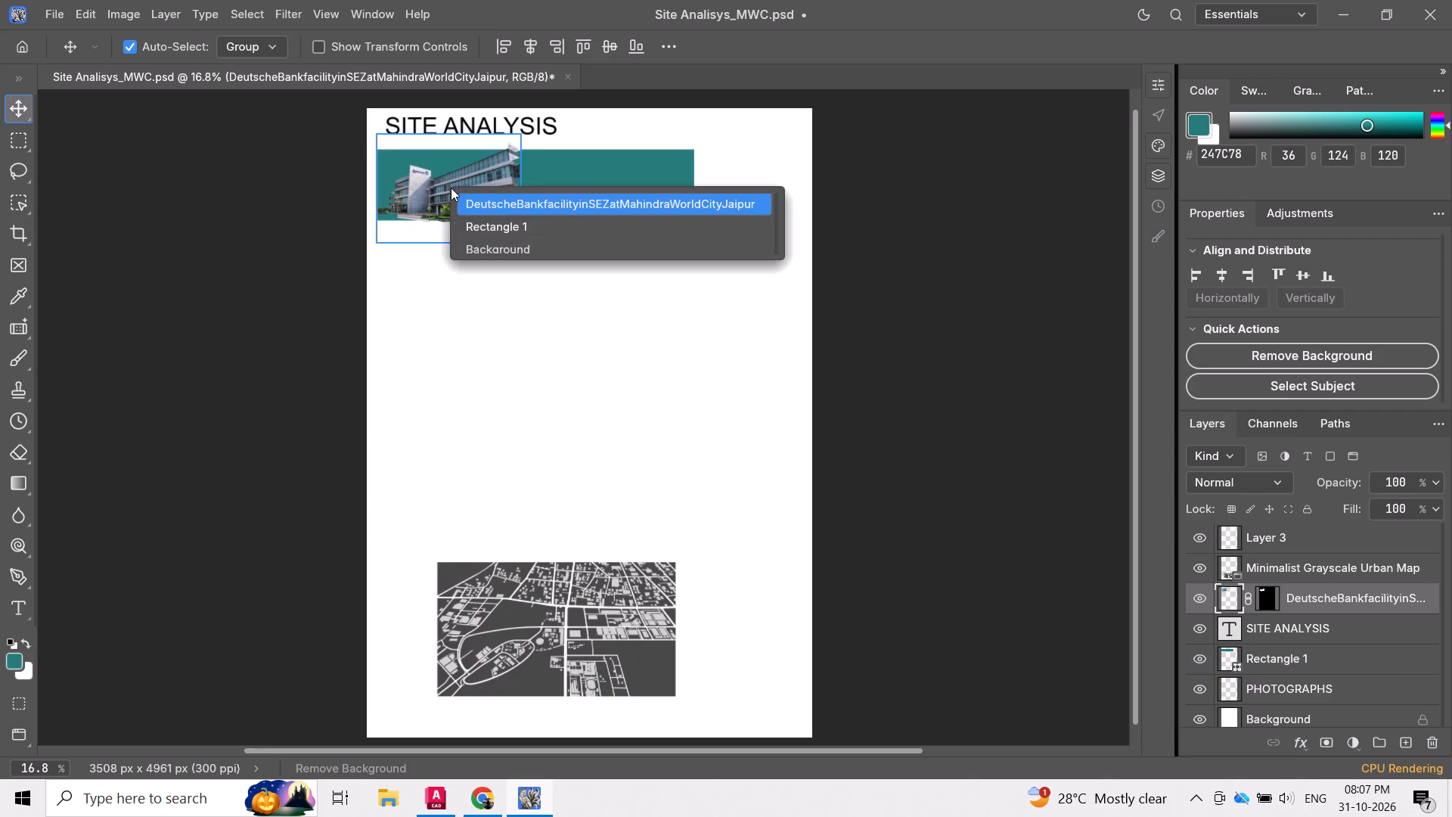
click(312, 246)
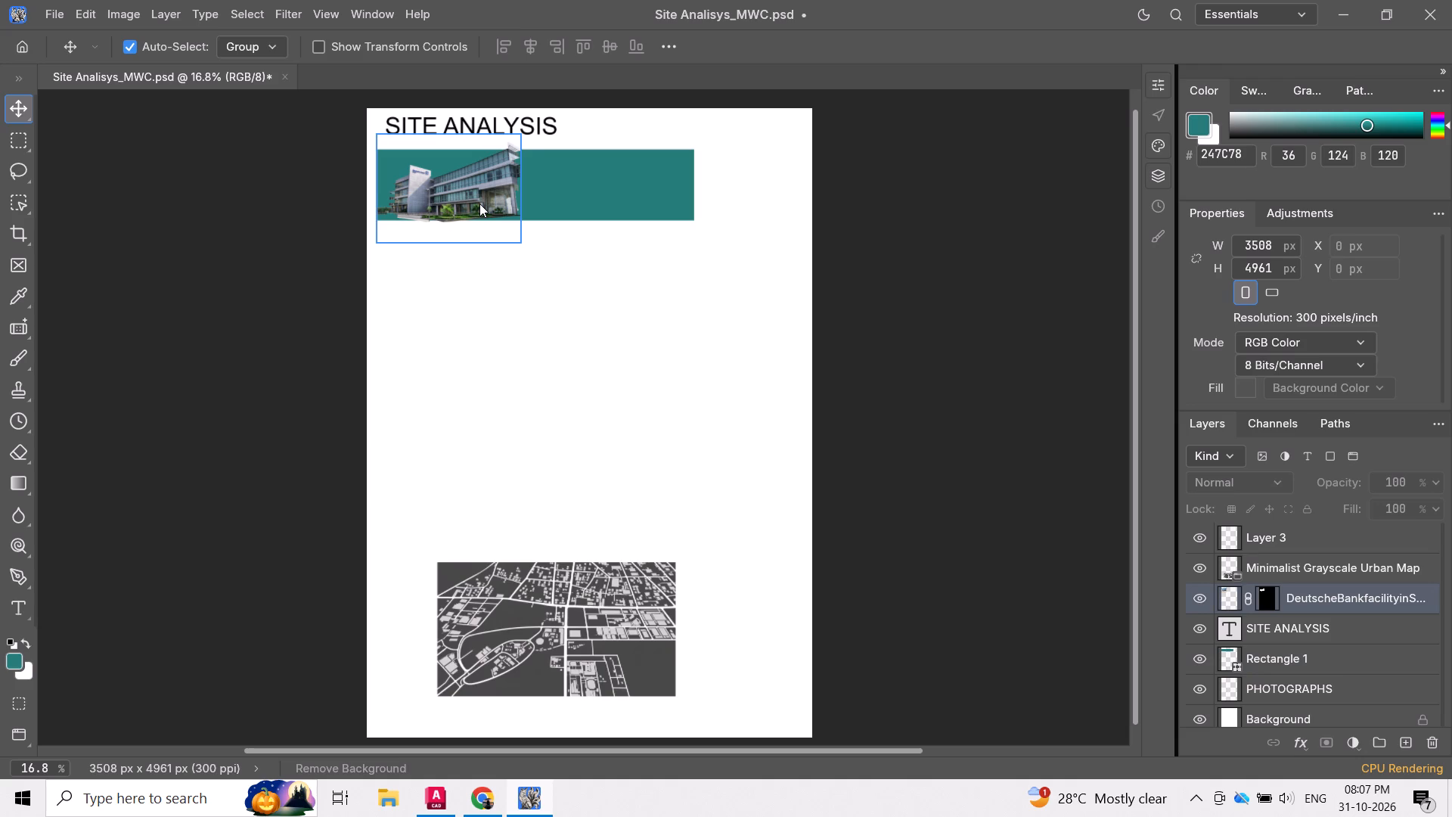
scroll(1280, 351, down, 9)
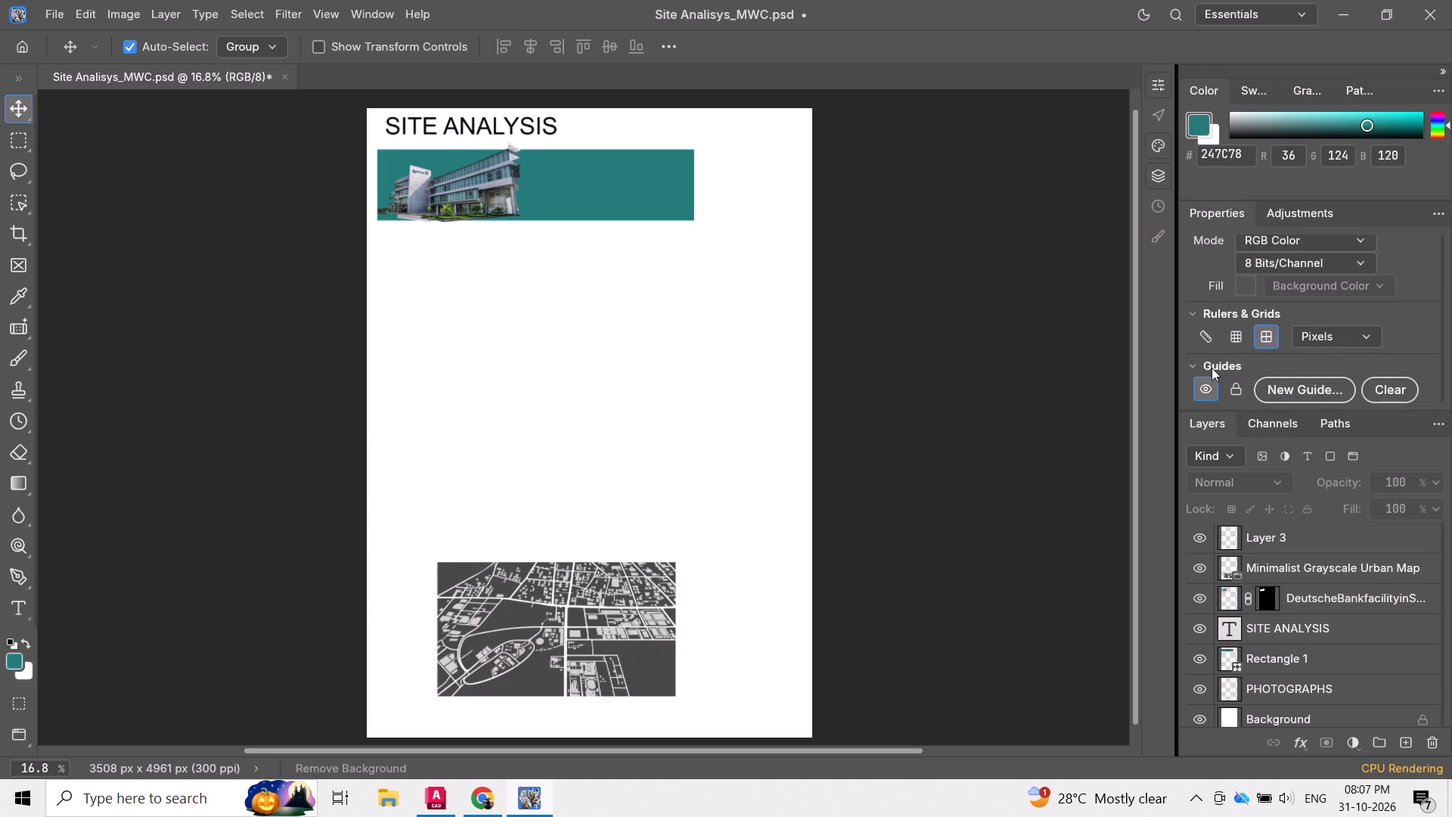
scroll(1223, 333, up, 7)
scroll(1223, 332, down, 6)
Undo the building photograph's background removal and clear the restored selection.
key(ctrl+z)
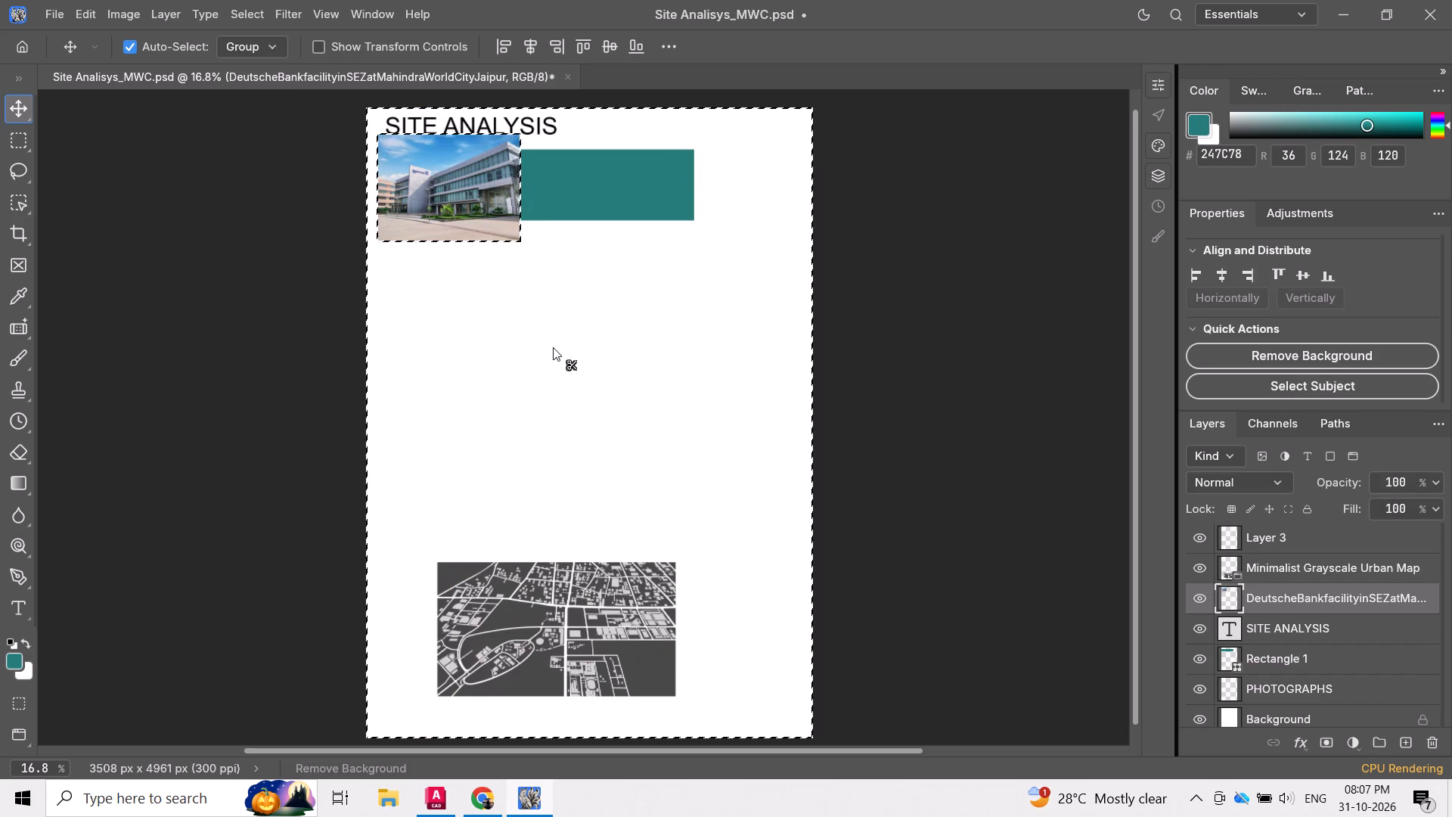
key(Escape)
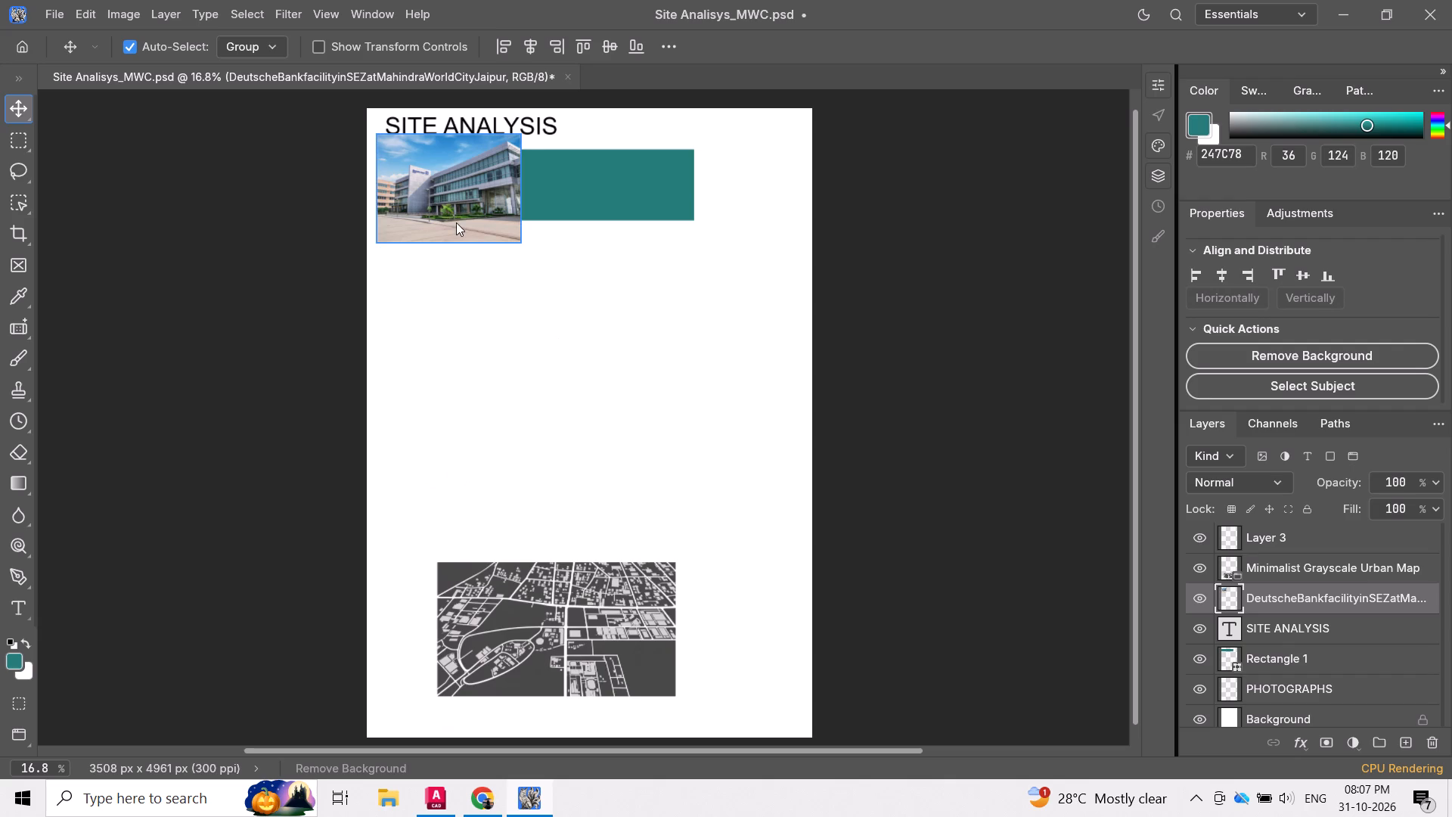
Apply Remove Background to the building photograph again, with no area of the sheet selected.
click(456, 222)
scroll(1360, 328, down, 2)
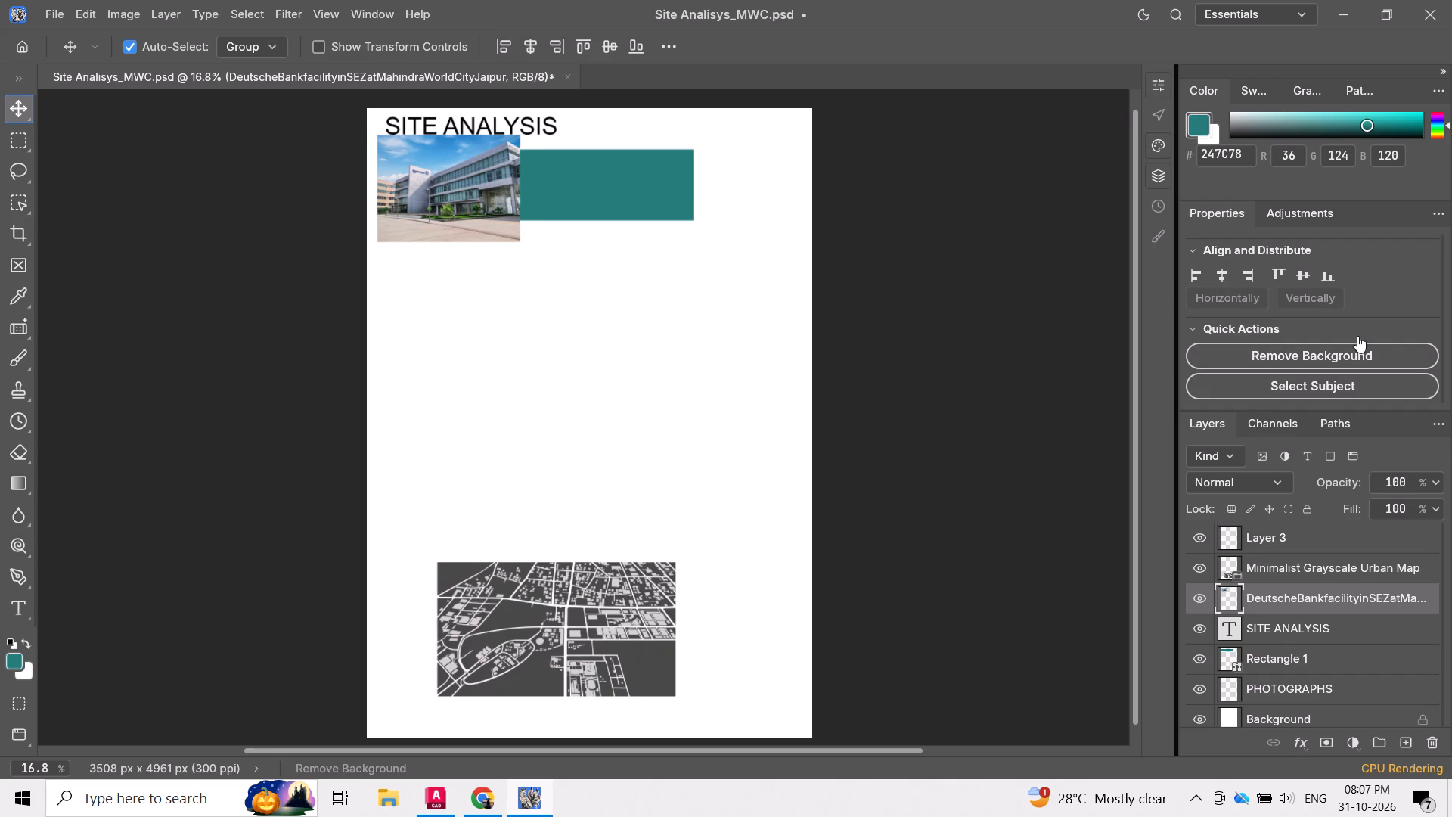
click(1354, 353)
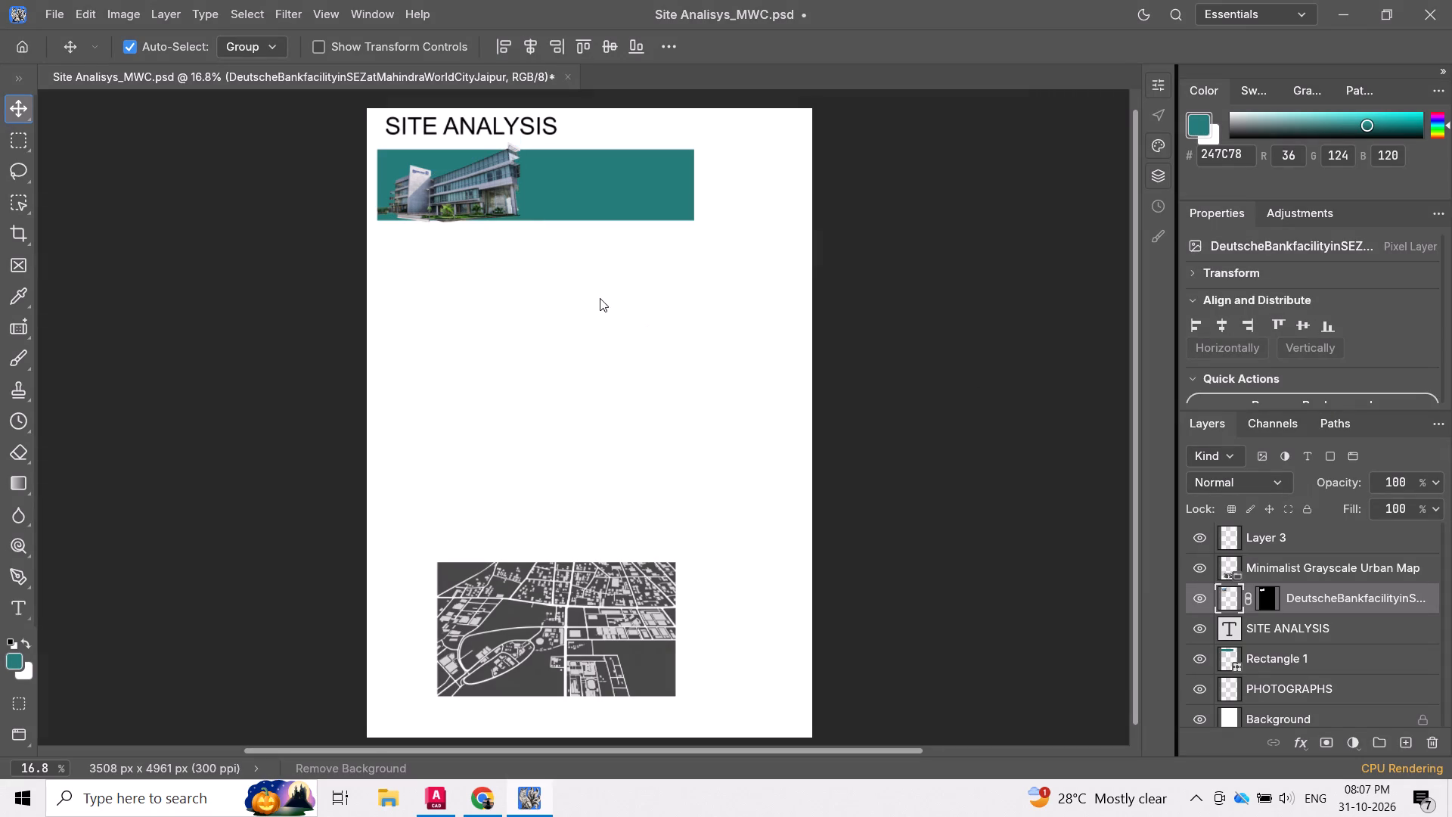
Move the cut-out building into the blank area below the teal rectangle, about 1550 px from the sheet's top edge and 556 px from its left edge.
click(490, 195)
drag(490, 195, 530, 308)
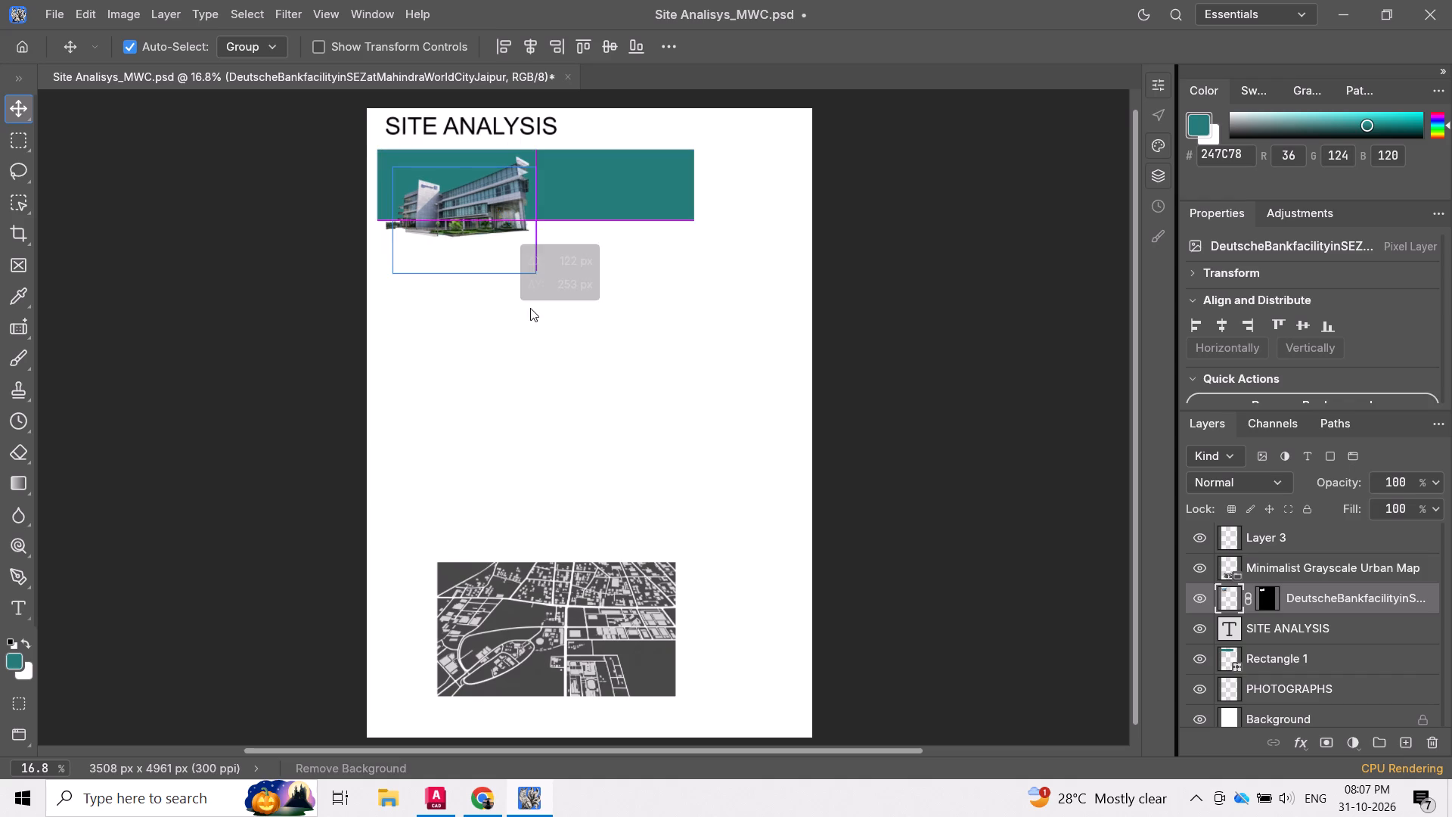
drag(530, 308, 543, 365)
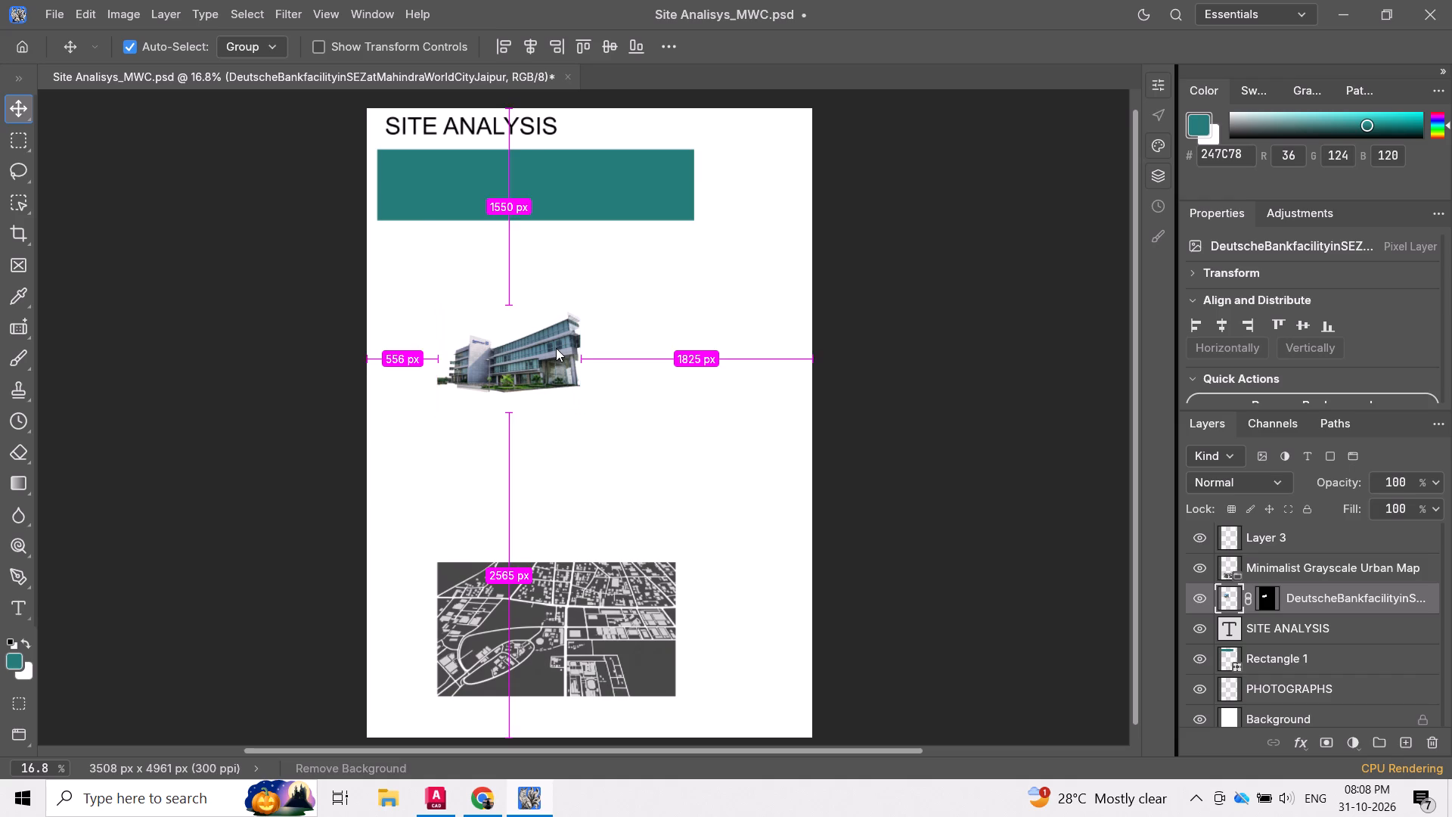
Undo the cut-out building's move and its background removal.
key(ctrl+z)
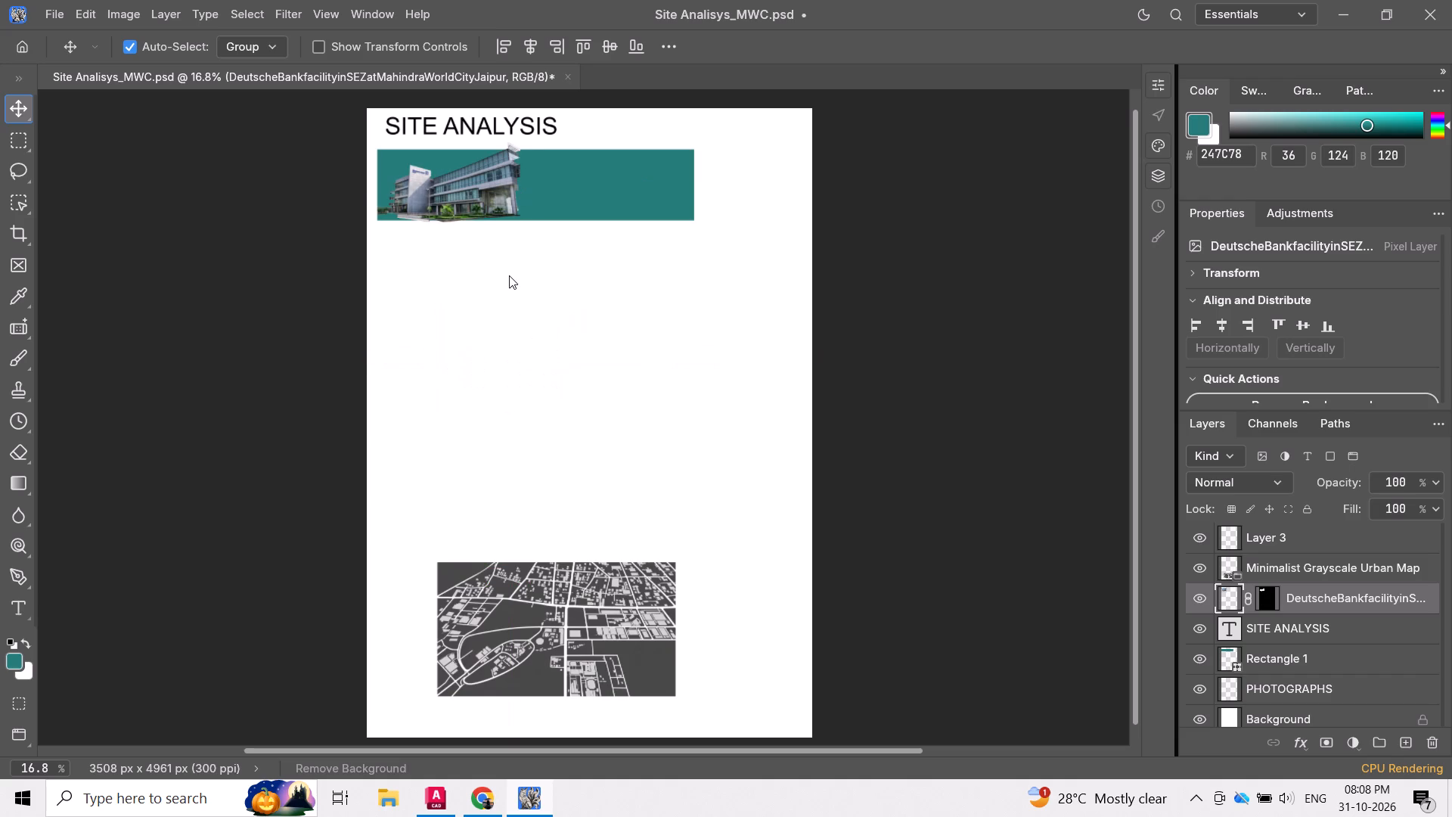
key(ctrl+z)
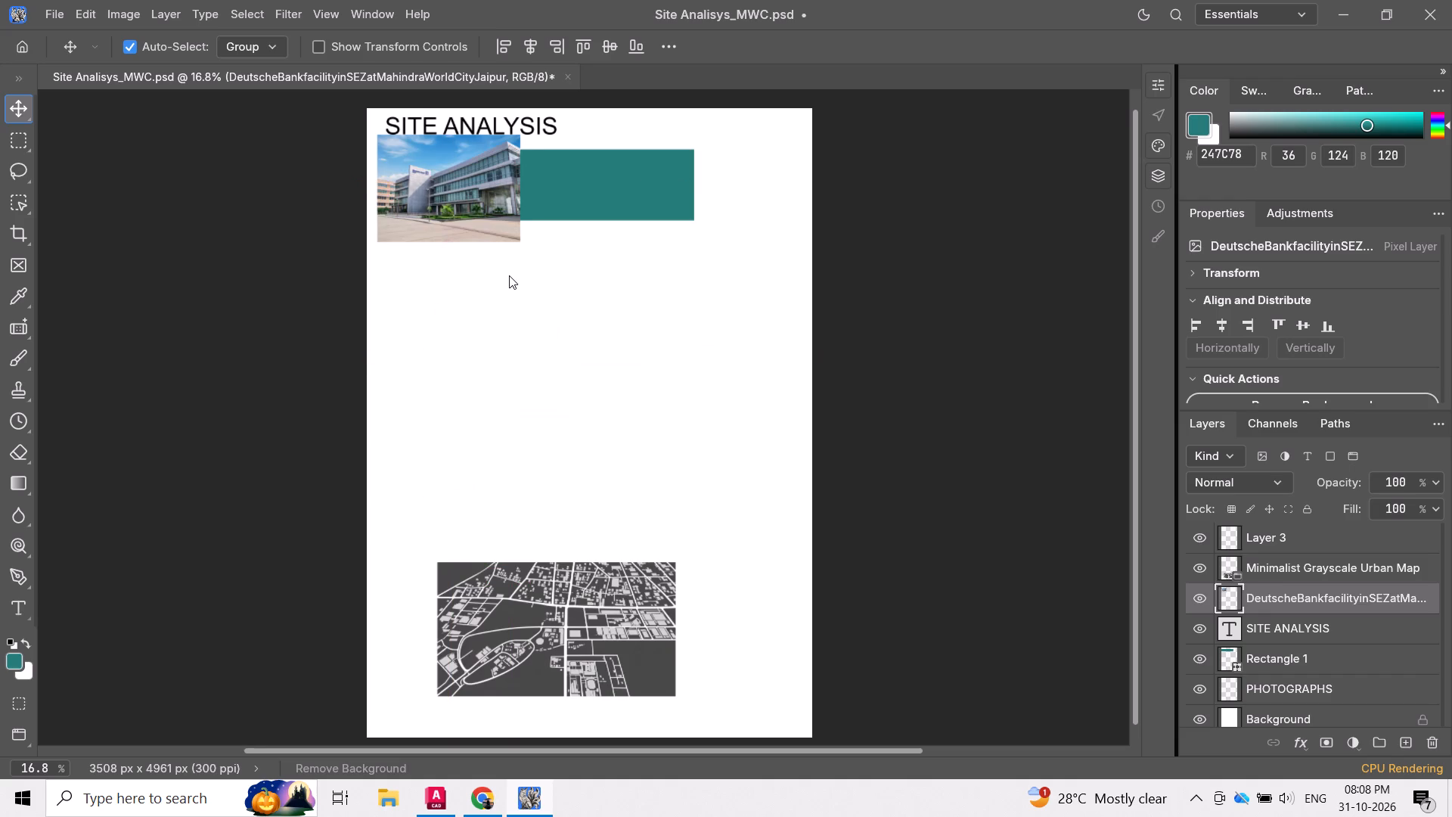
Move the full building photograph off the teal rectangle into the blank area between the rectangle and the urban map.
click(495, 202)
drag(495, 193, 509, 250)
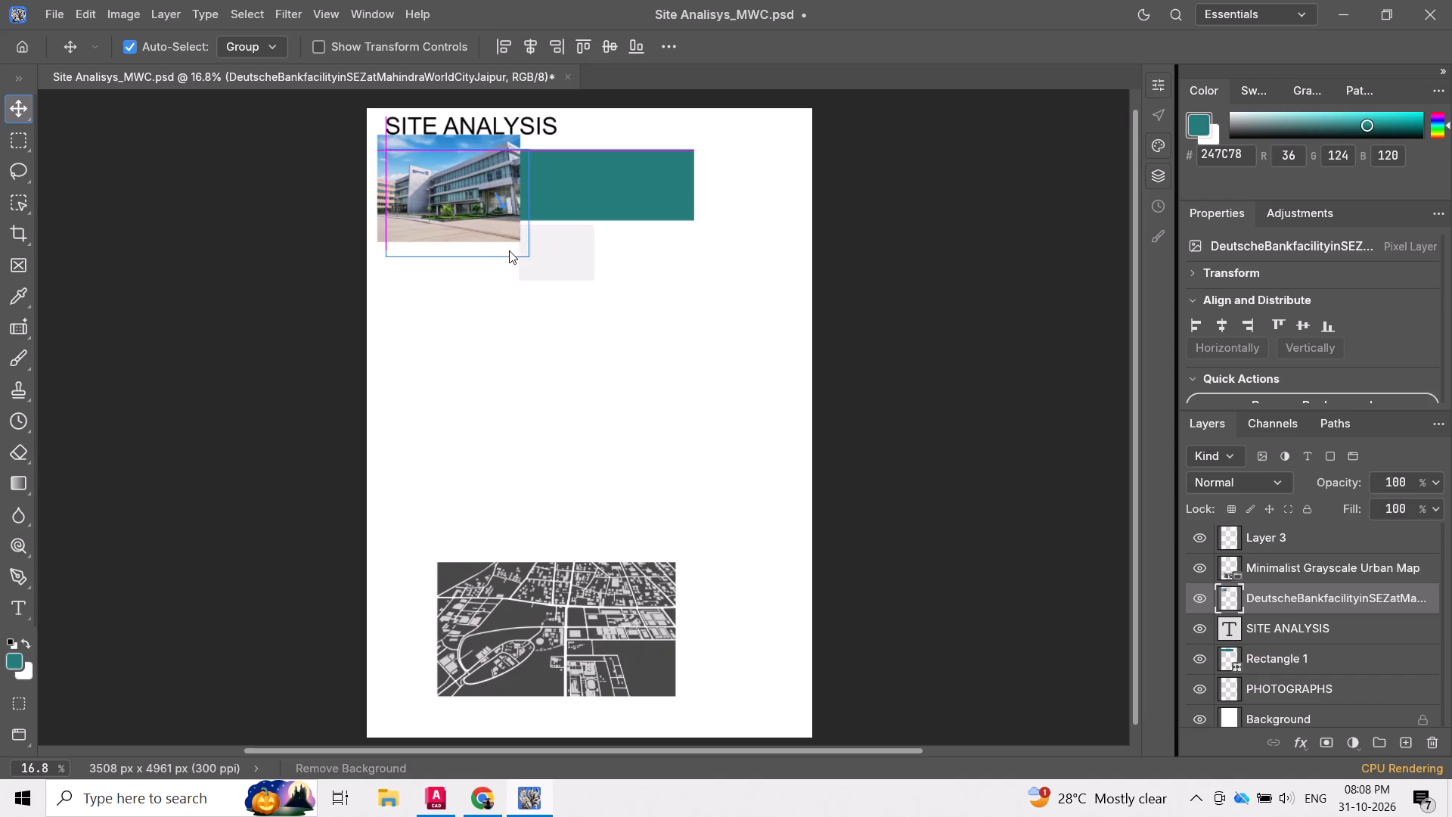
drag(509, 250, 542, 382)
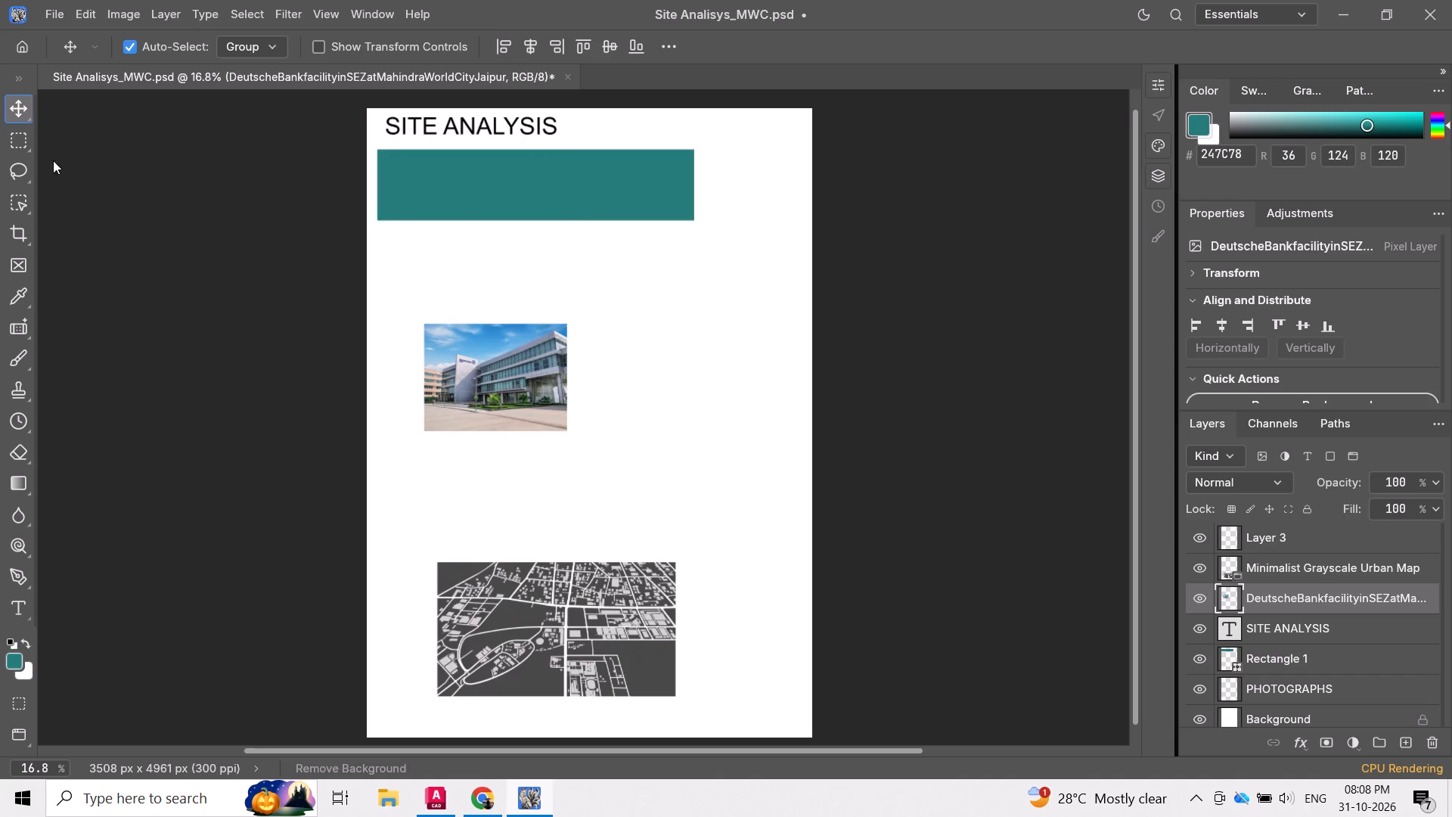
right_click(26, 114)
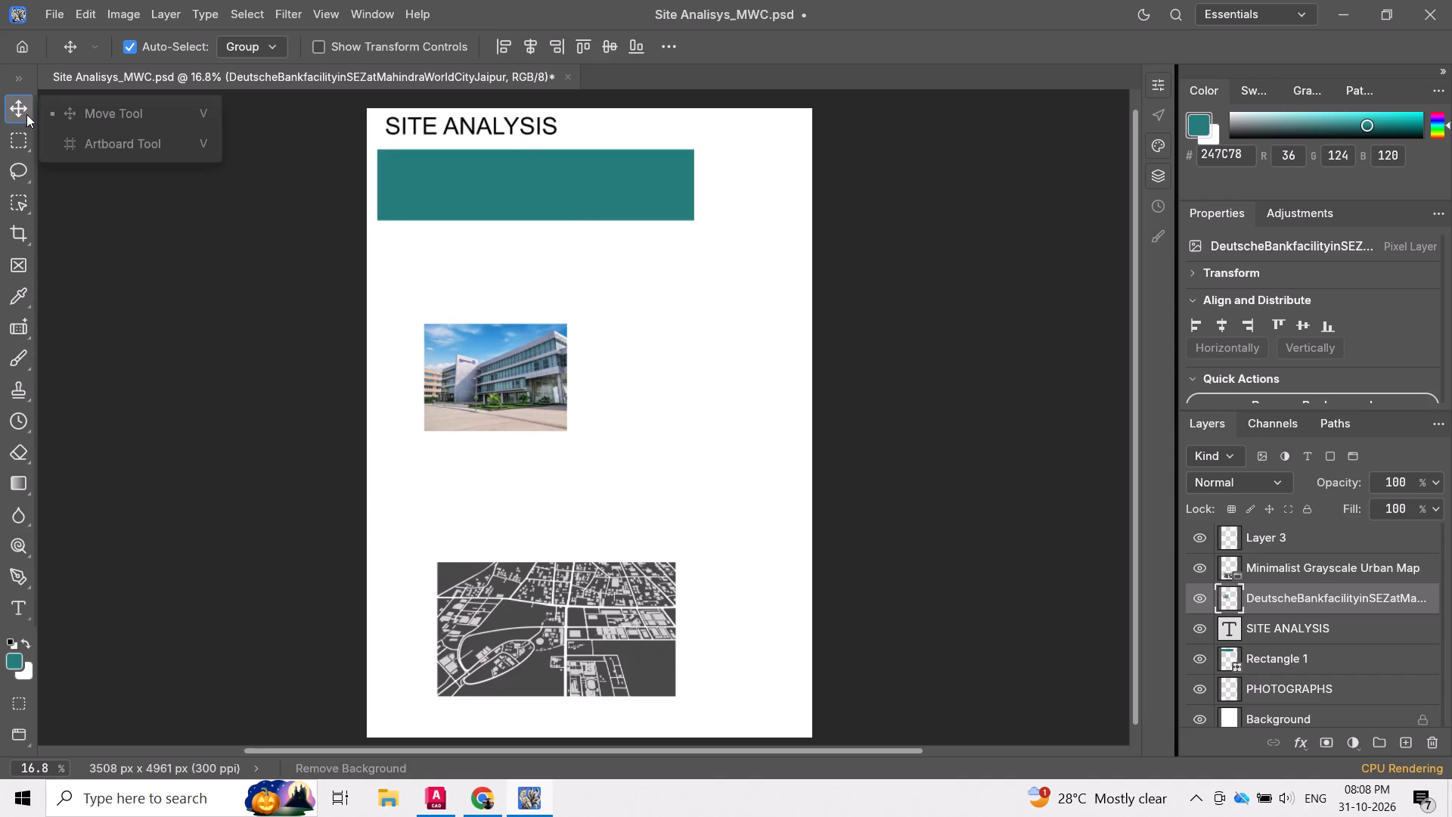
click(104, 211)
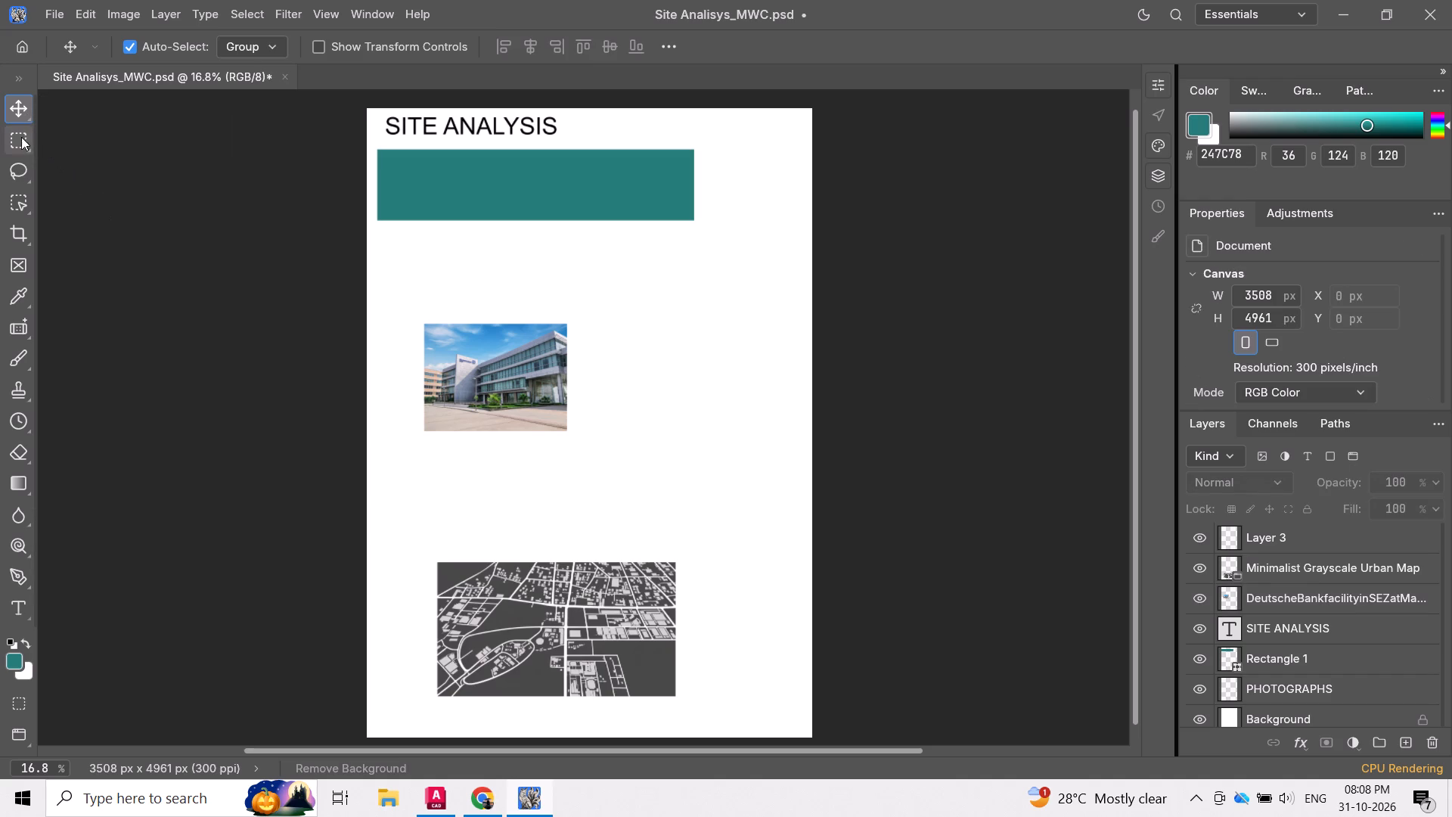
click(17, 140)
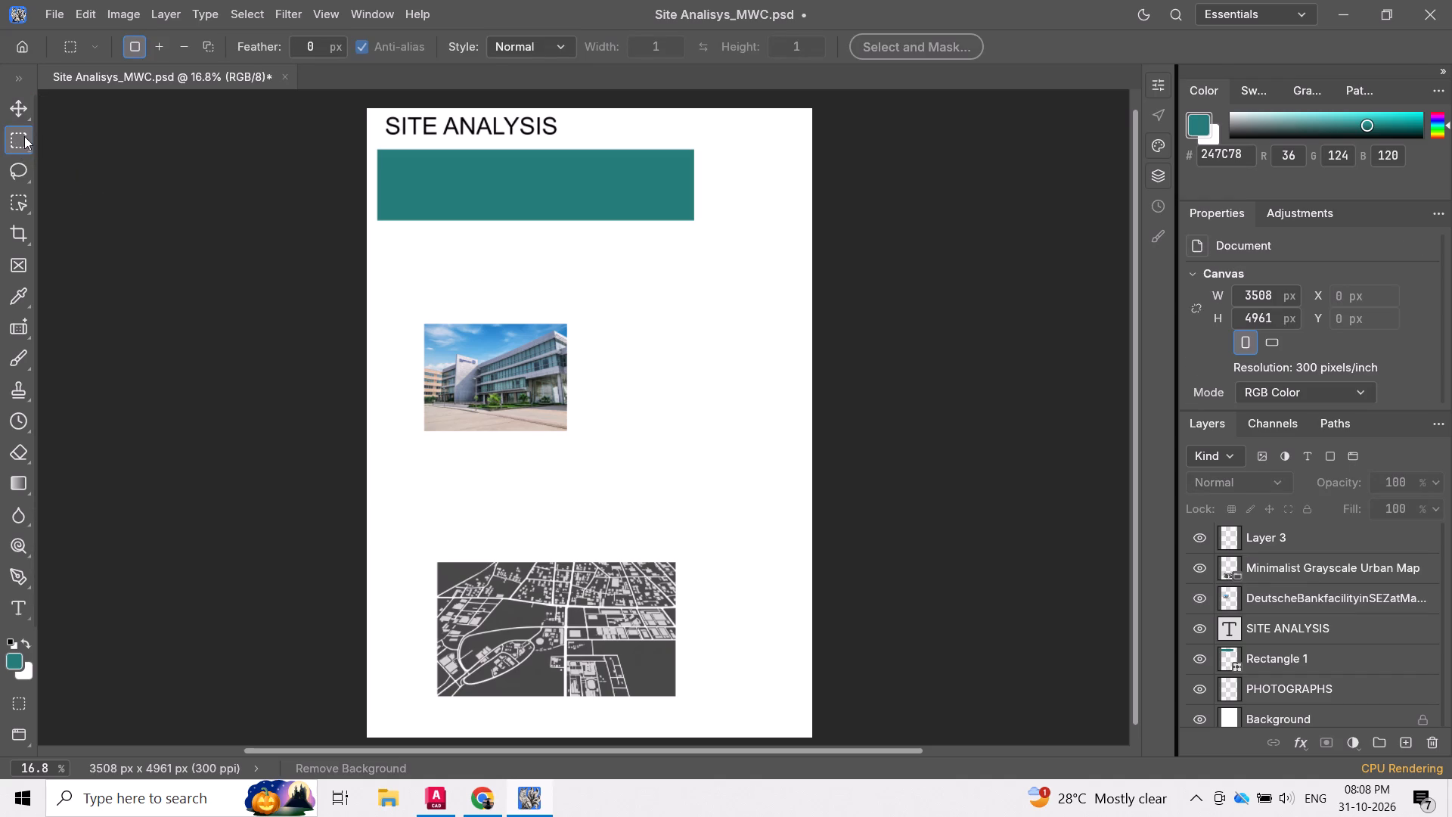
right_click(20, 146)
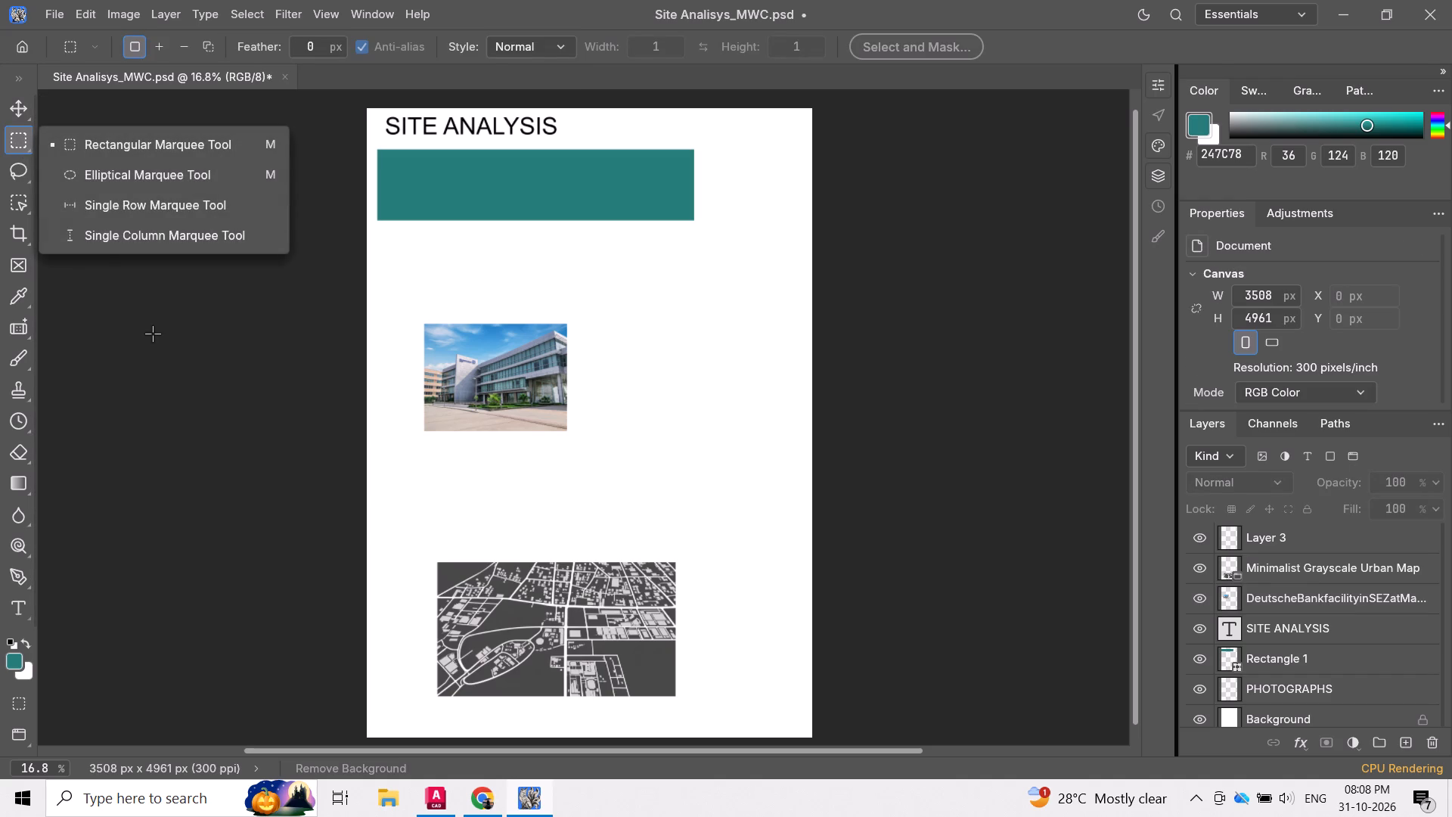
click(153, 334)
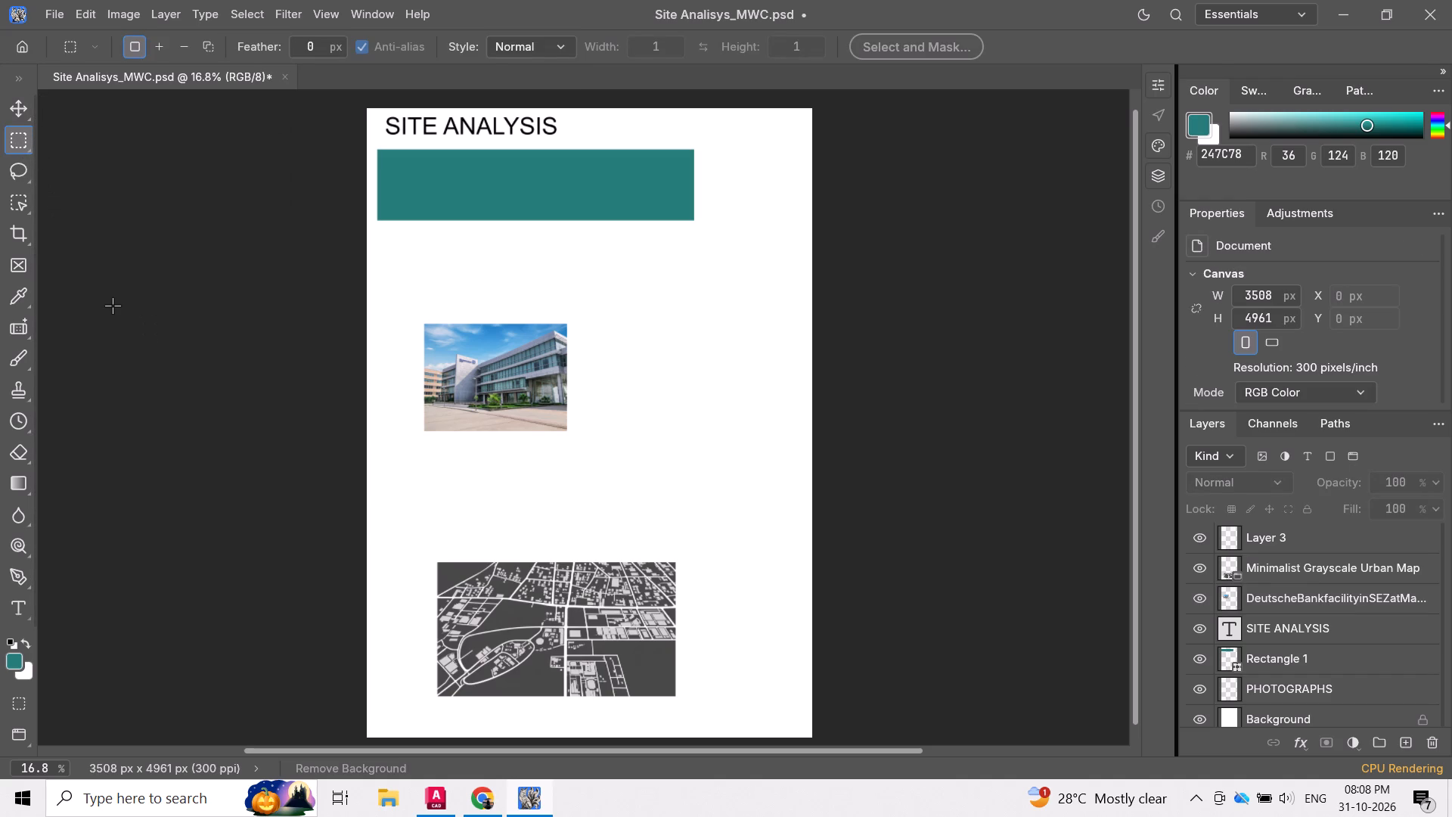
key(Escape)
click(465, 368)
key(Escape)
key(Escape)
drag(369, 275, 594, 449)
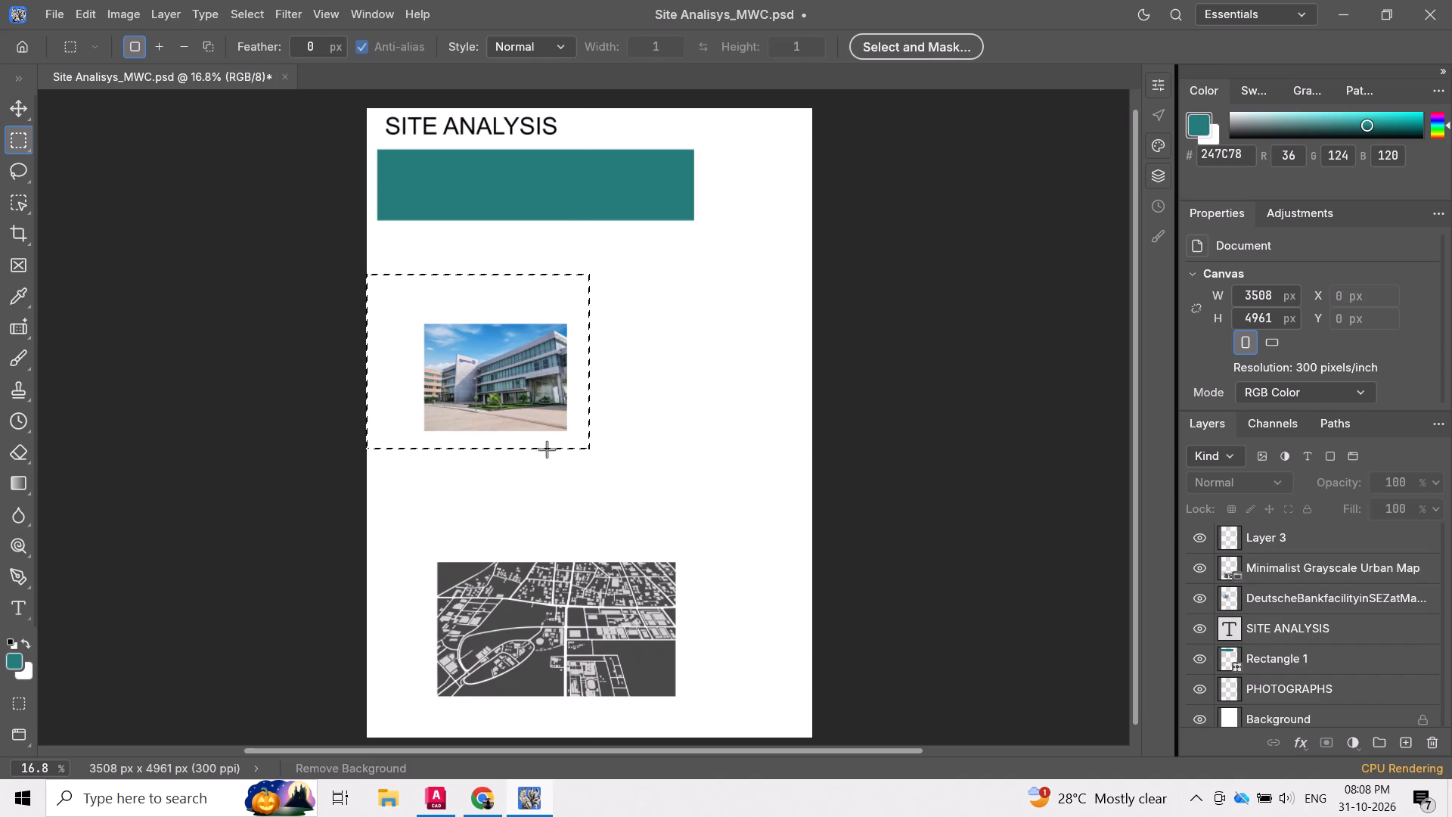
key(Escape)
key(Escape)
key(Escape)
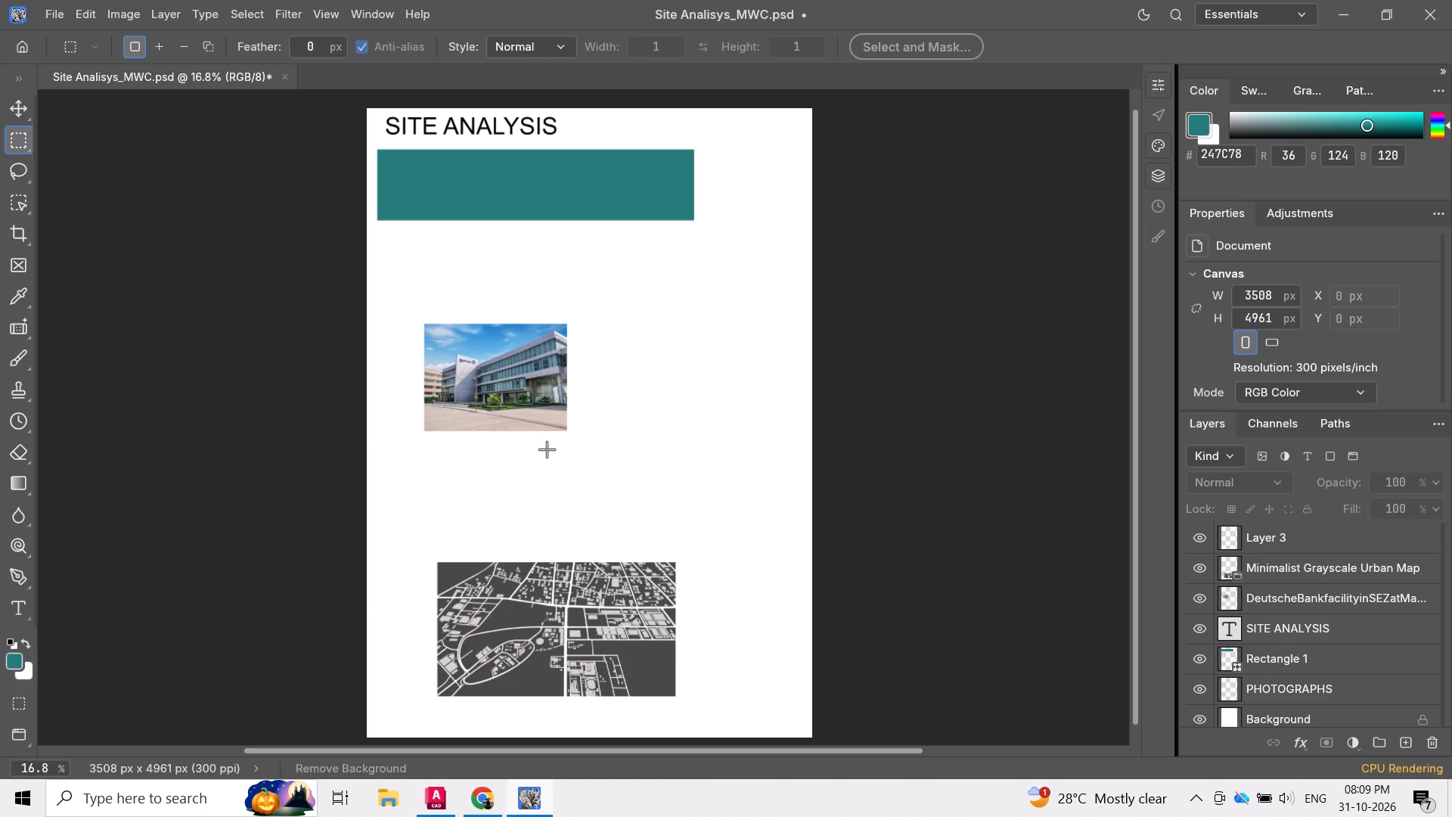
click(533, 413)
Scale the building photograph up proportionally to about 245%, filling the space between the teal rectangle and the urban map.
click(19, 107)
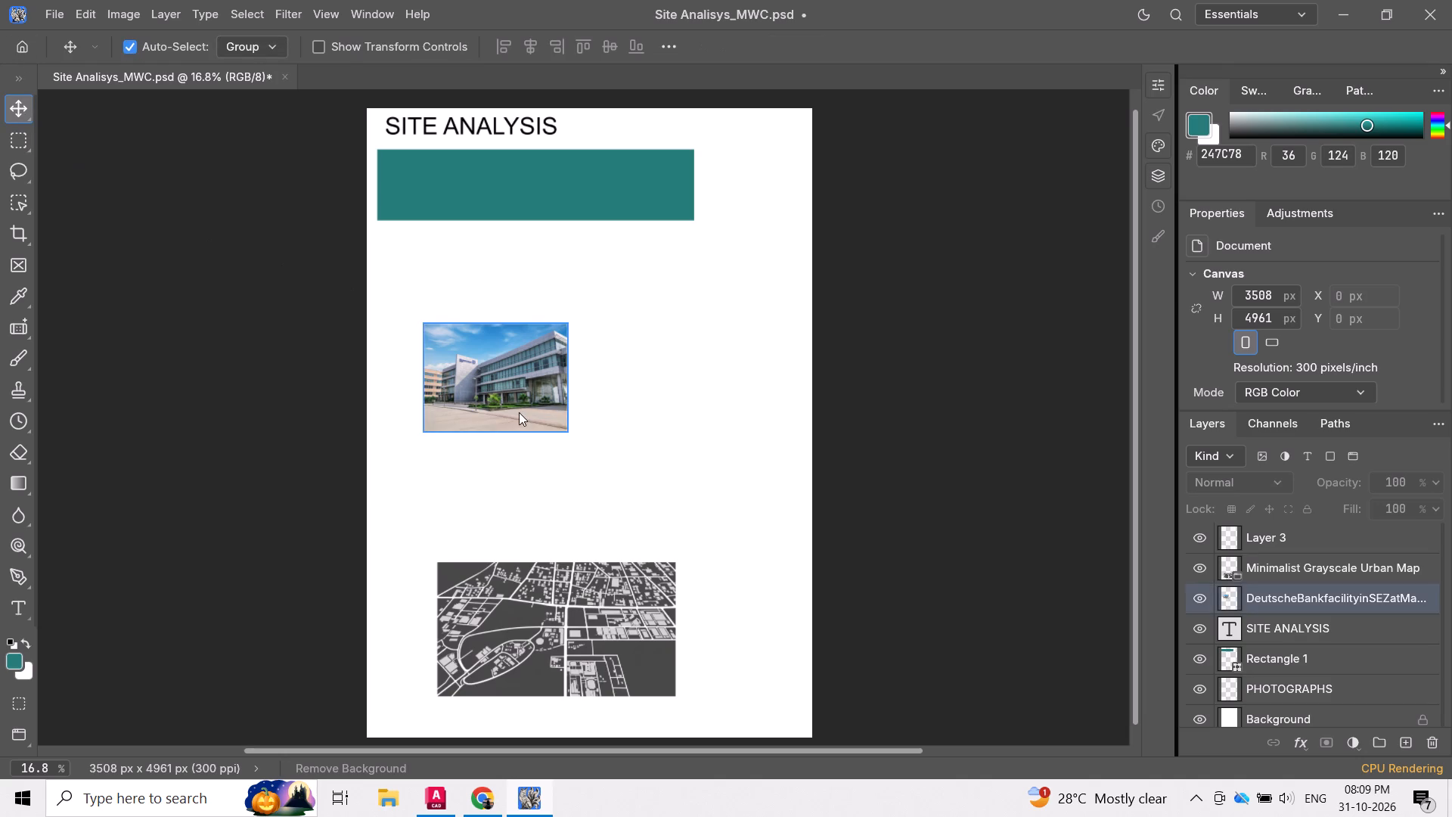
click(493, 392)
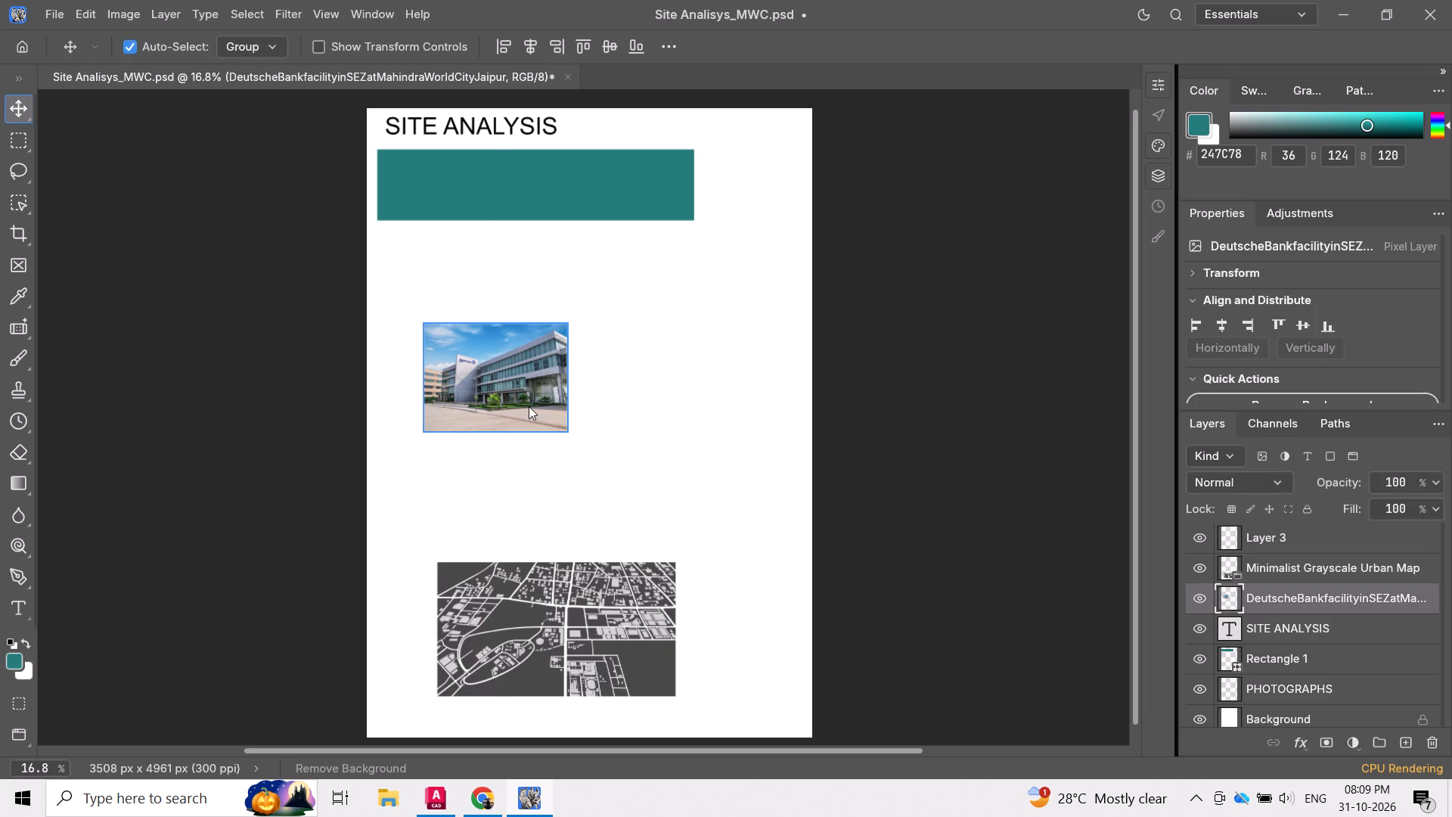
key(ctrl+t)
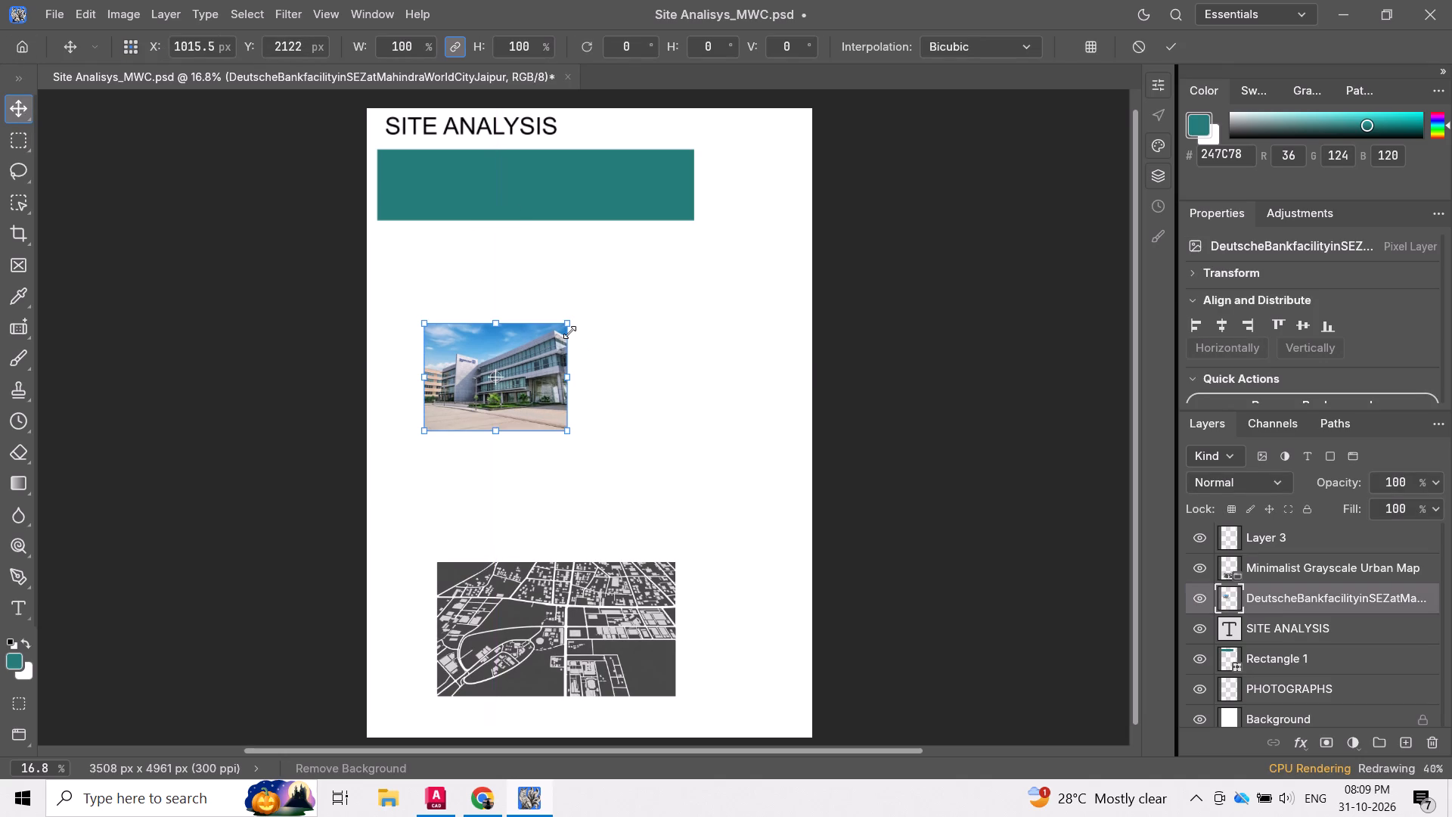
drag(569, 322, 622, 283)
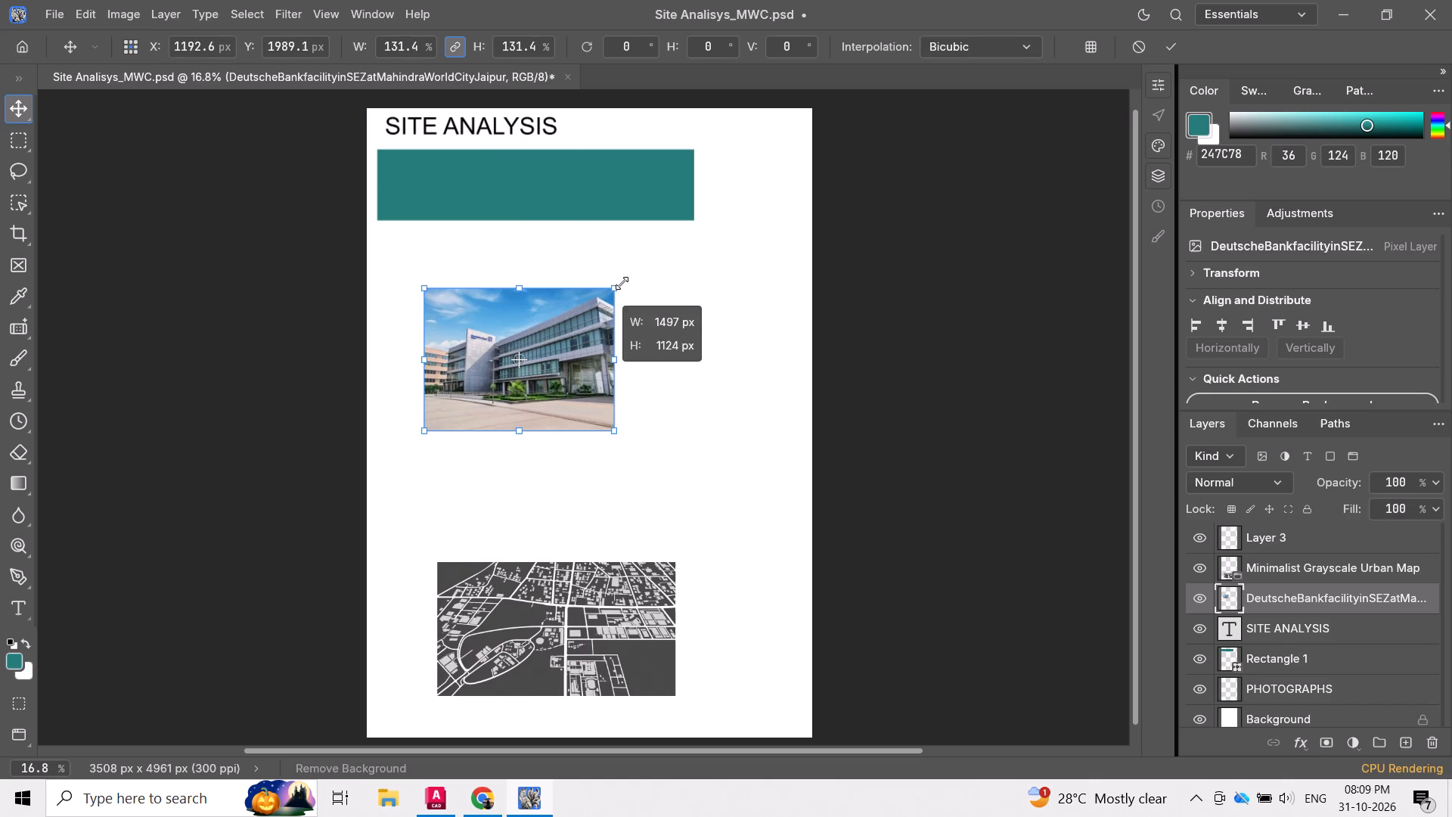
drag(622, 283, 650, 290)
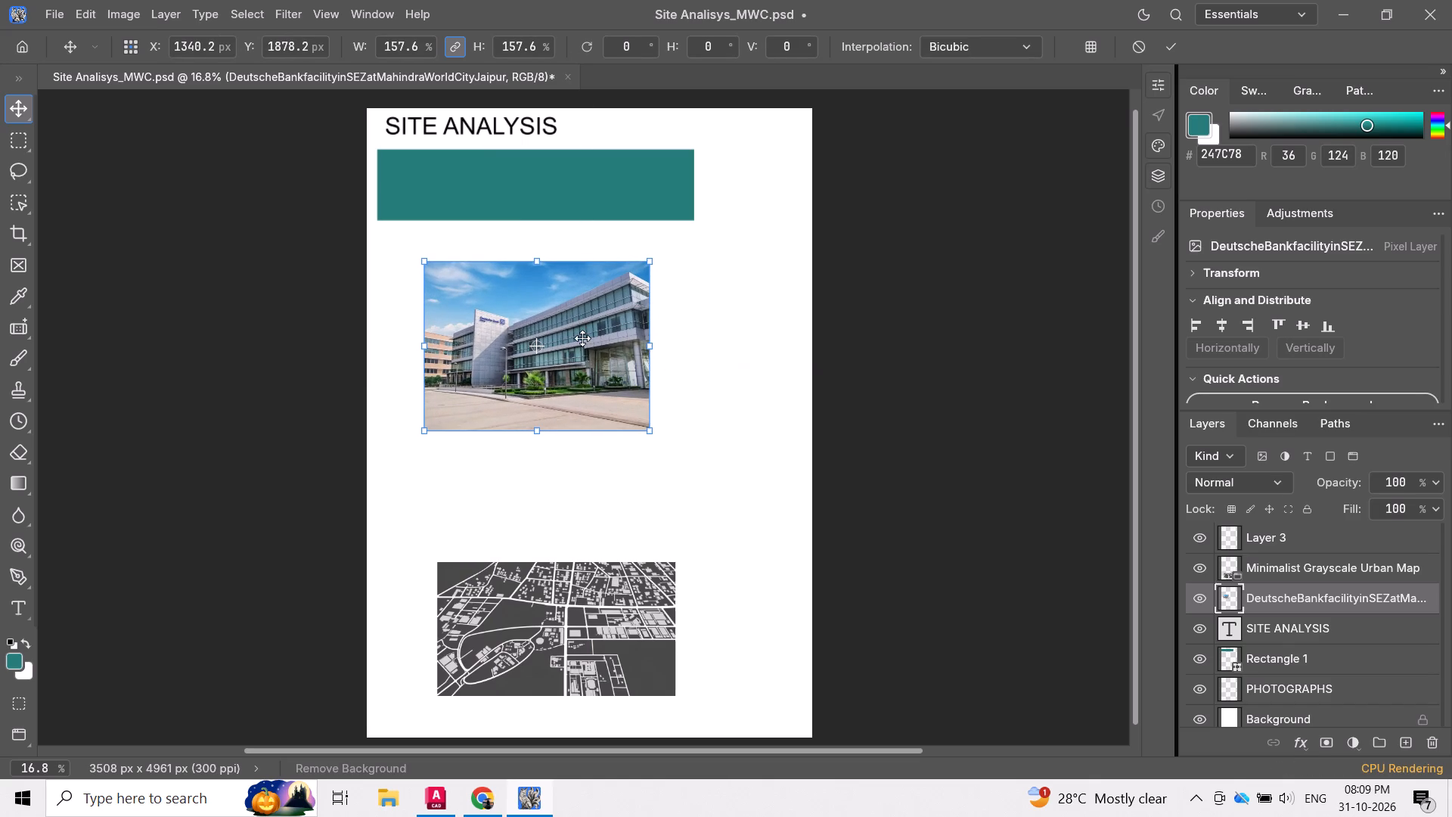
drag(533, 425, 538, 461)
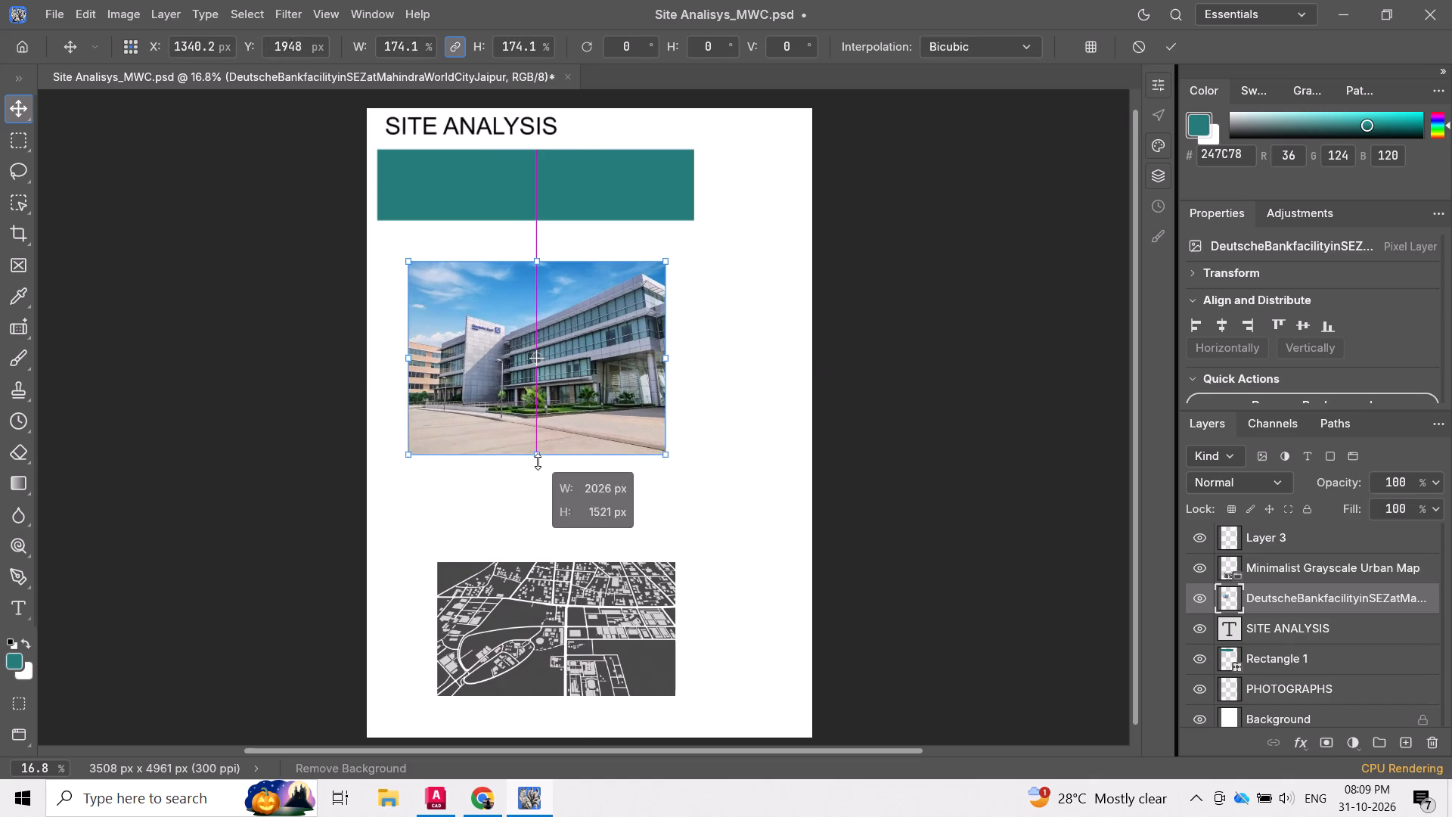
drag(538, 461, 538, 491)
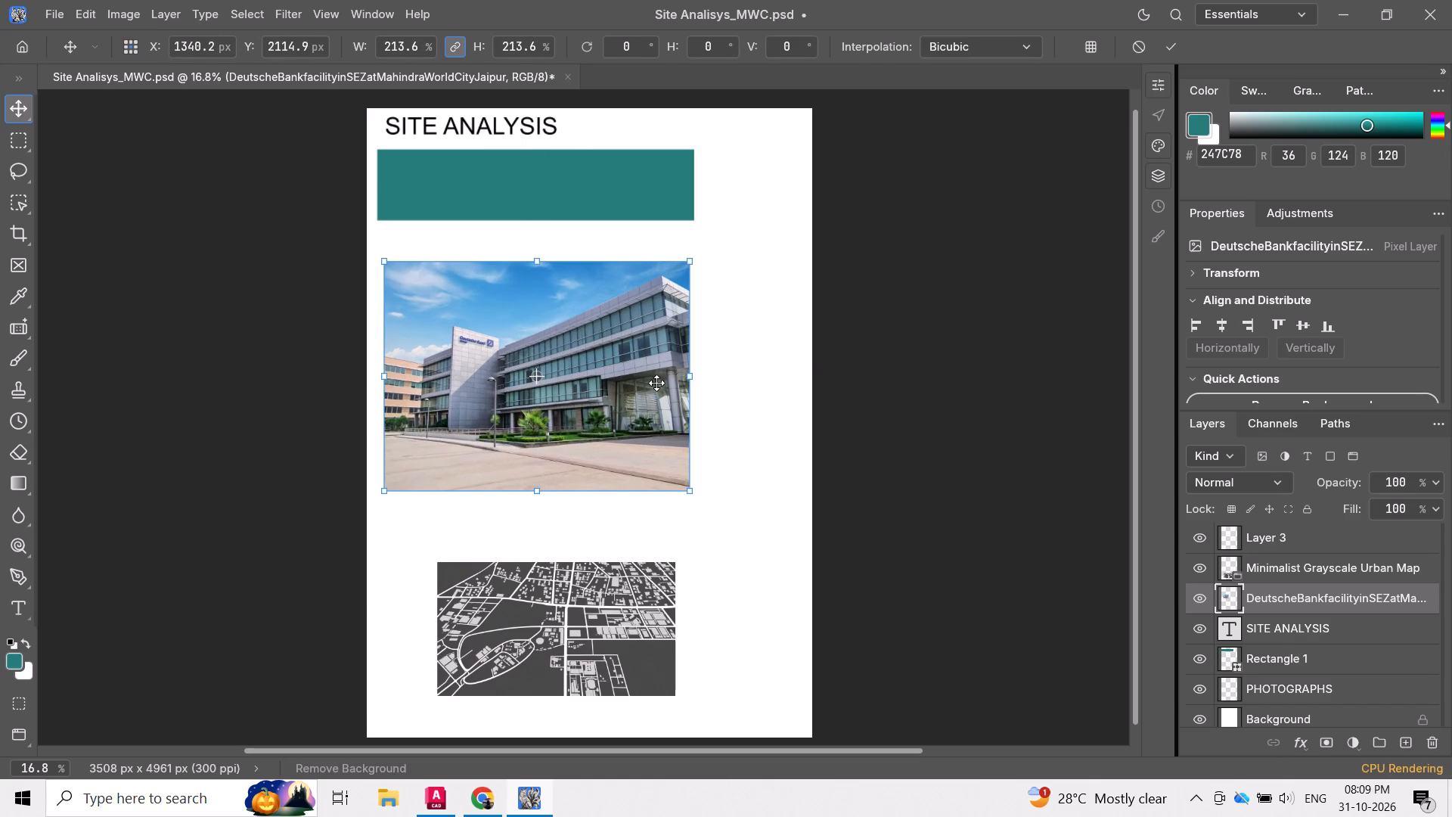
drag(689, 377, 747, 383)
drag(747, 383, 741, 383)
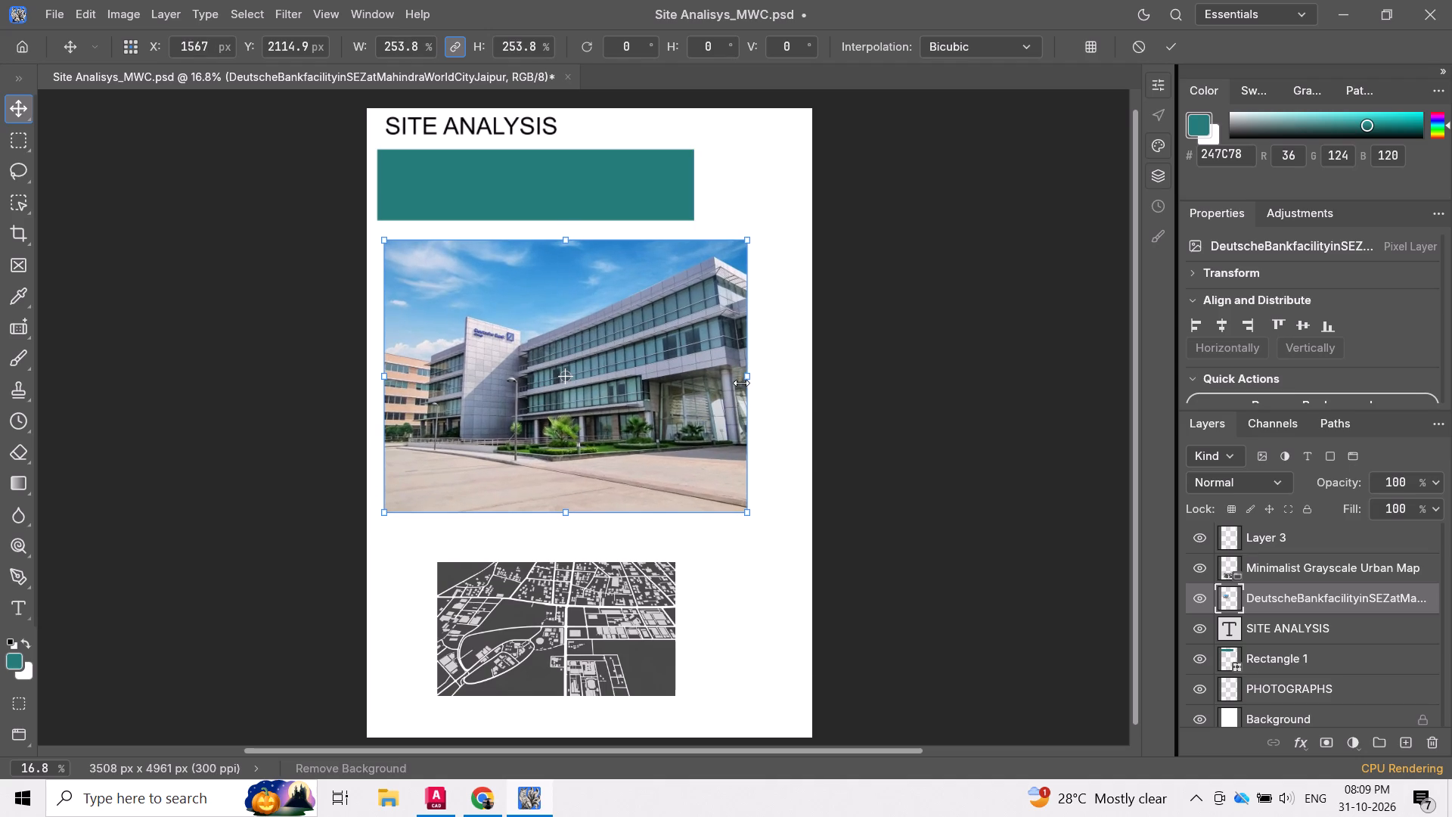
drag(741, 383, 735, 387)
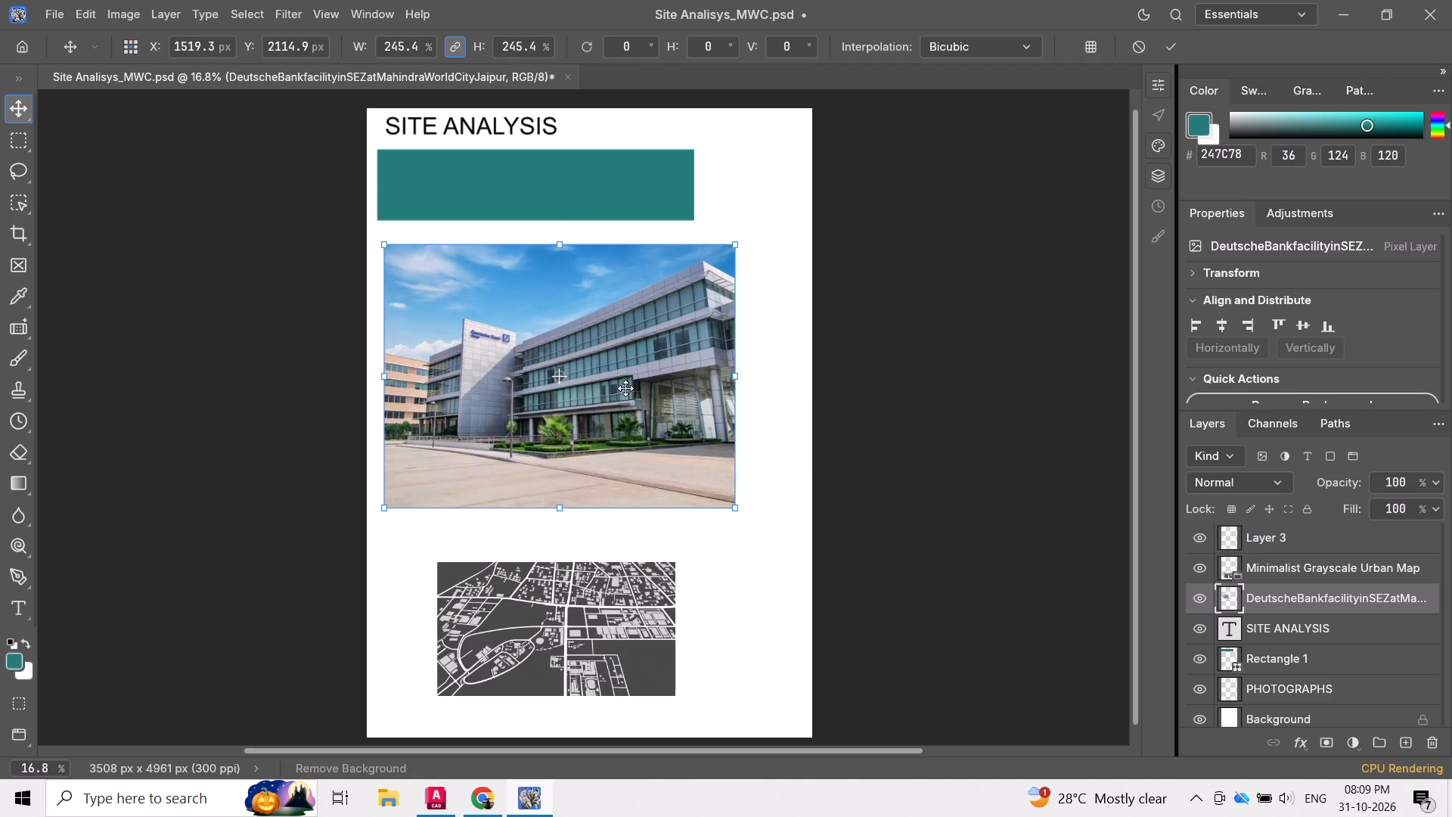
Apply Remove Background to the enlarged building photograph.
scroll(1318, 325, down, 4)
click(1326, 353)
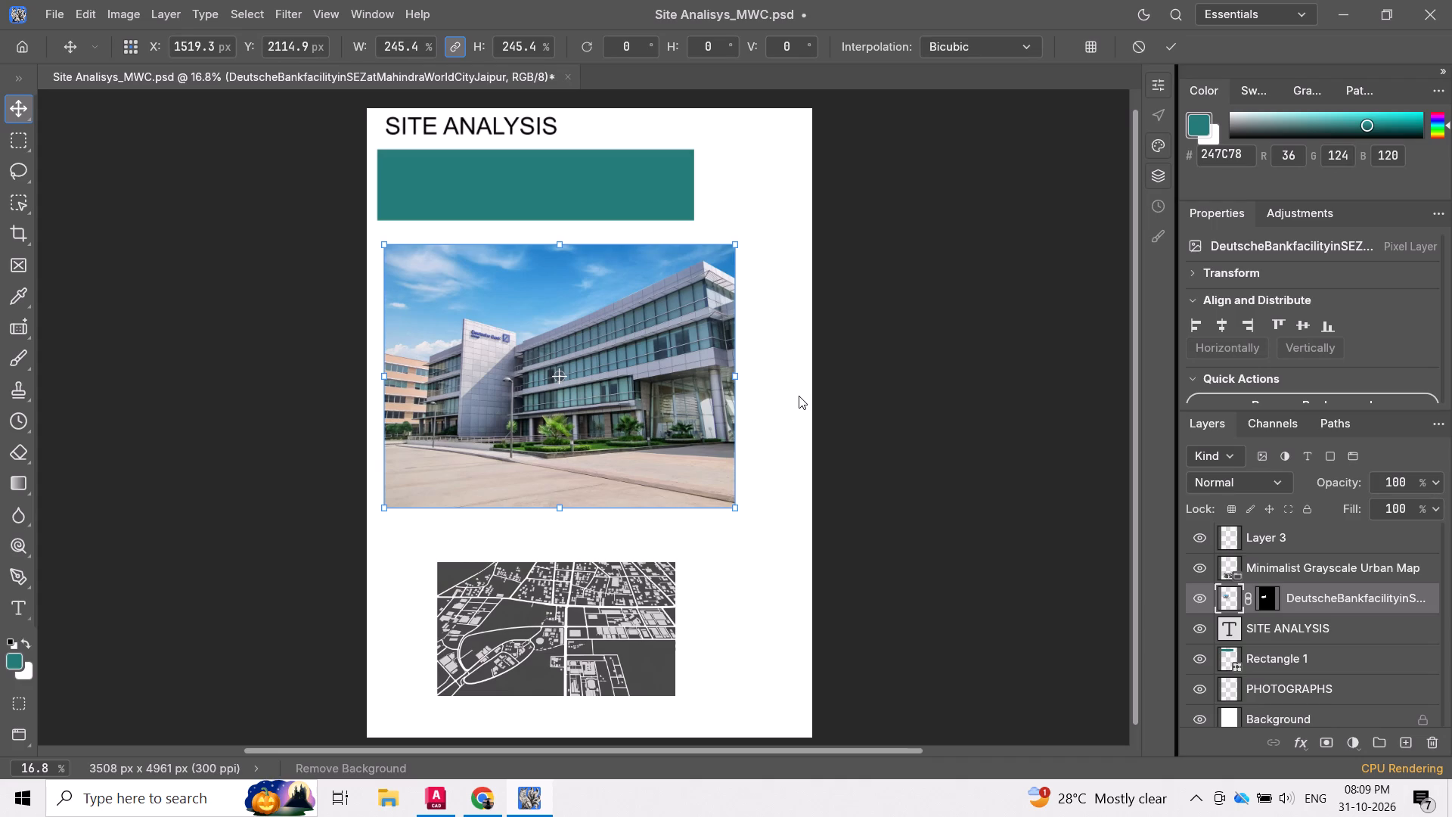
scroll(607, 370, down, 1)
scroll(607, 370, up, 1)
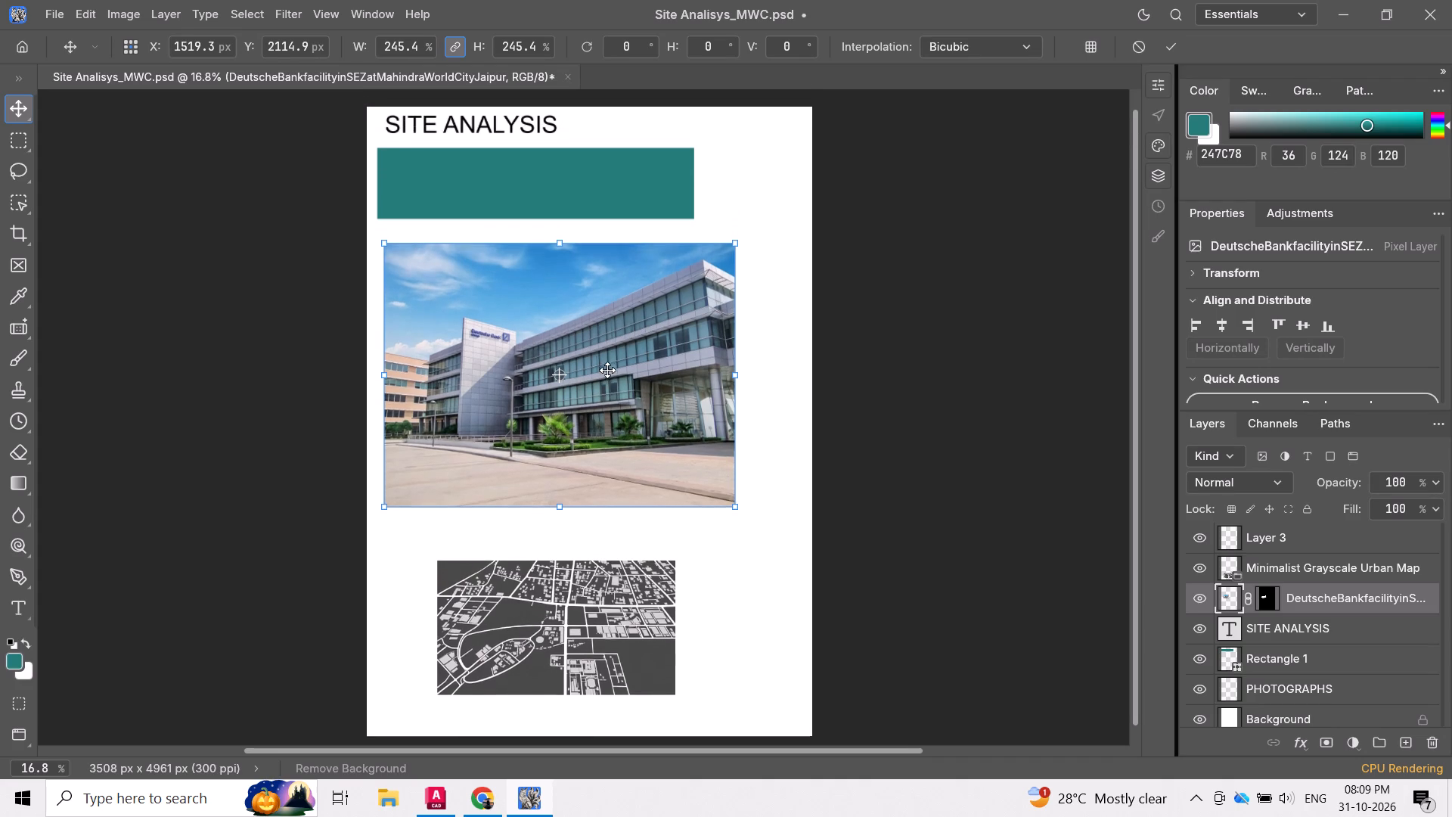
scroll(1329, 326, down, 3)
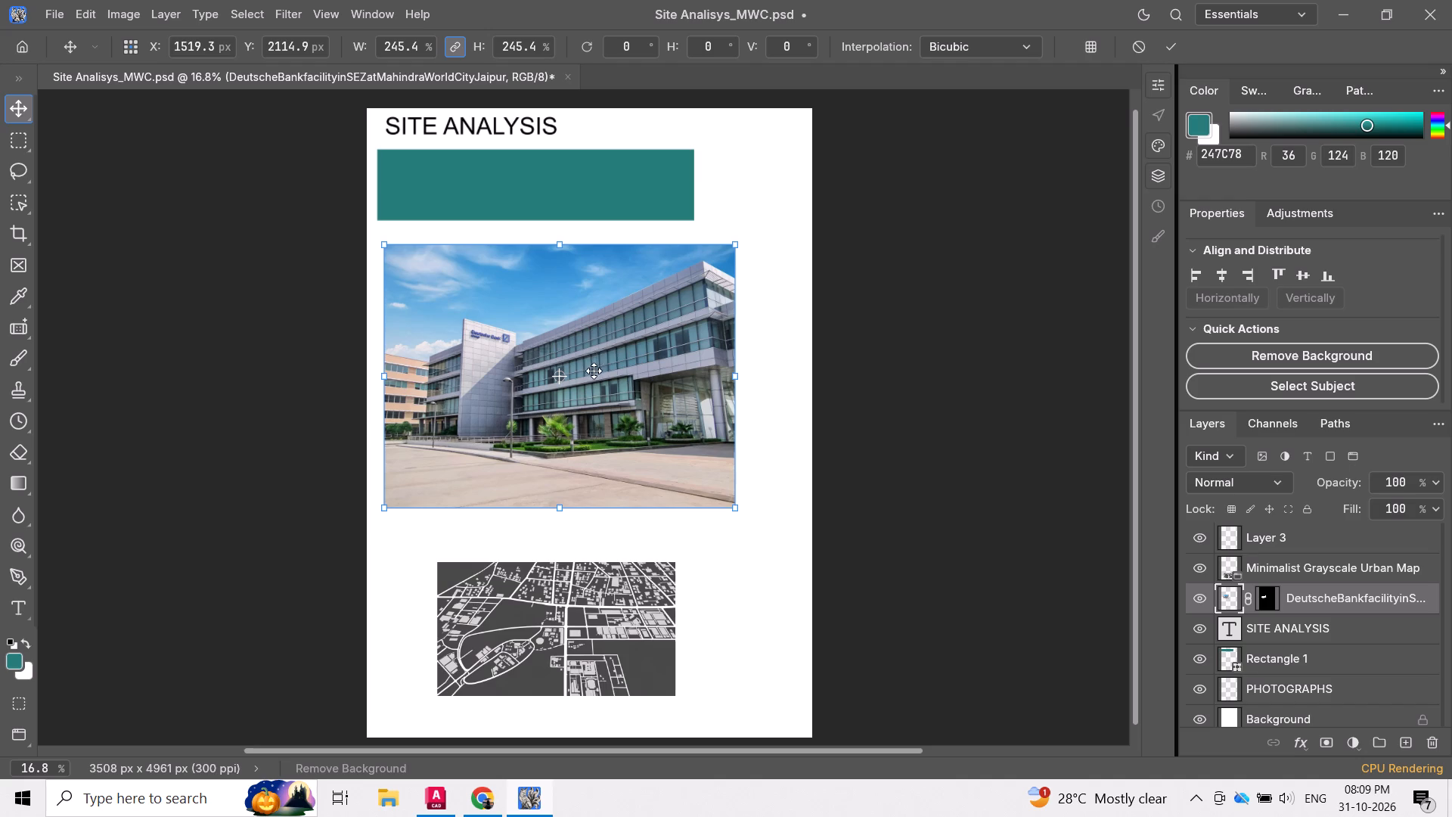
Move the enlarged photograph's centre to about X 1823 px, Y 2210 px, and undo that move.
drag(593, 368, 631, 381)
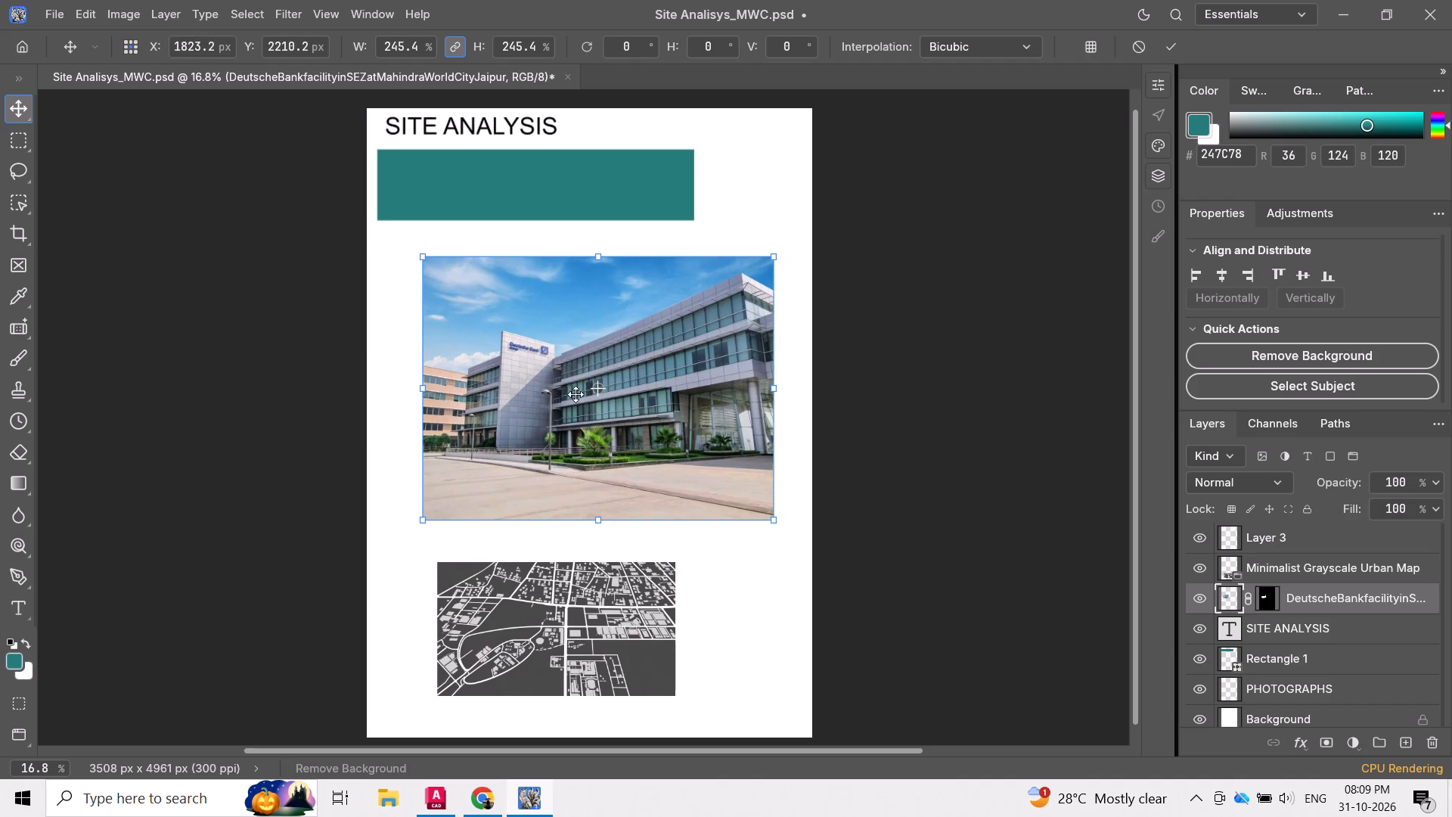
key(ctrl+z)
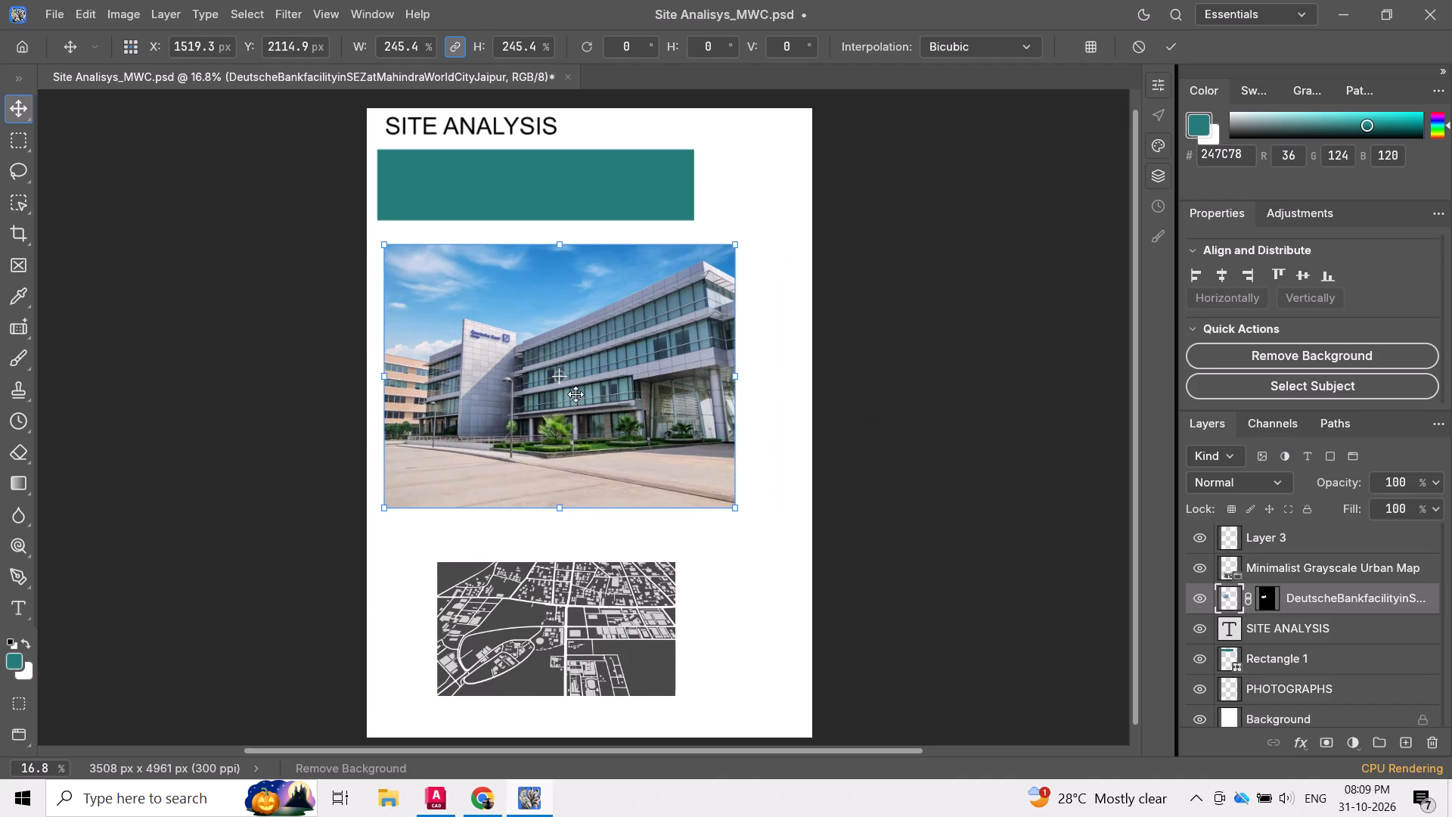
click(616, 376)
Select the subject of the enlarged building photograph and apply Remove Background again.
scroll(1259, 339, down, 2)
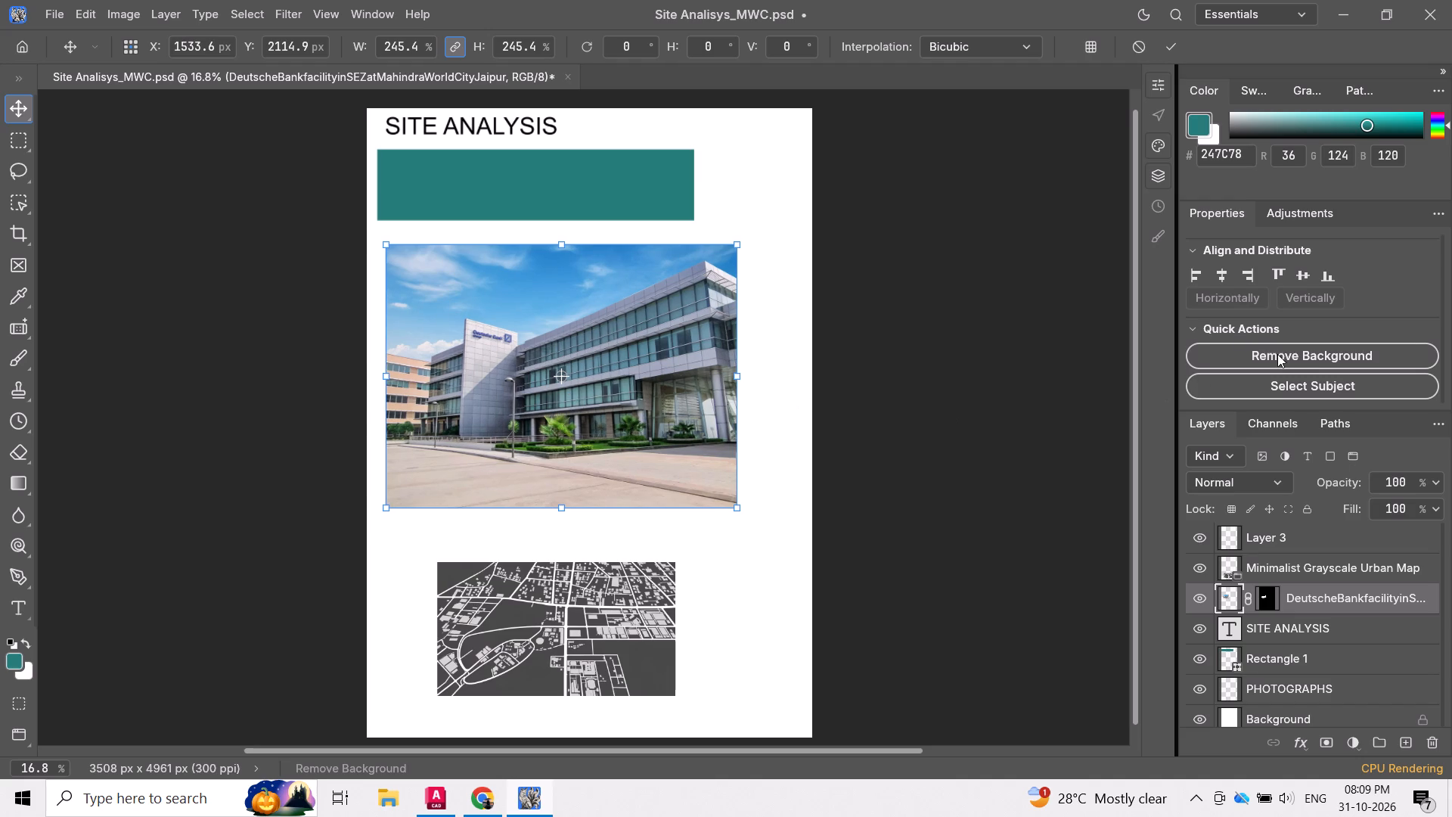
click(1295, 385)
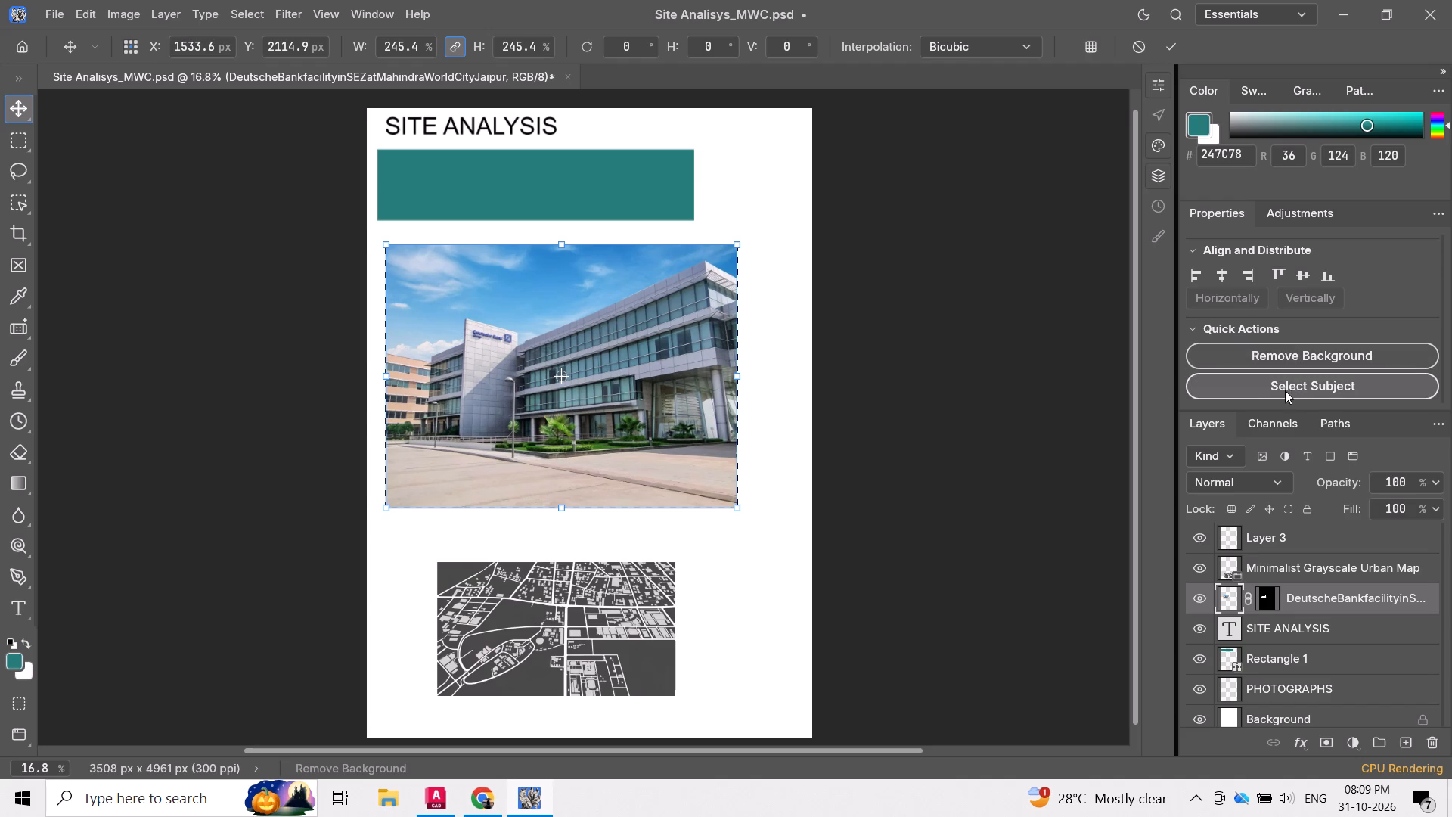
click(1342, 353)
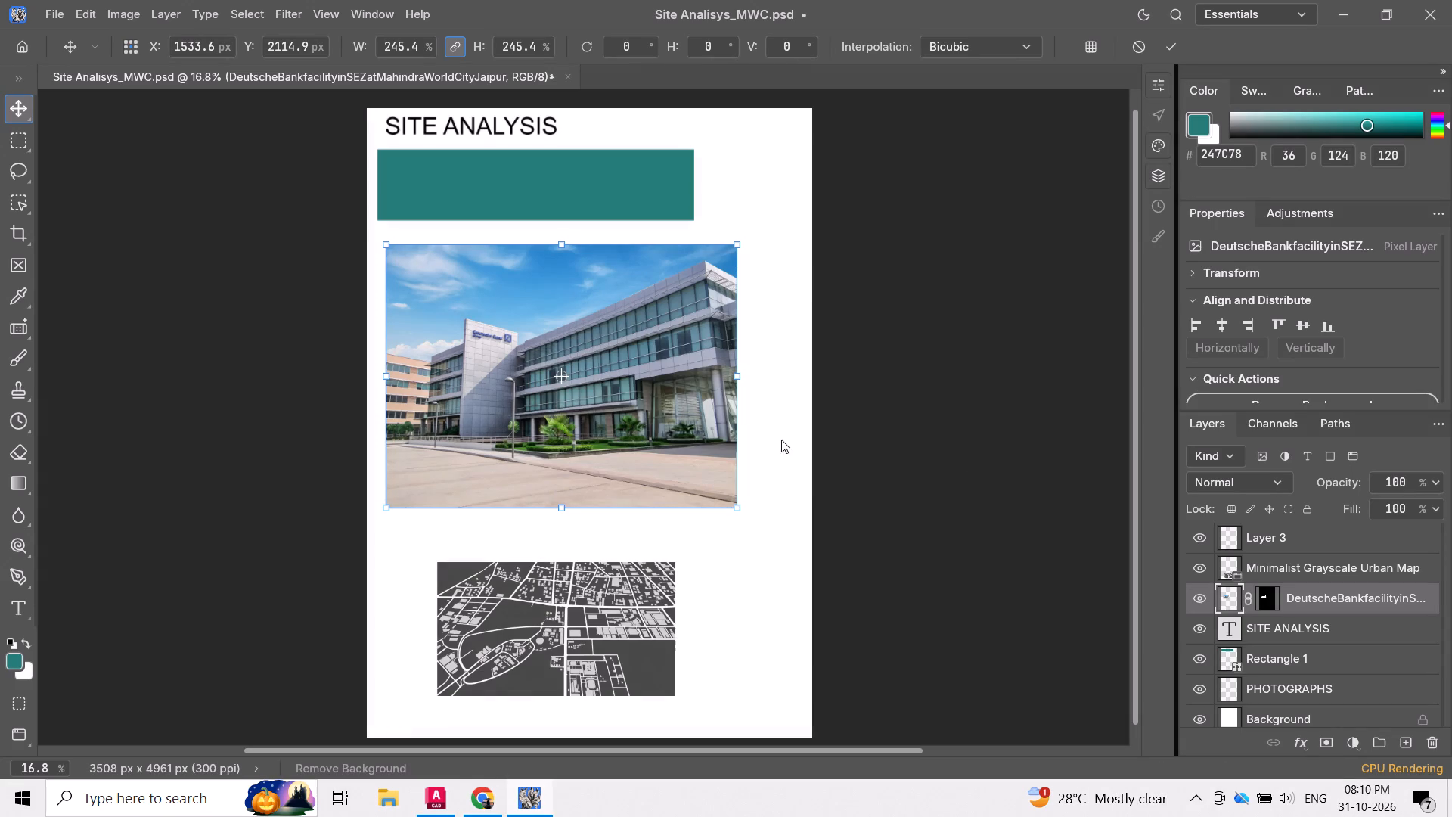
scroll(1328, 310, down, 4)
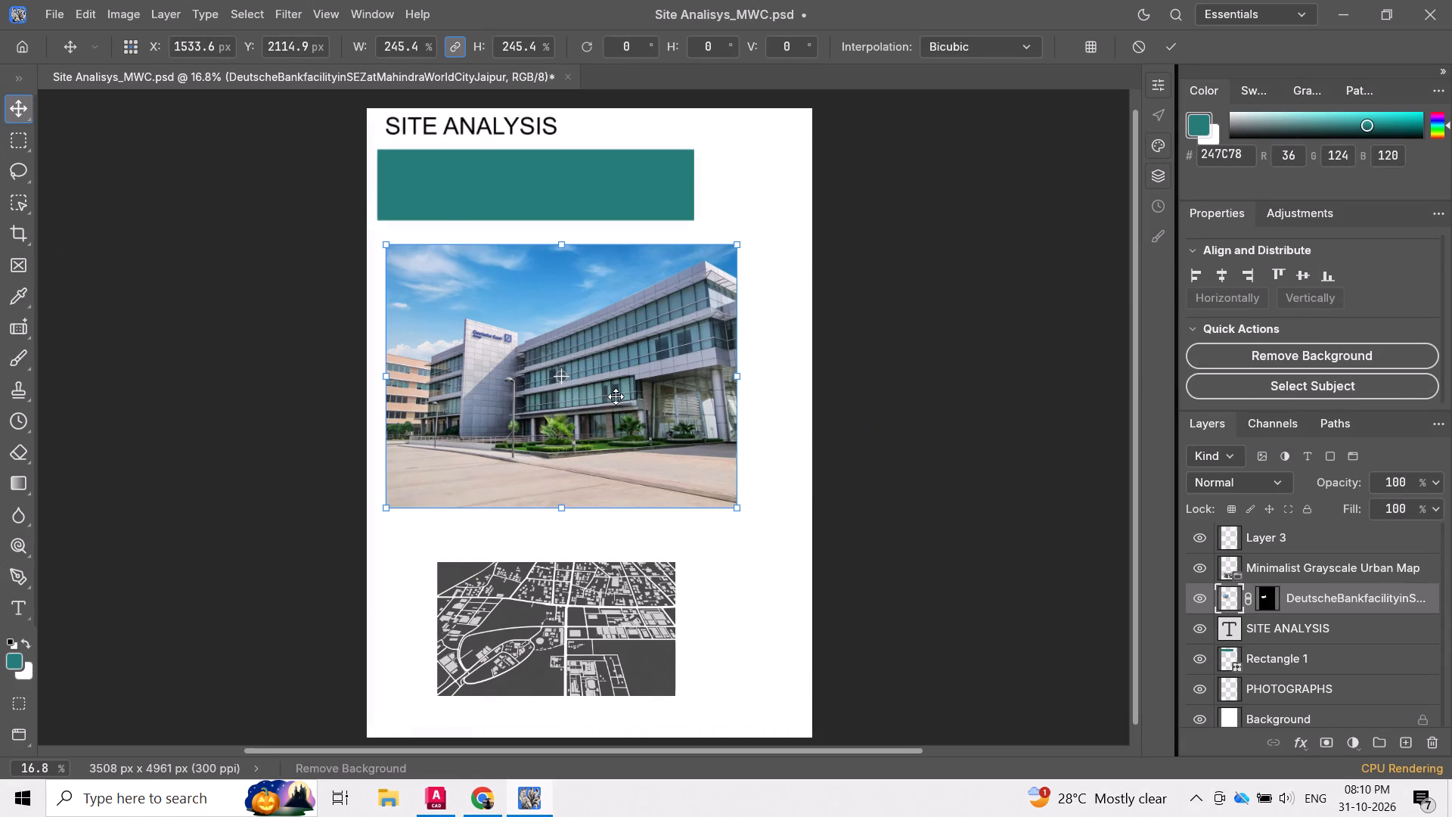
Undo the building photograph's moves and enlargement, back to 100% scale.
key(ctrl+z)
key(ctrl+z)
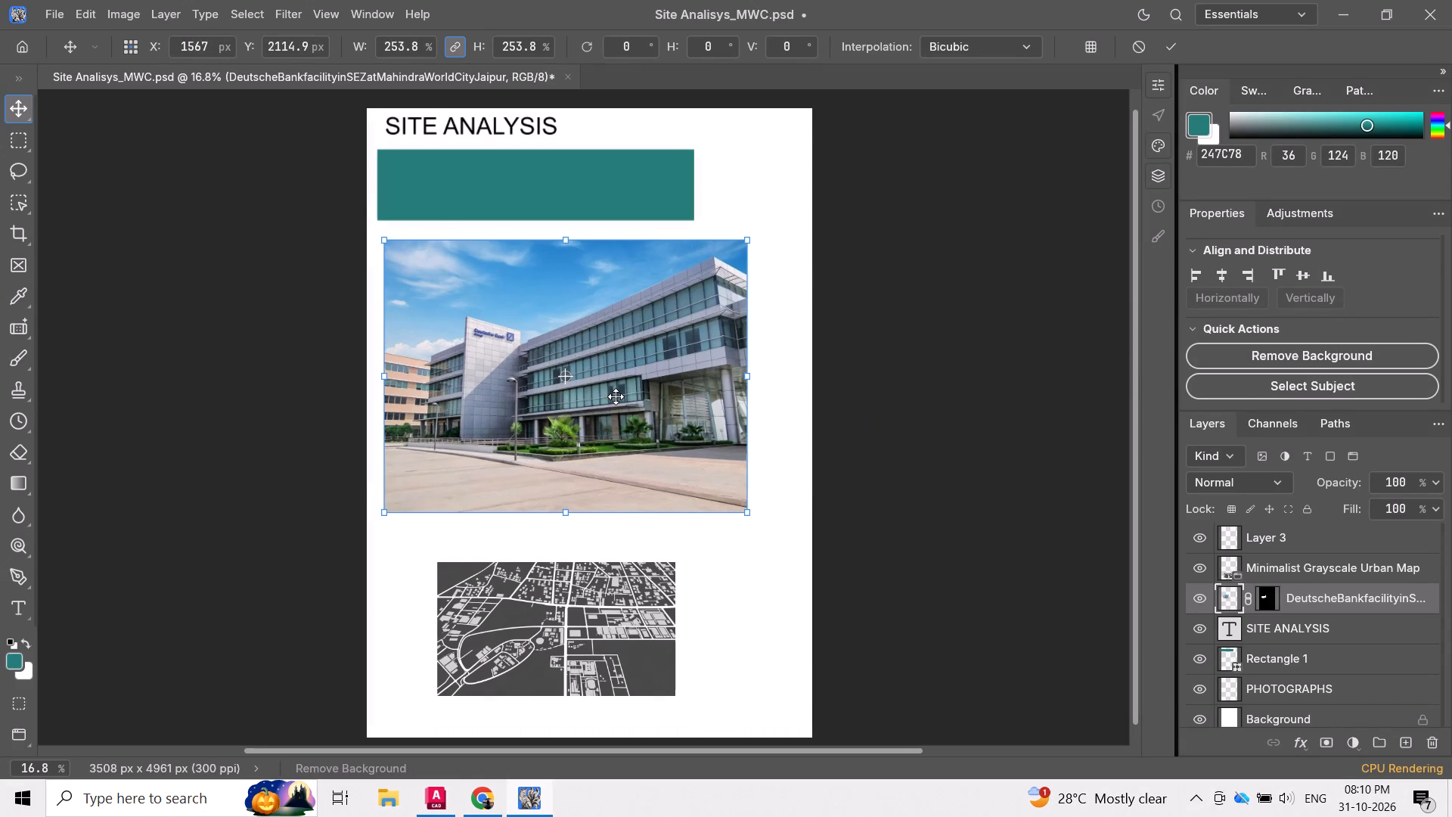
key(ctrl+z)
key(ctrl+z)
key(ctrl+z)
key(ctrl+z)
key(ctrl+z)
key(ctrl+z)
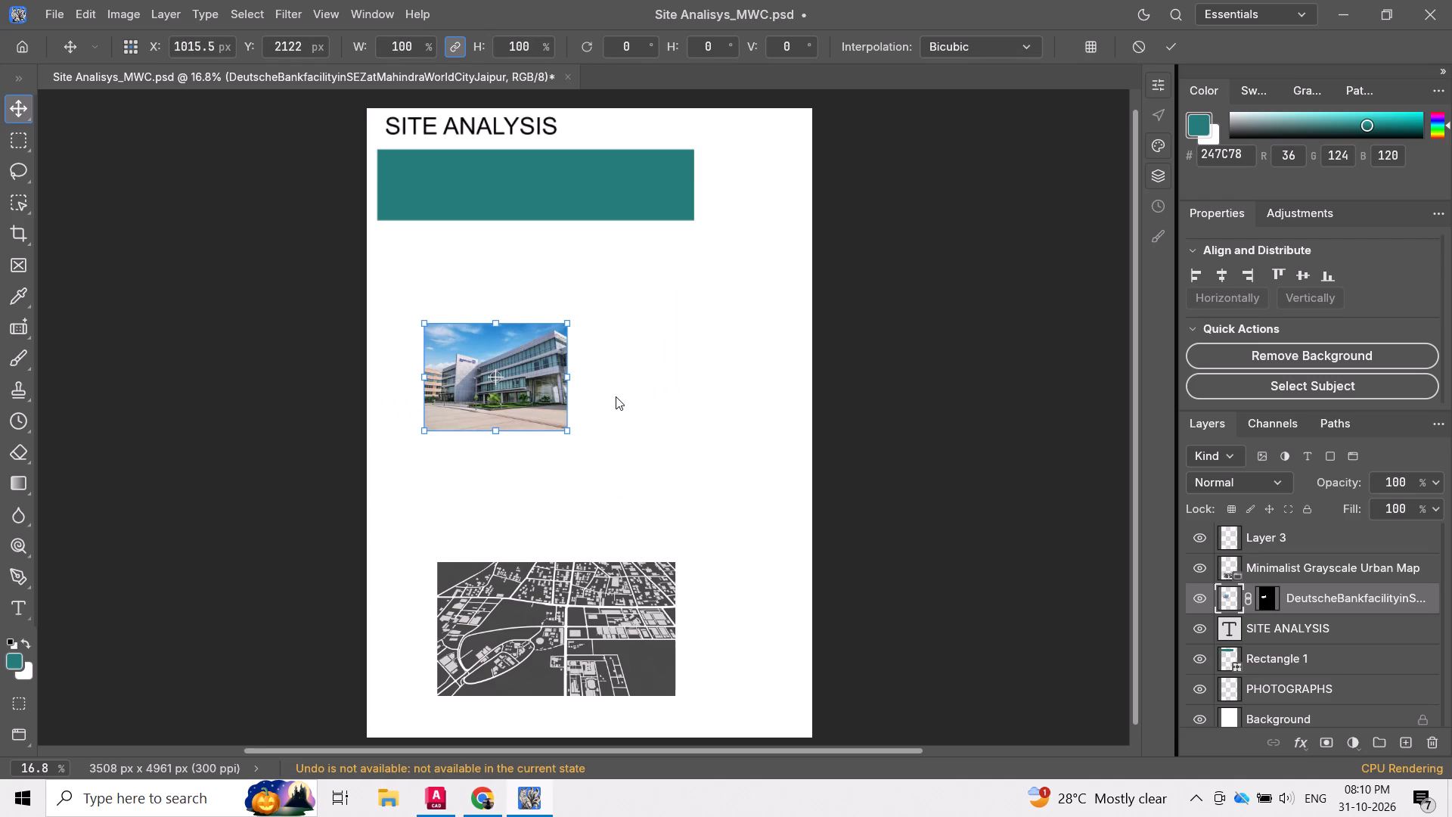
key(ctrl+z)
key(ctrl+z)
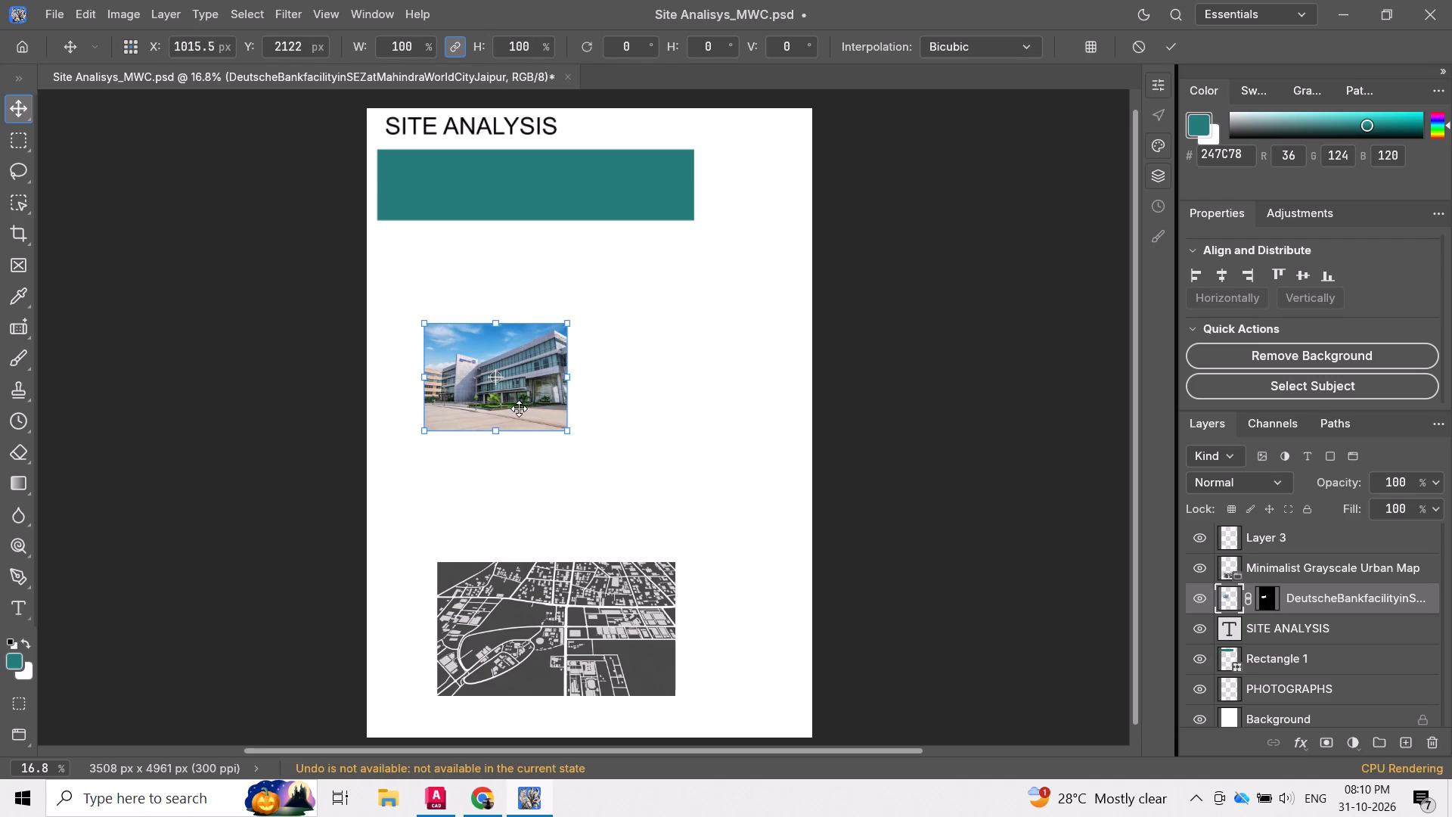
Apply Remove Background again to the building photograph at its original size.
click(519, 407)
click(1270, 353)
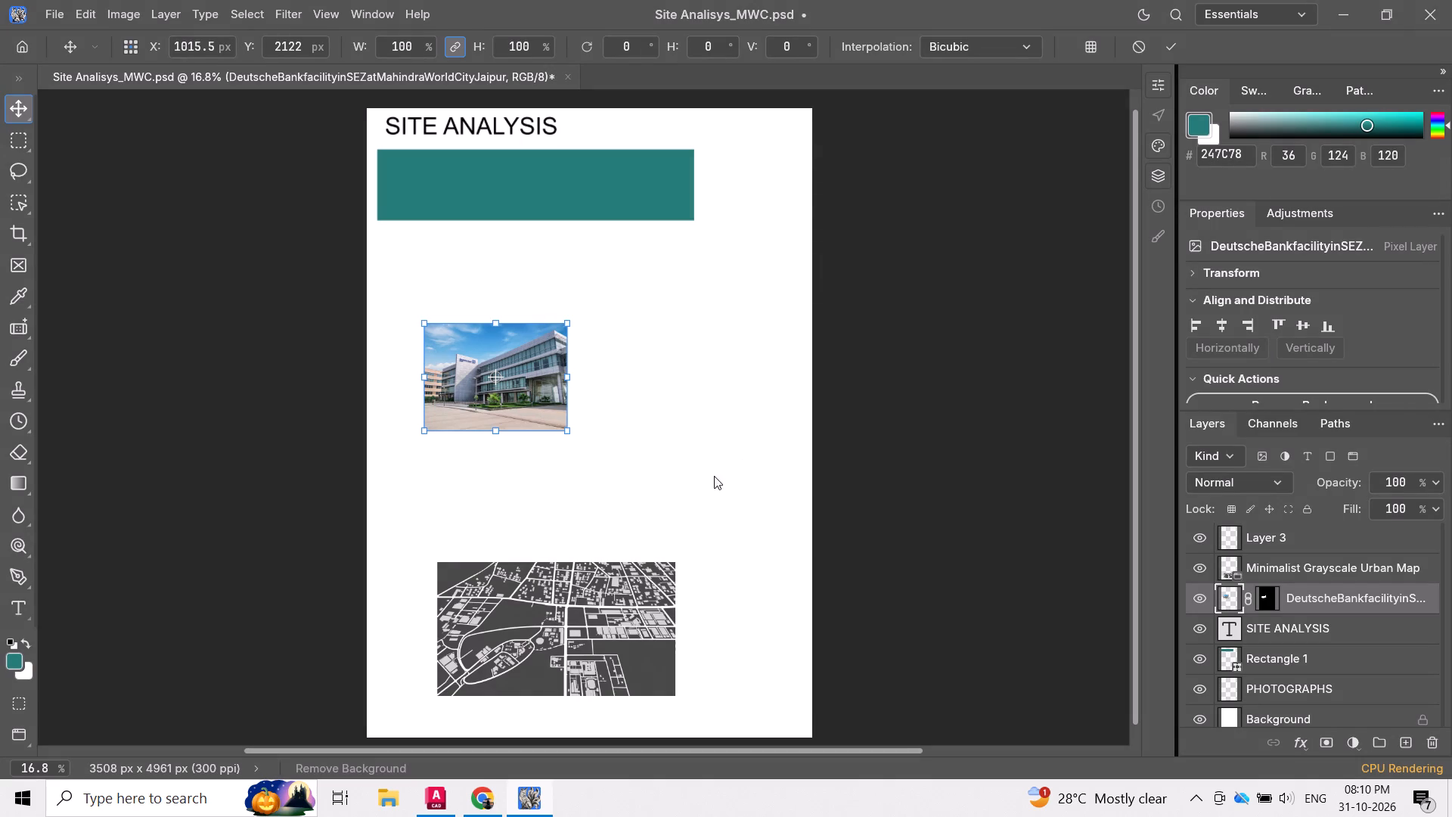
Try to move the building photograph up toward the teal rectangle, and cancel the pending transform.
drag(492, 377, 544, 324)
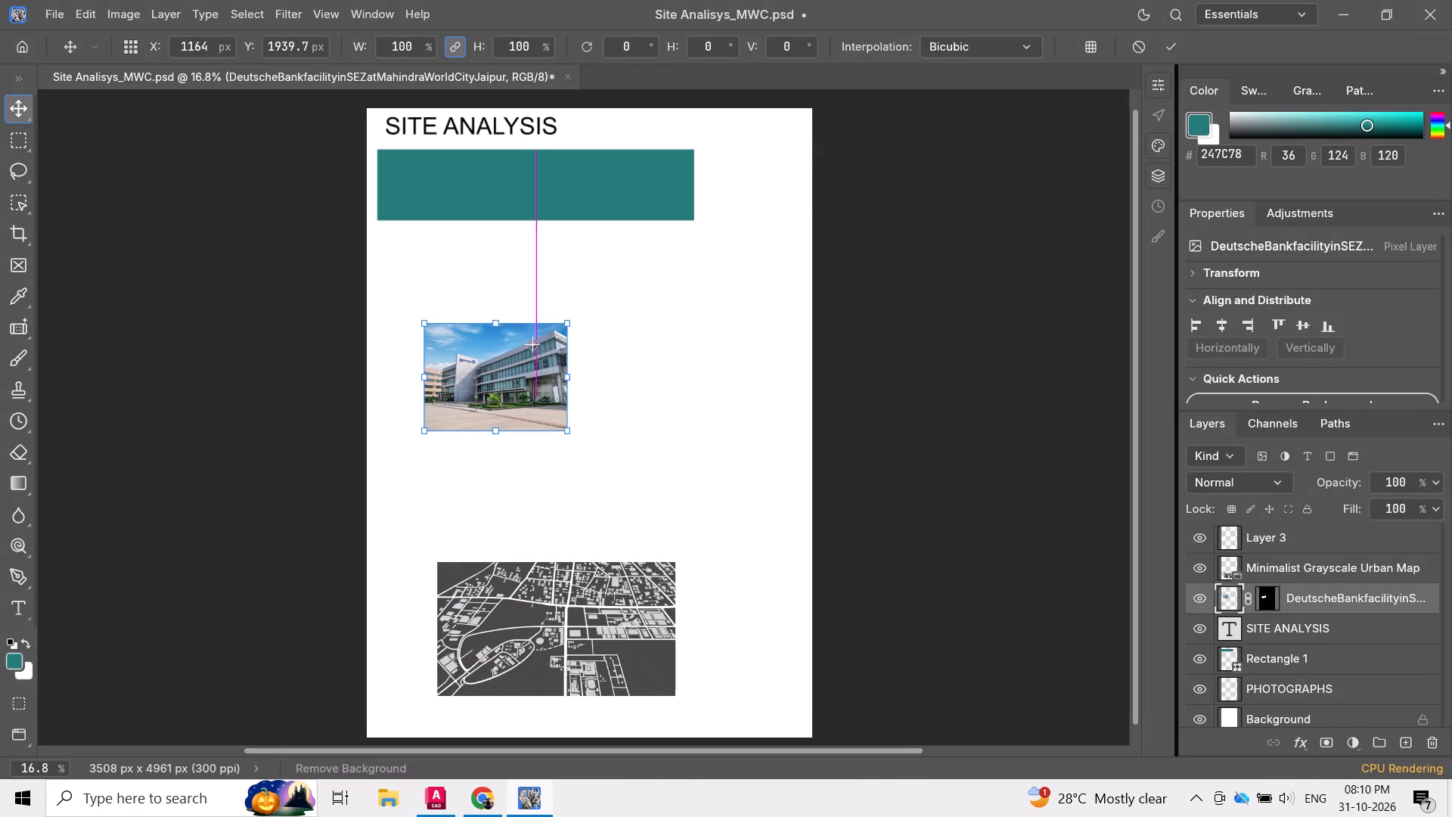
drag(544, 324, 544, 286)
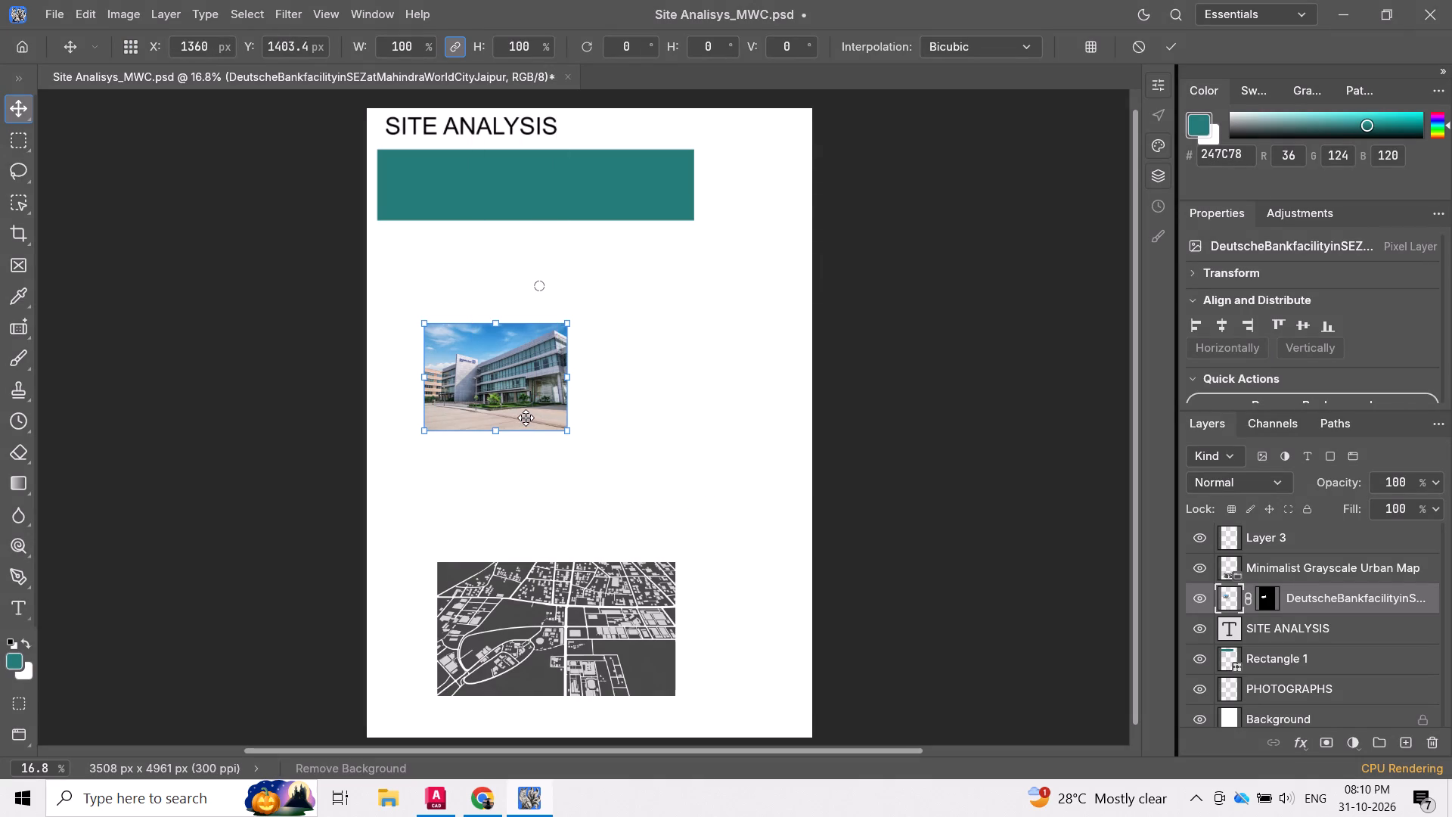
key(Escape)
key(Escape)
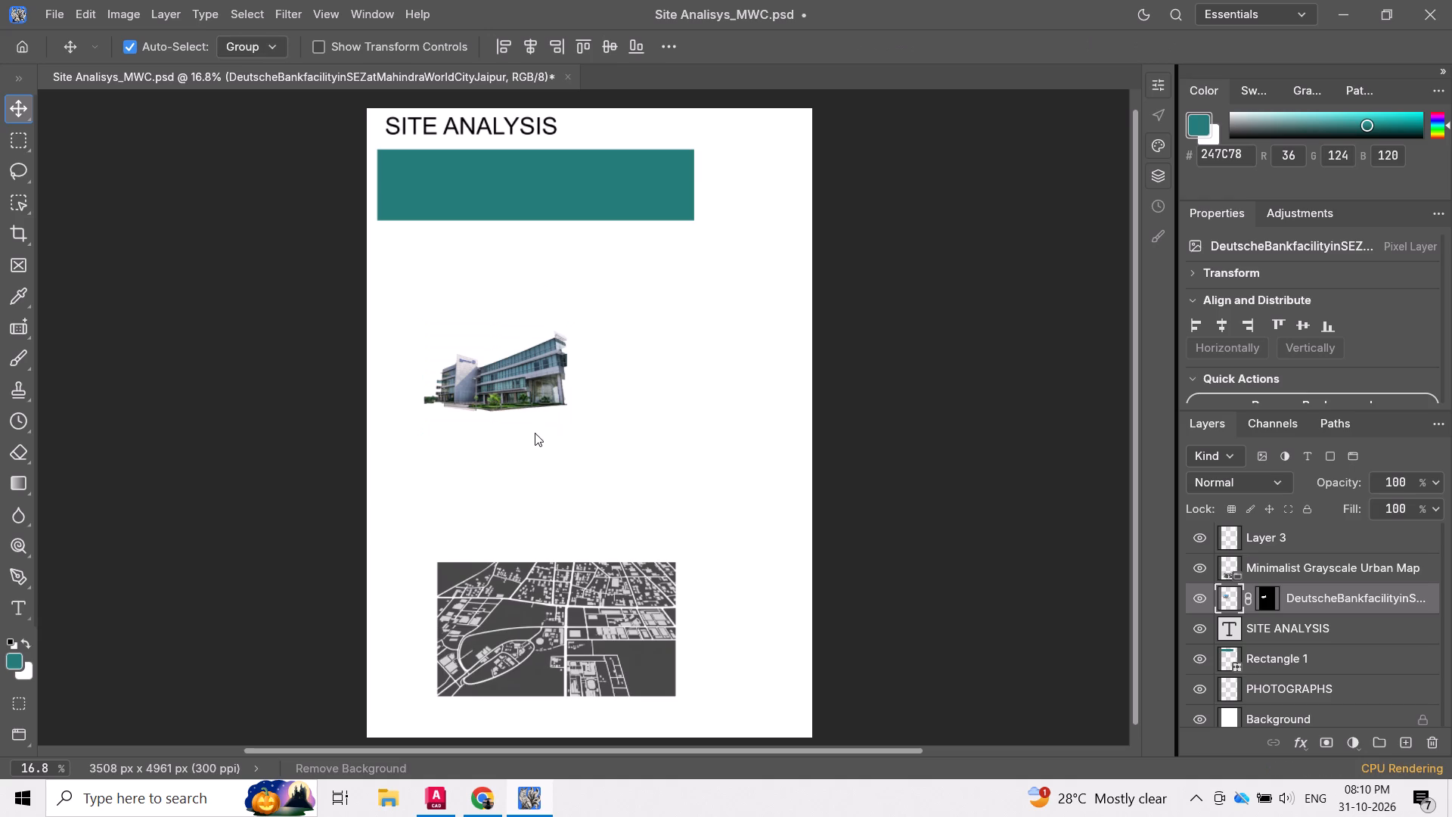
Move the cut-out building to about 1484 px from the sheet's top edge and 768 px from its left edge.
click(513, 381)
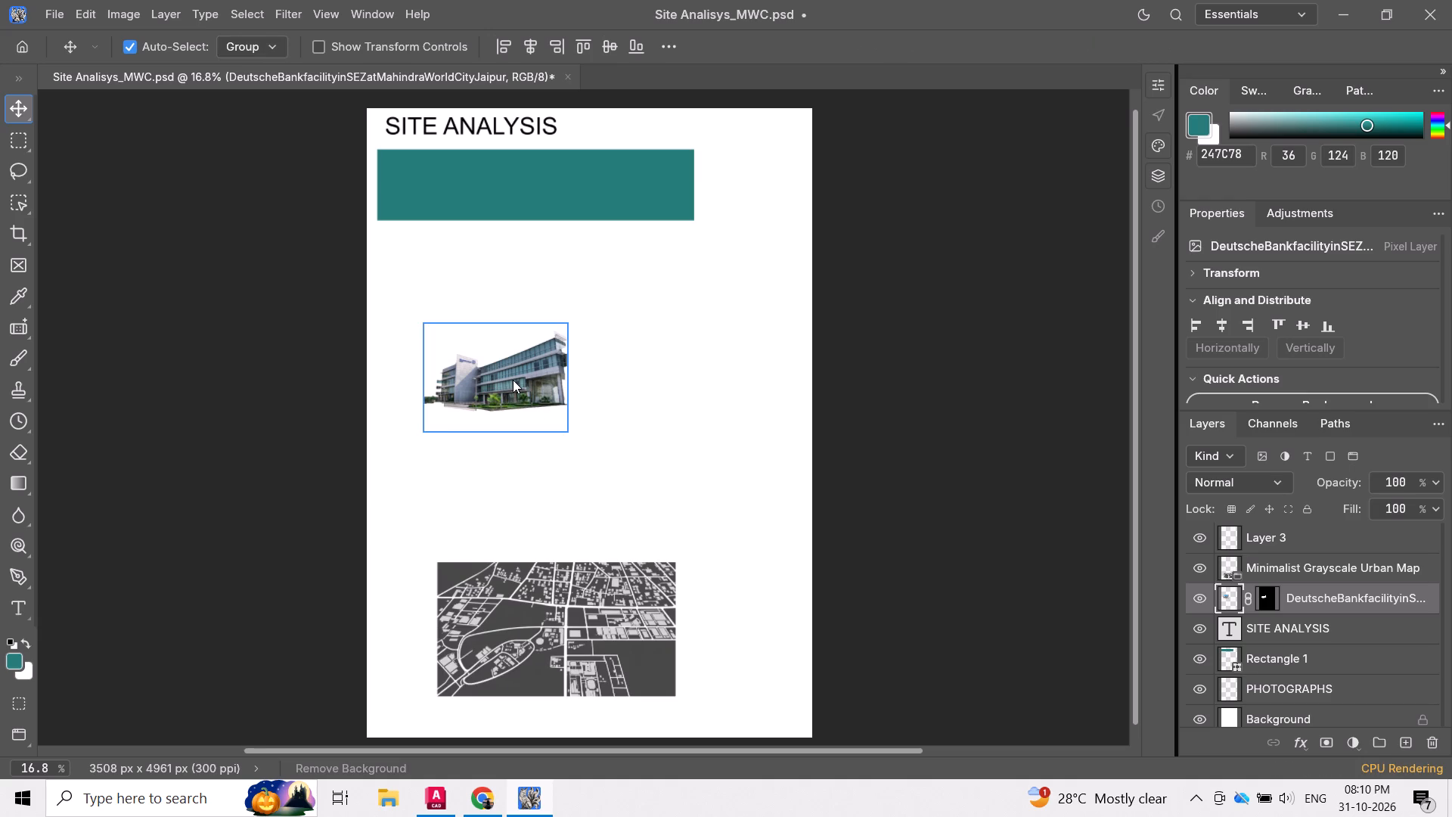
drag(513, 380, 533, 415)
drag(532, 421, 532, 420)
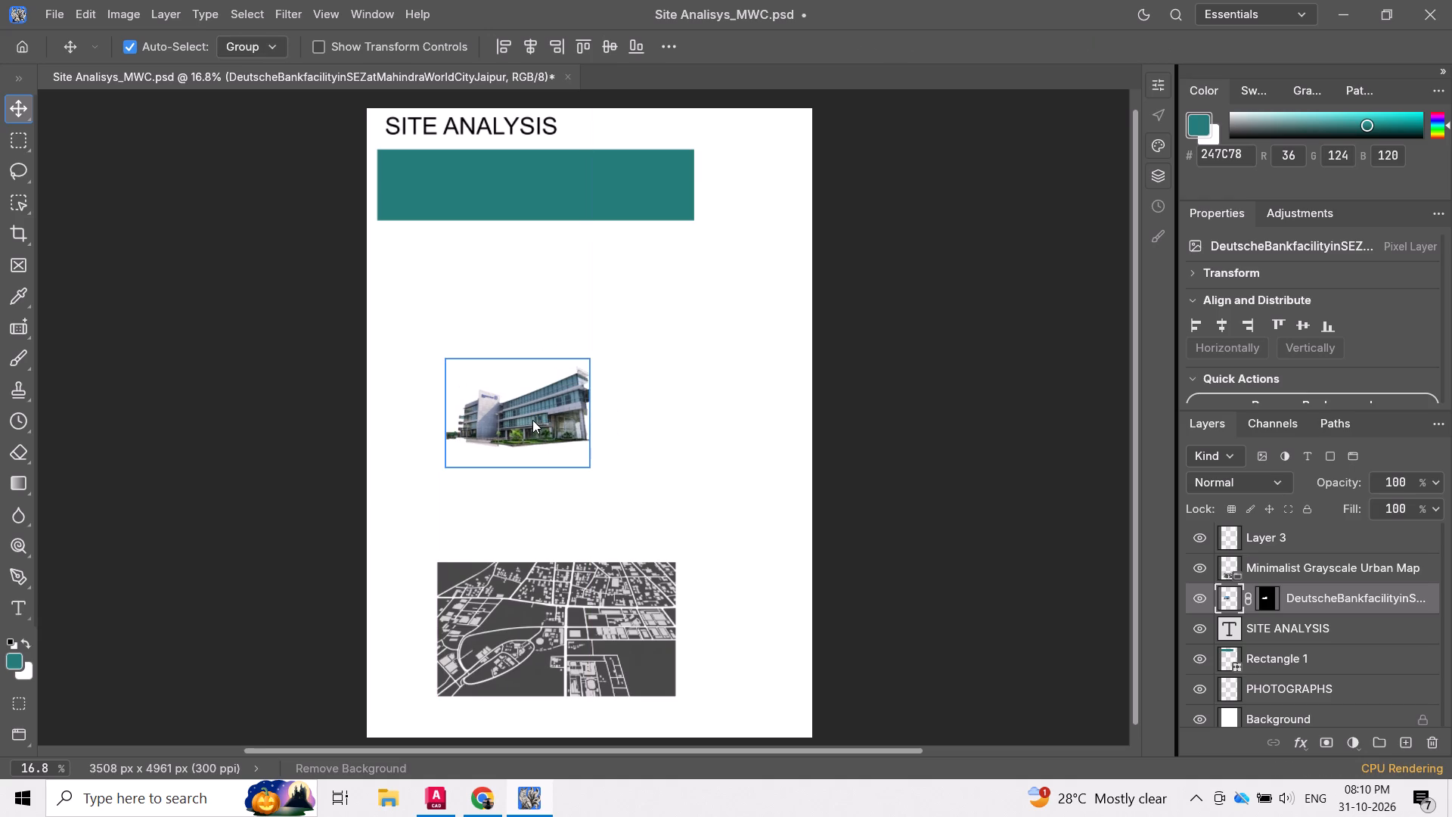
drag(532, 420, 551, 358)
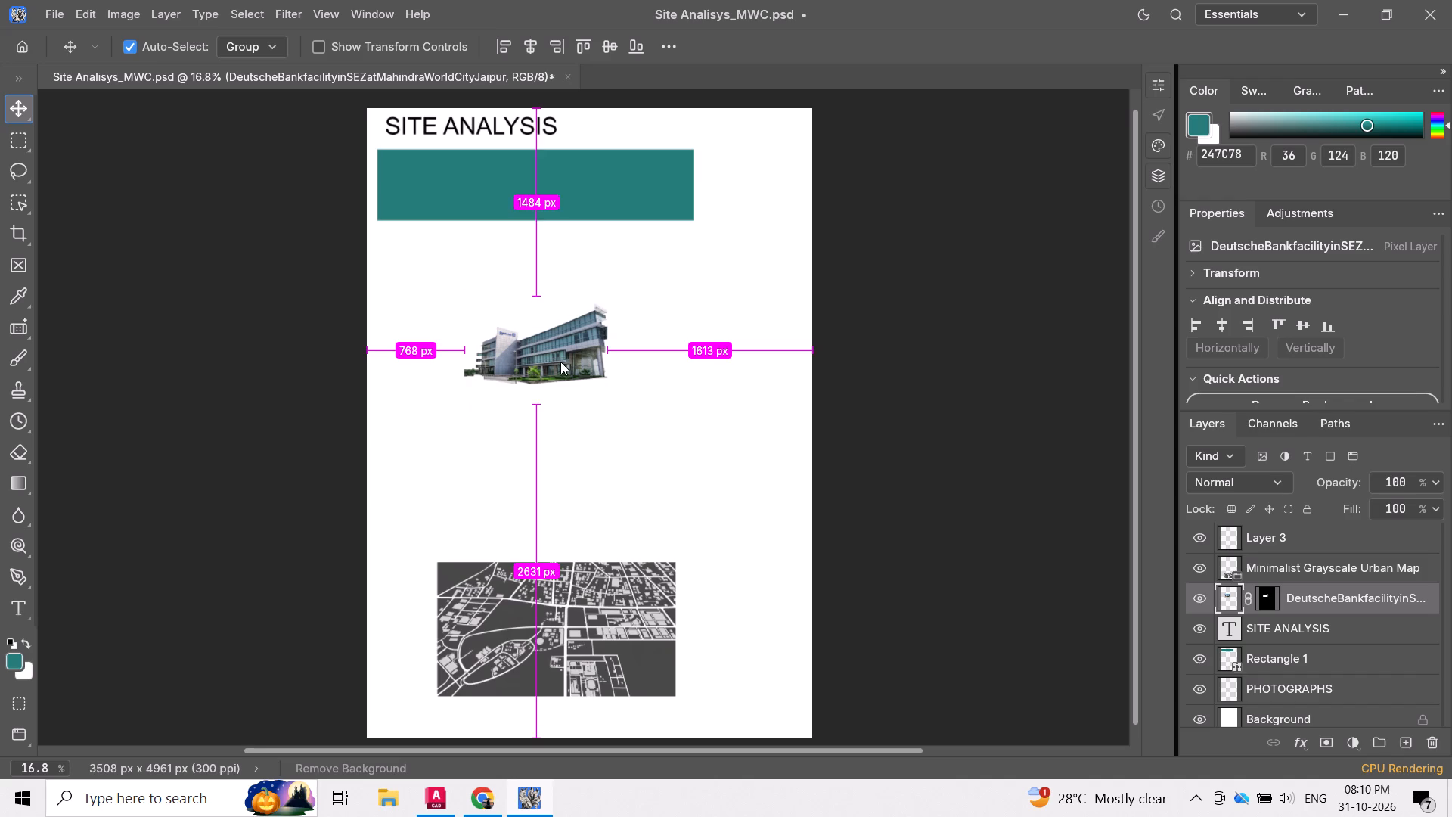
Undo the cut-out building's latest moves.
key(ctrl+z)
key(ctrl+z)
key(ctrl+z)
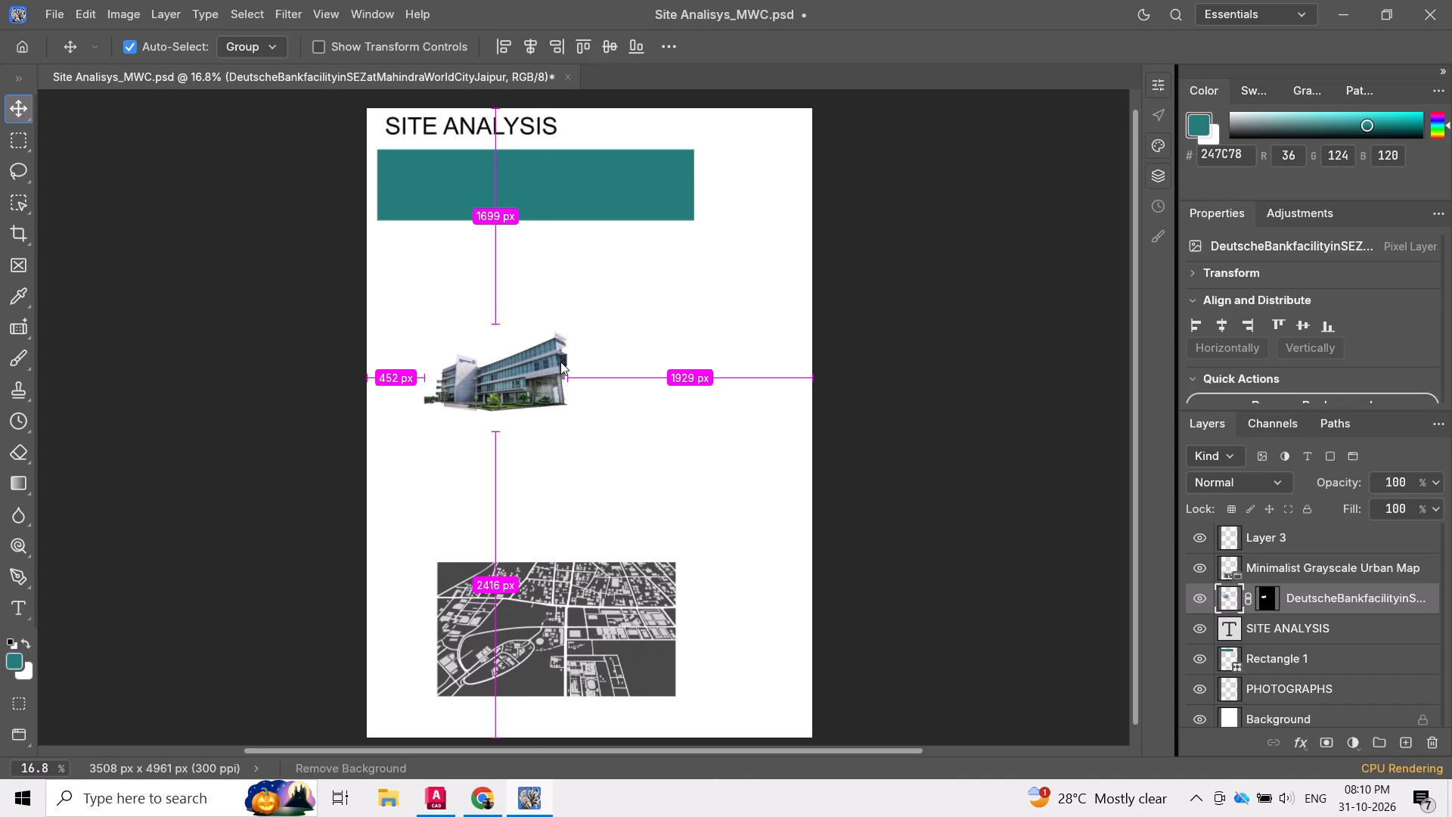
Undo the background removal on the building photograph.
key(ctrl+z)
key(ctrl+z)
key(ctrl+z)
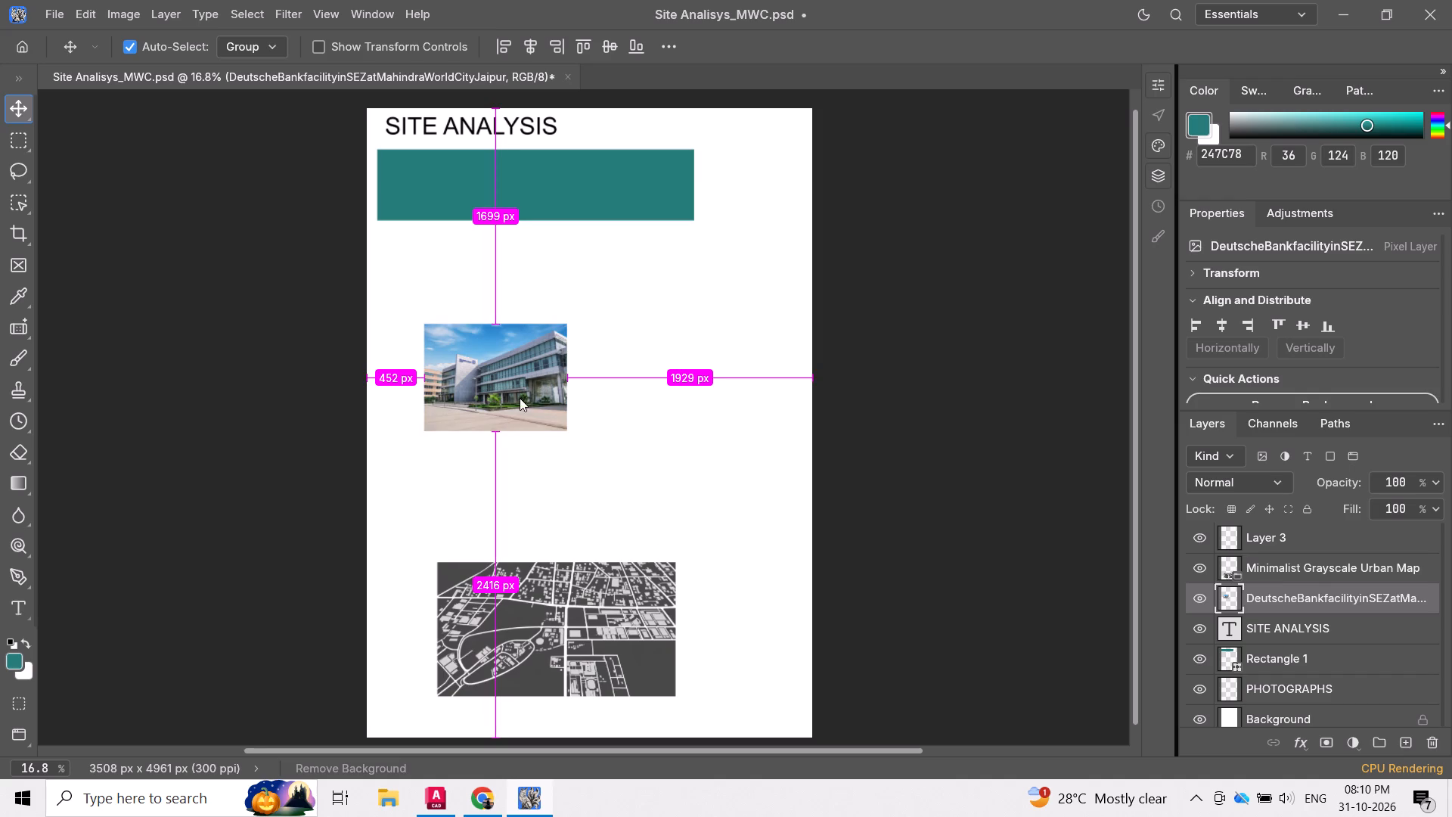
Enlarge the building photograph proportionally to about 192.7 percent and position it between the teal rectangle and the urban map.
key(ctrl+t)
drag(566, 321, 608, 291)
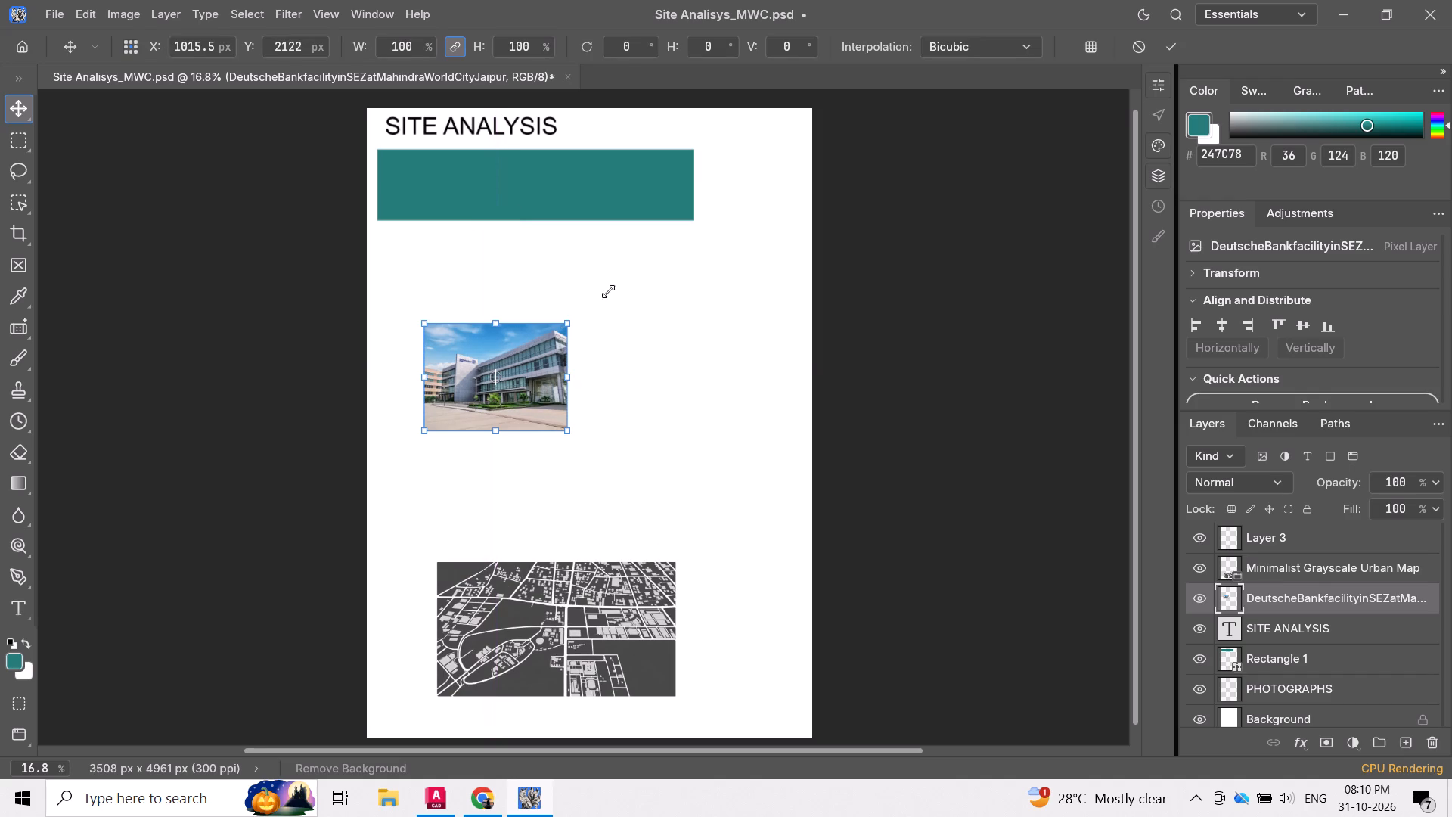
drag(608, 291, 656, 250)
drag(546, 345, 554, 387)
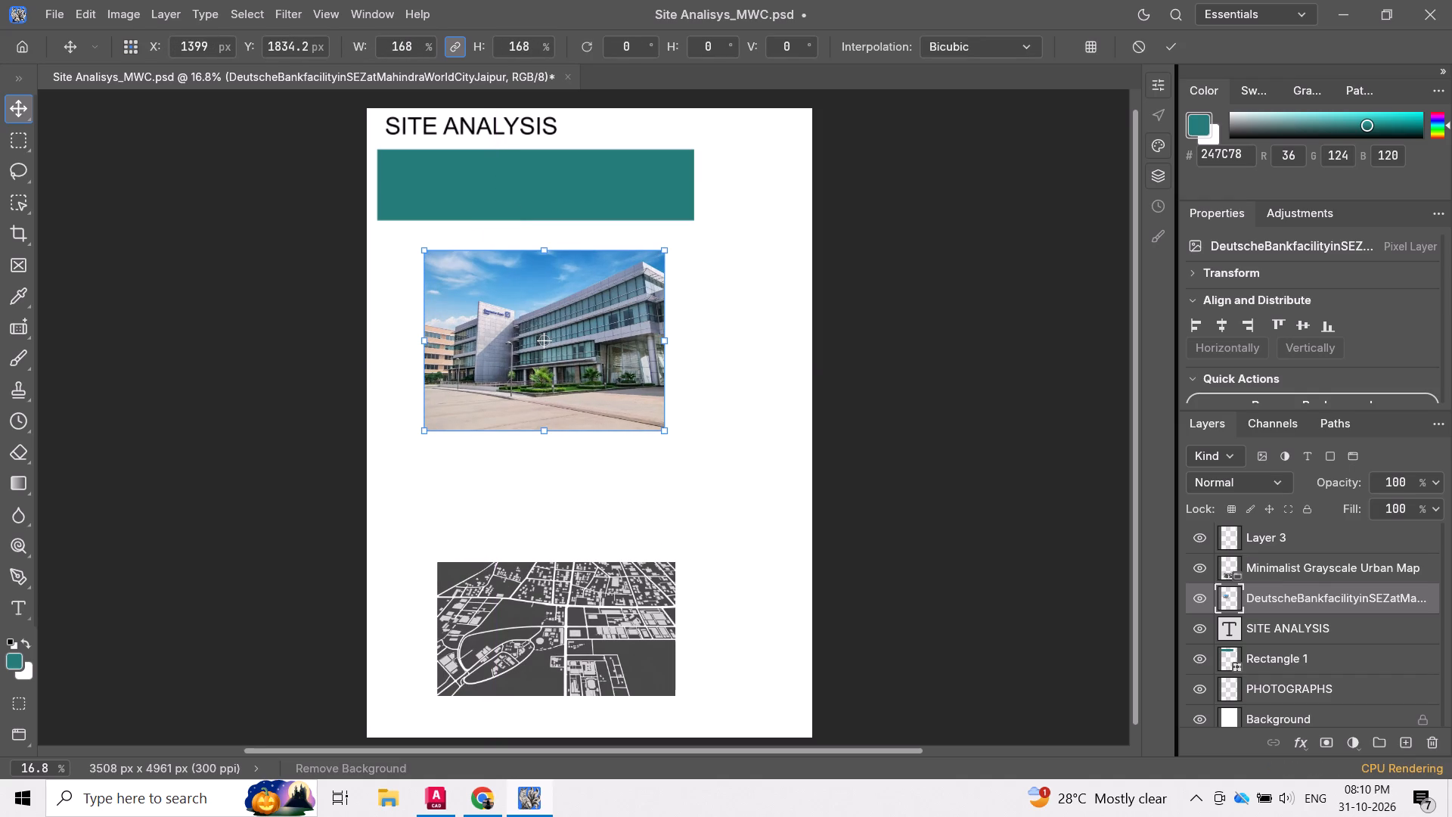
drag(554, 387, 554, 389)
click(535, 340)
drag(557, 384, 536, 343)
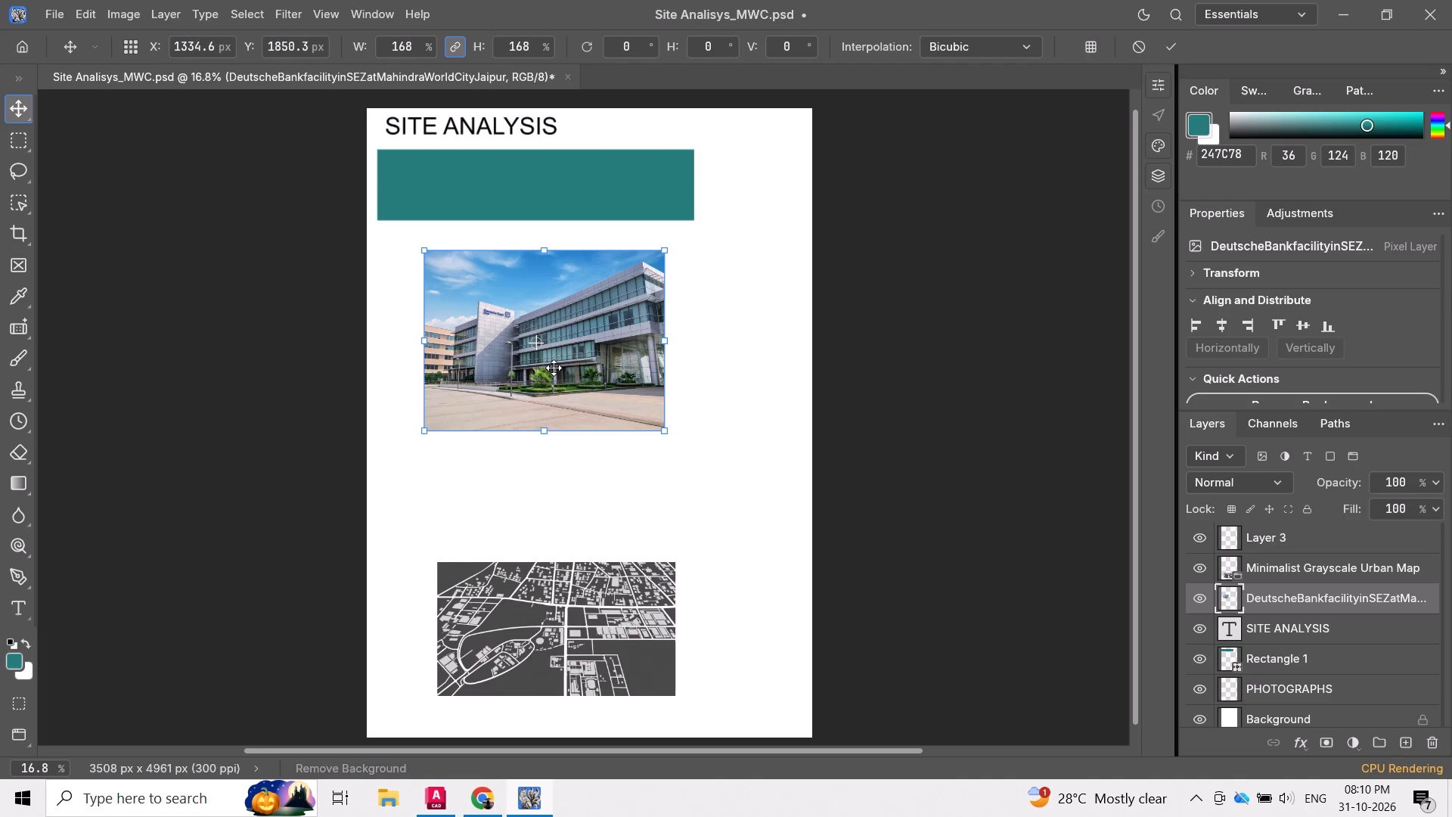
drag(574, 370, 583, 420)
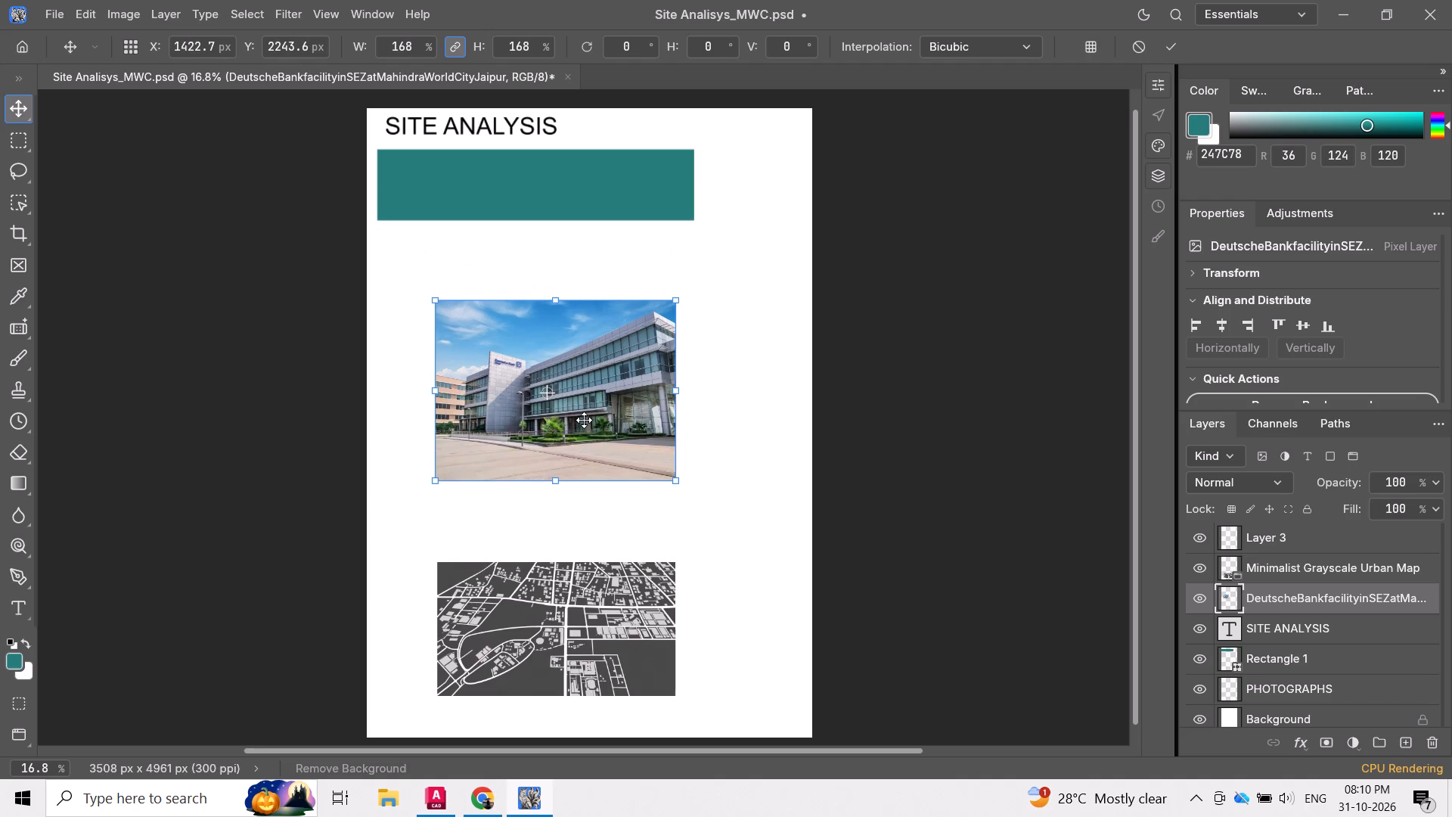
drag(544, 394, 557, 396)
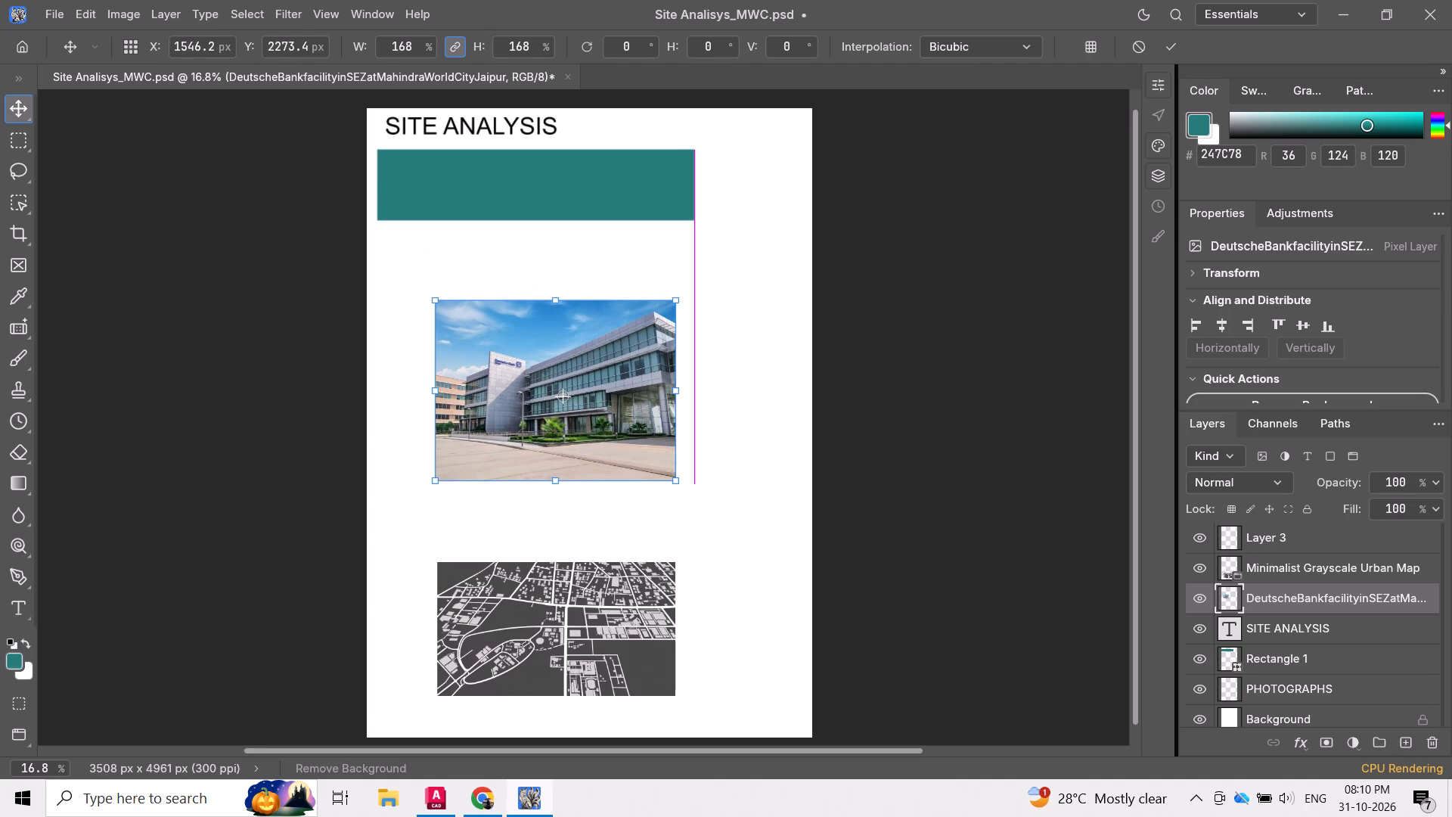
drag(557, 396, 560, 399)
drag(601, 408, 613, 421)
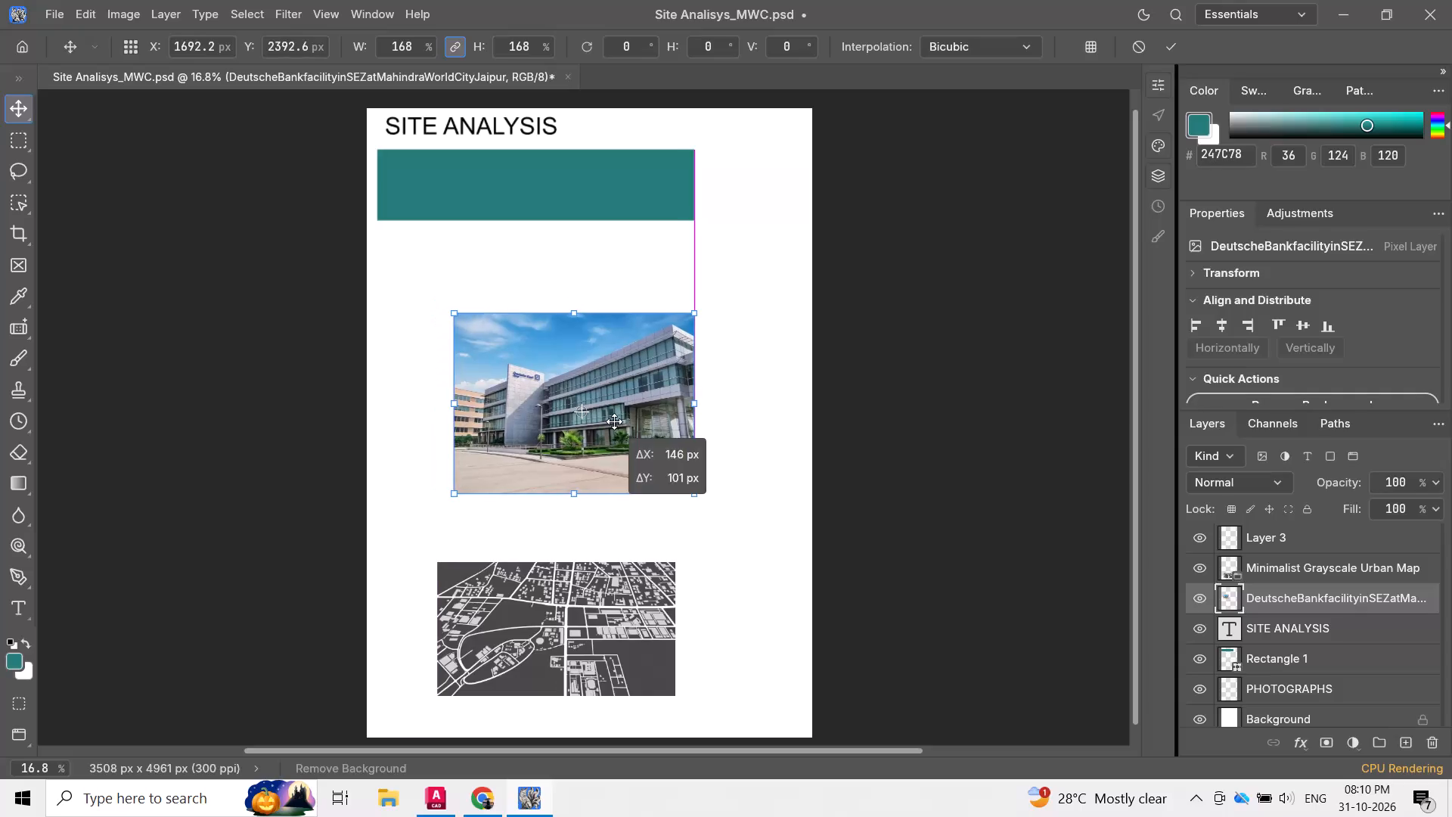
drag(696, 312, 718, 277)
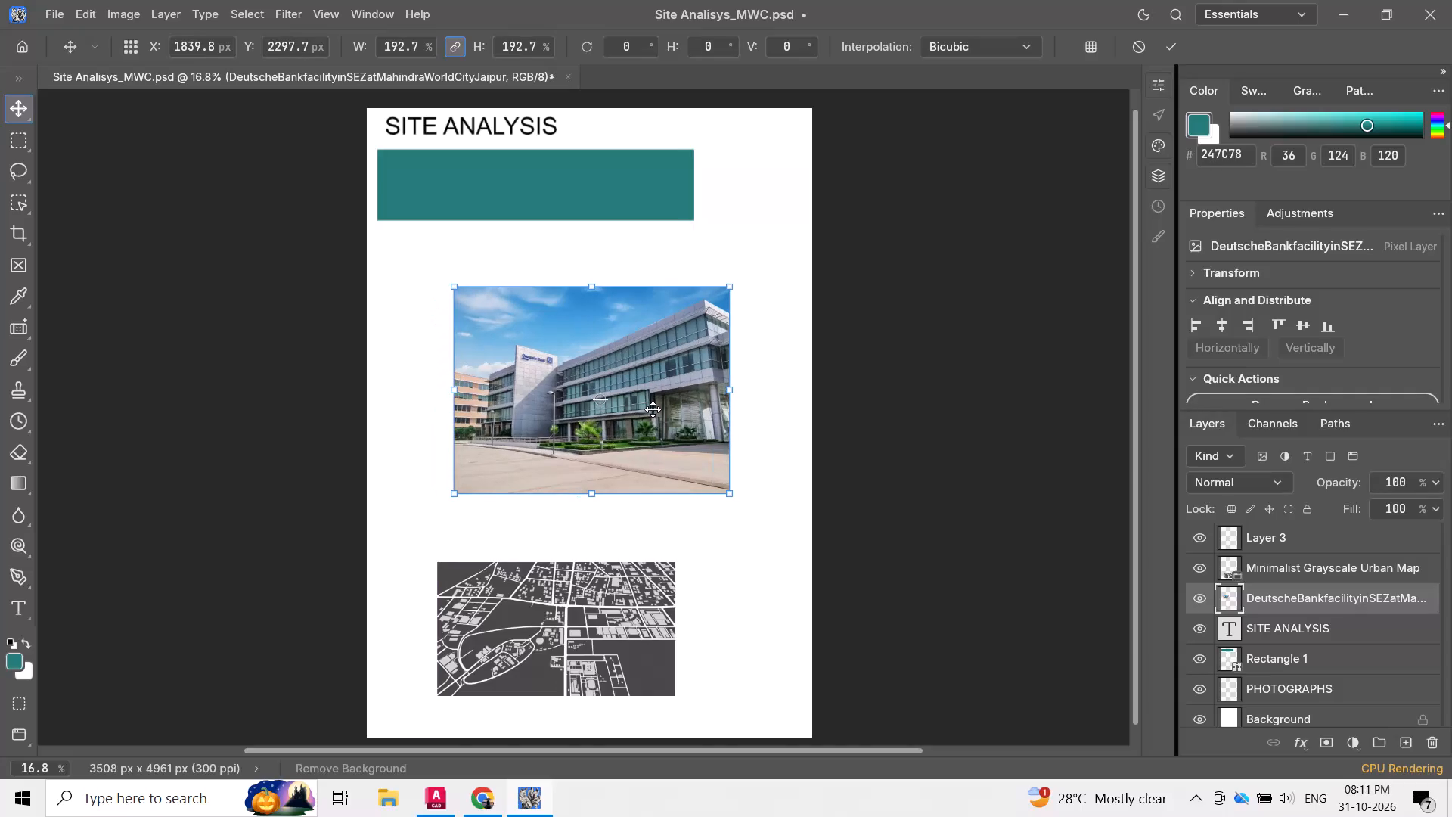
click(653, 409)
Apply Remove Background to the enlarged building photograph and commit the pending transform.
scroll(1230, 308, down, 4)
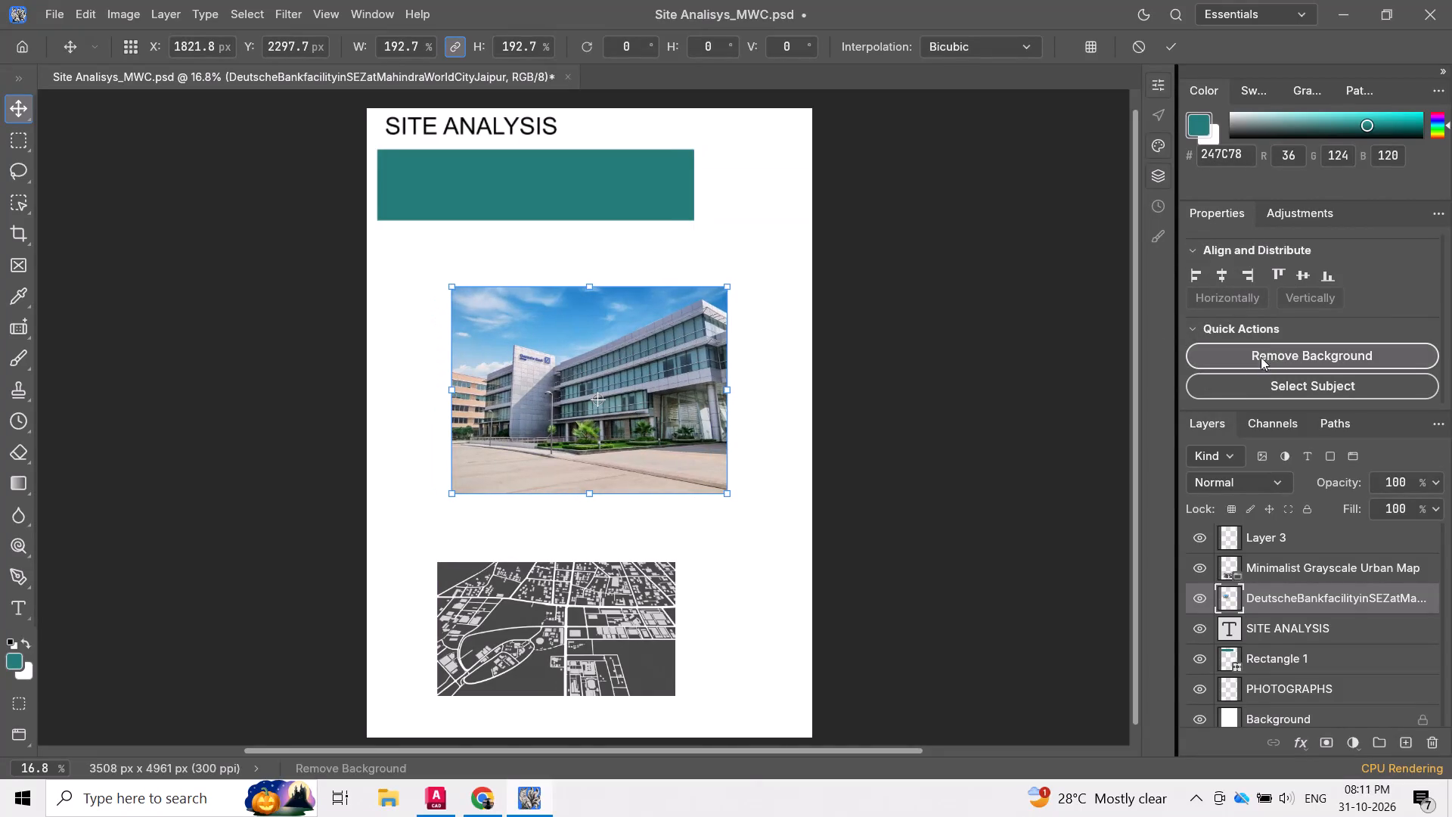
click(1261, 354)
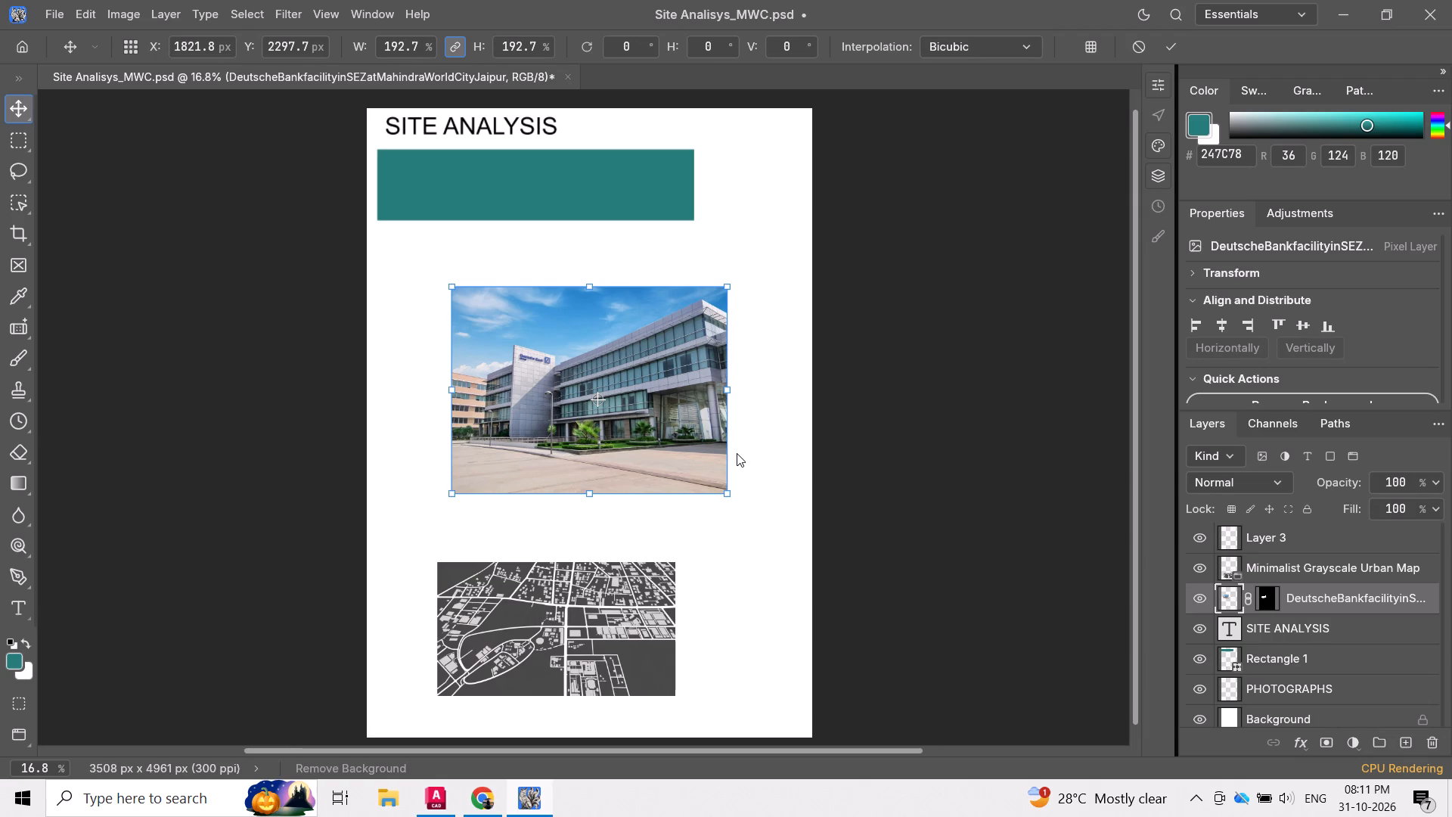
key(Return)
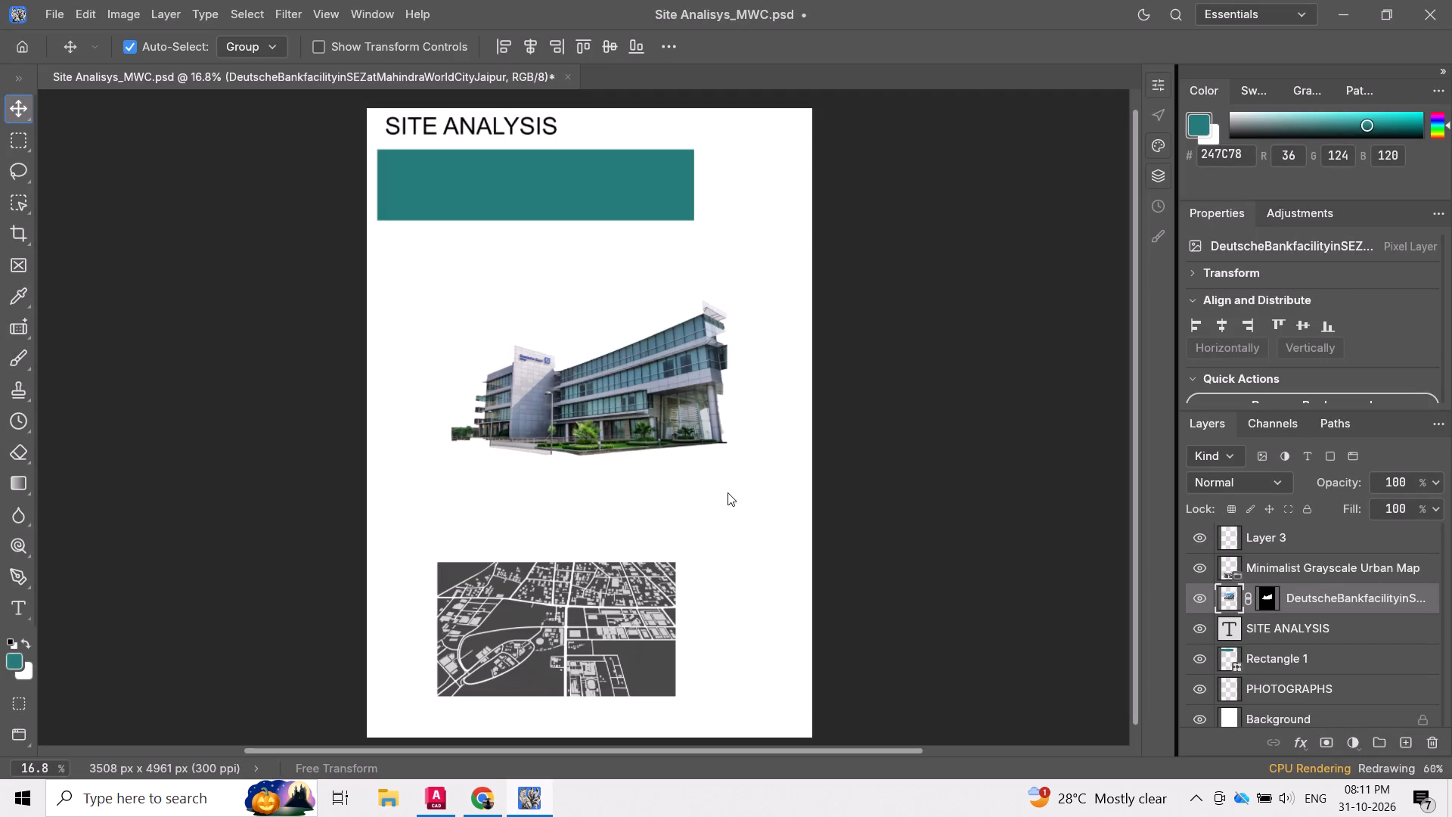
Move the cut-out building up to about 765 px from the sheet's top edge and 1599 px from its right edge.
click(563, 404)
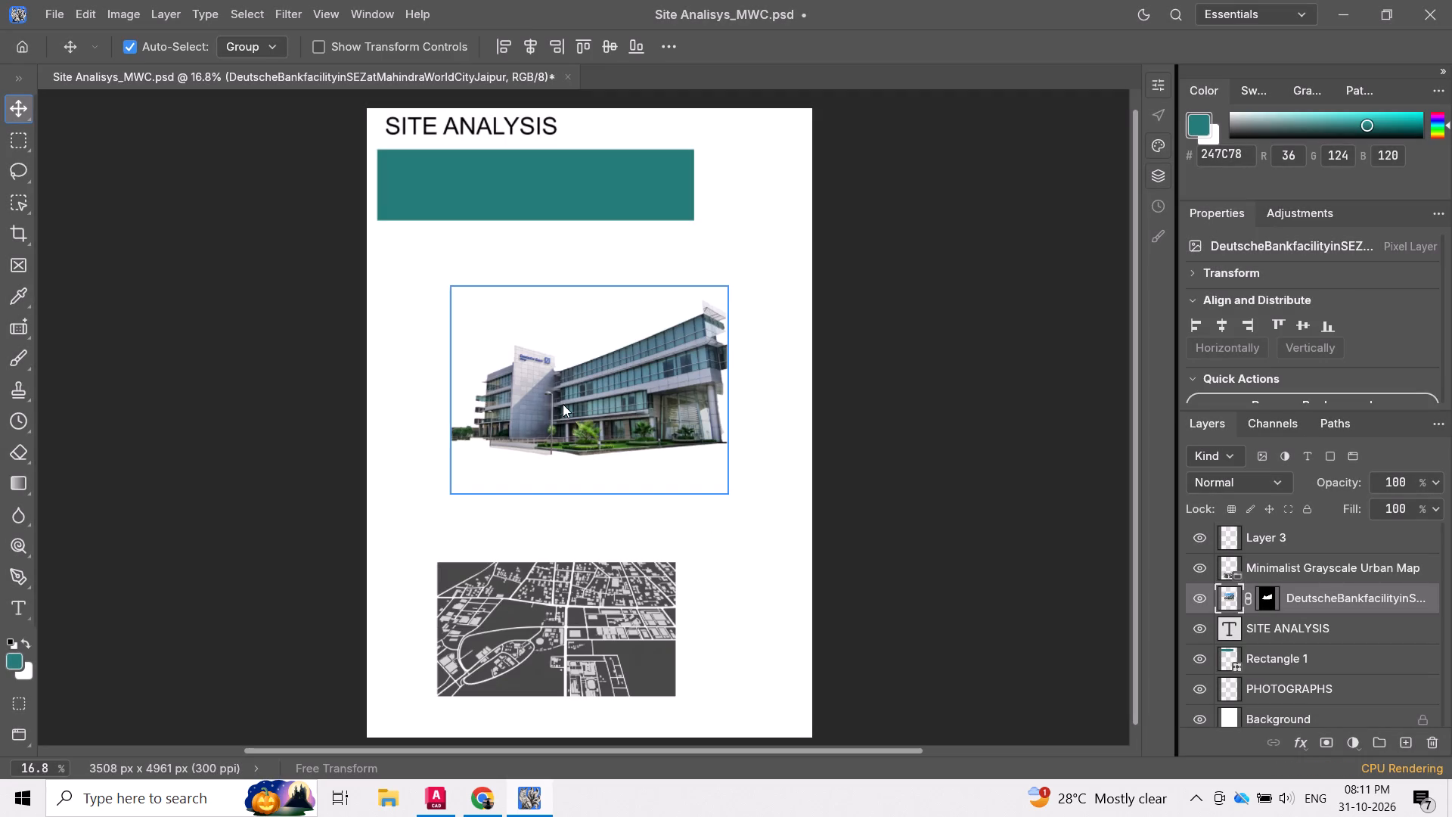
drag(601, 403, 563, 349)
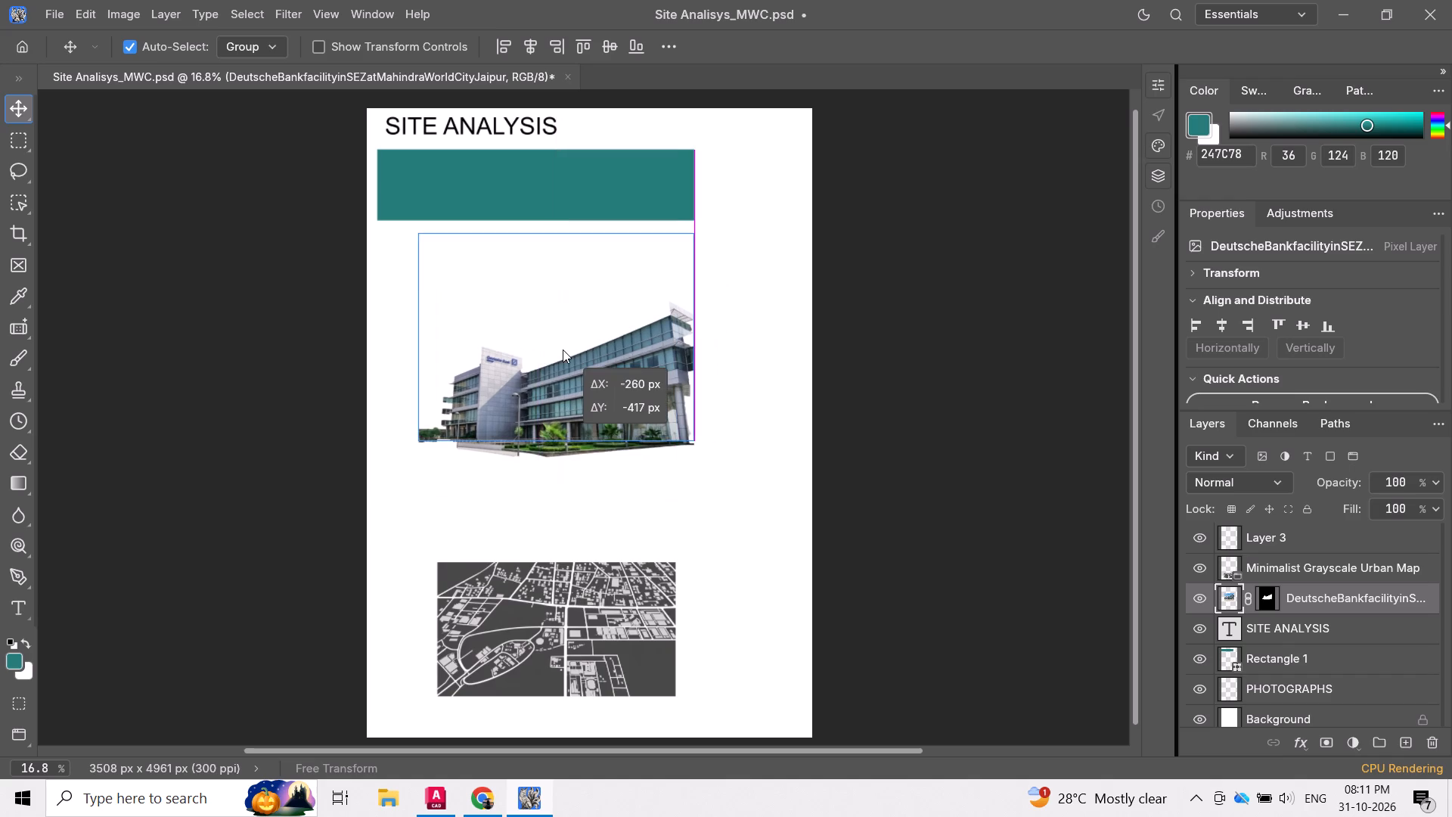
drag(563, 349, 480, 208)
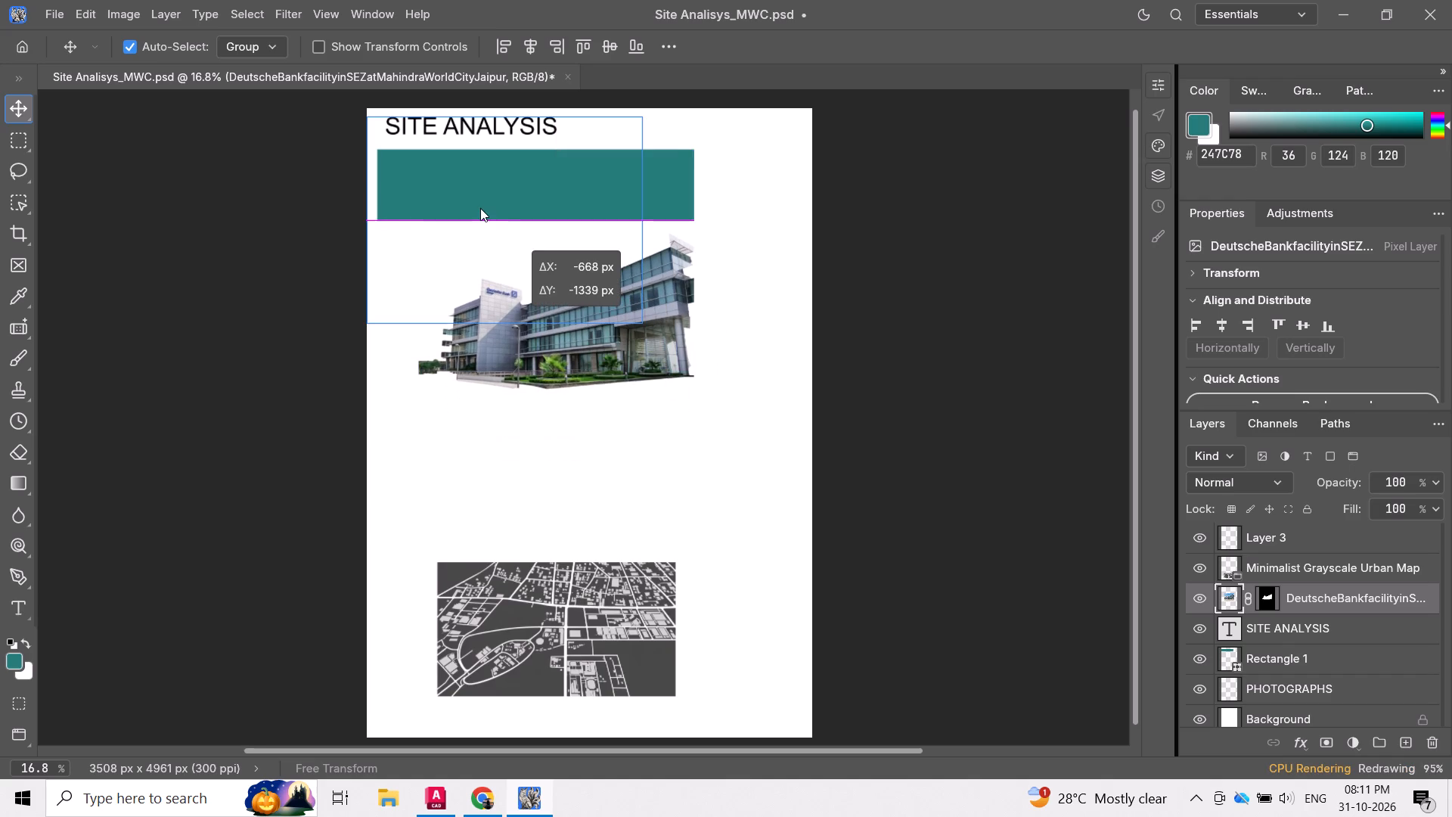
drag(480, 208, 484, 322)
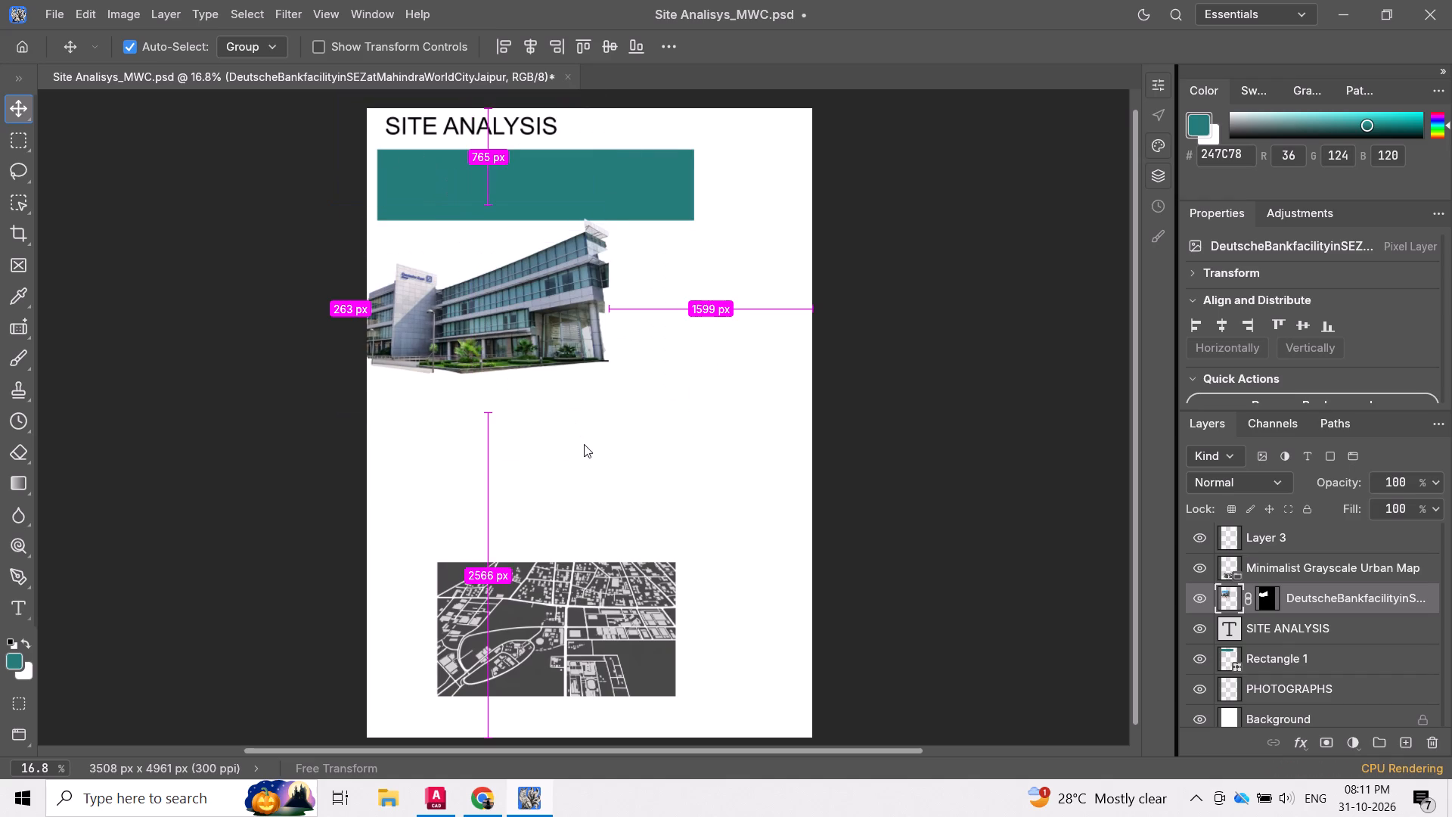
Scale the cut-out building proportionally to about 65.6 percent and place it over the left part of the teal rectangle.
key(ctrl+t)
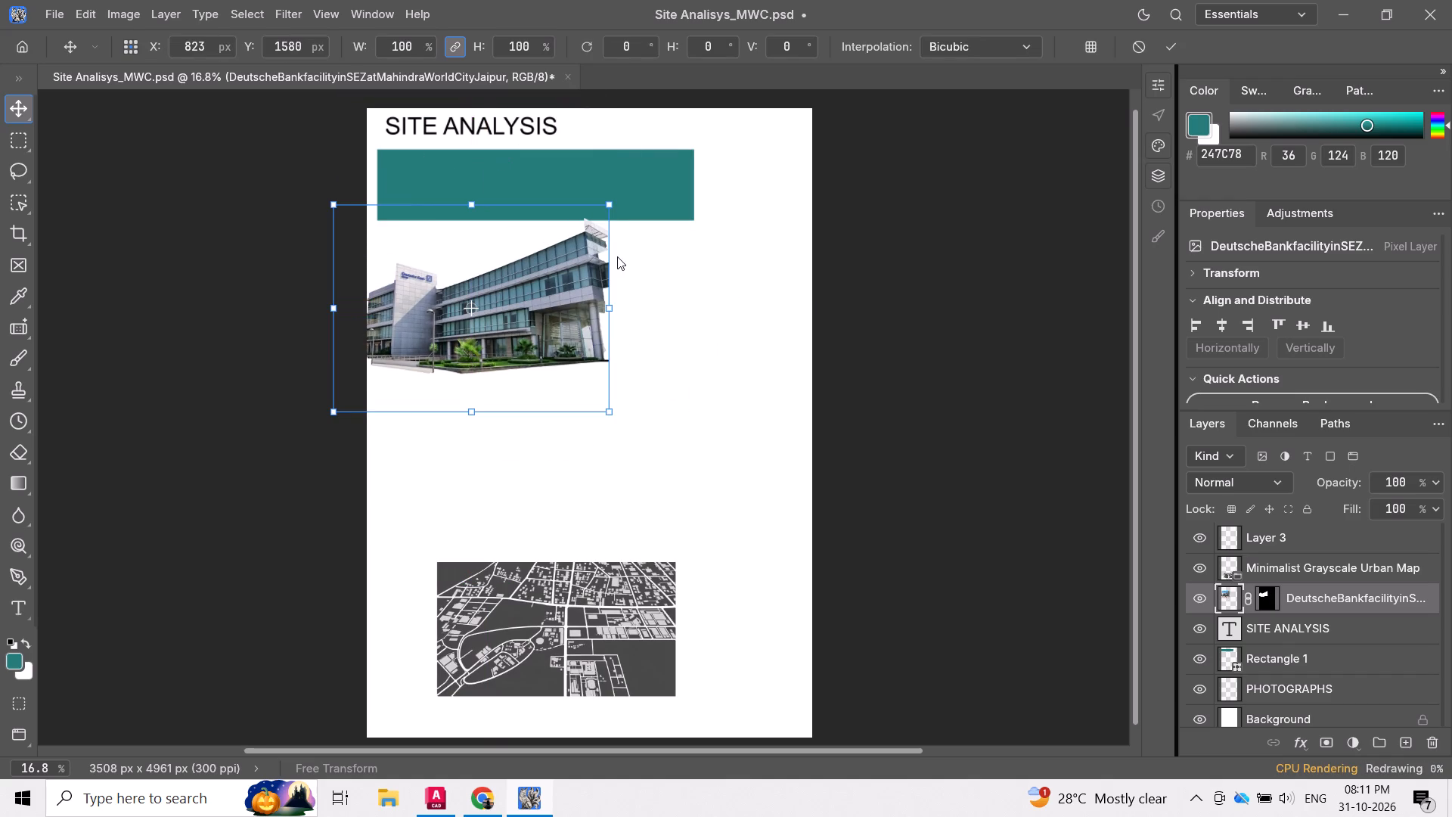
drag(609, 203, 542, 290)
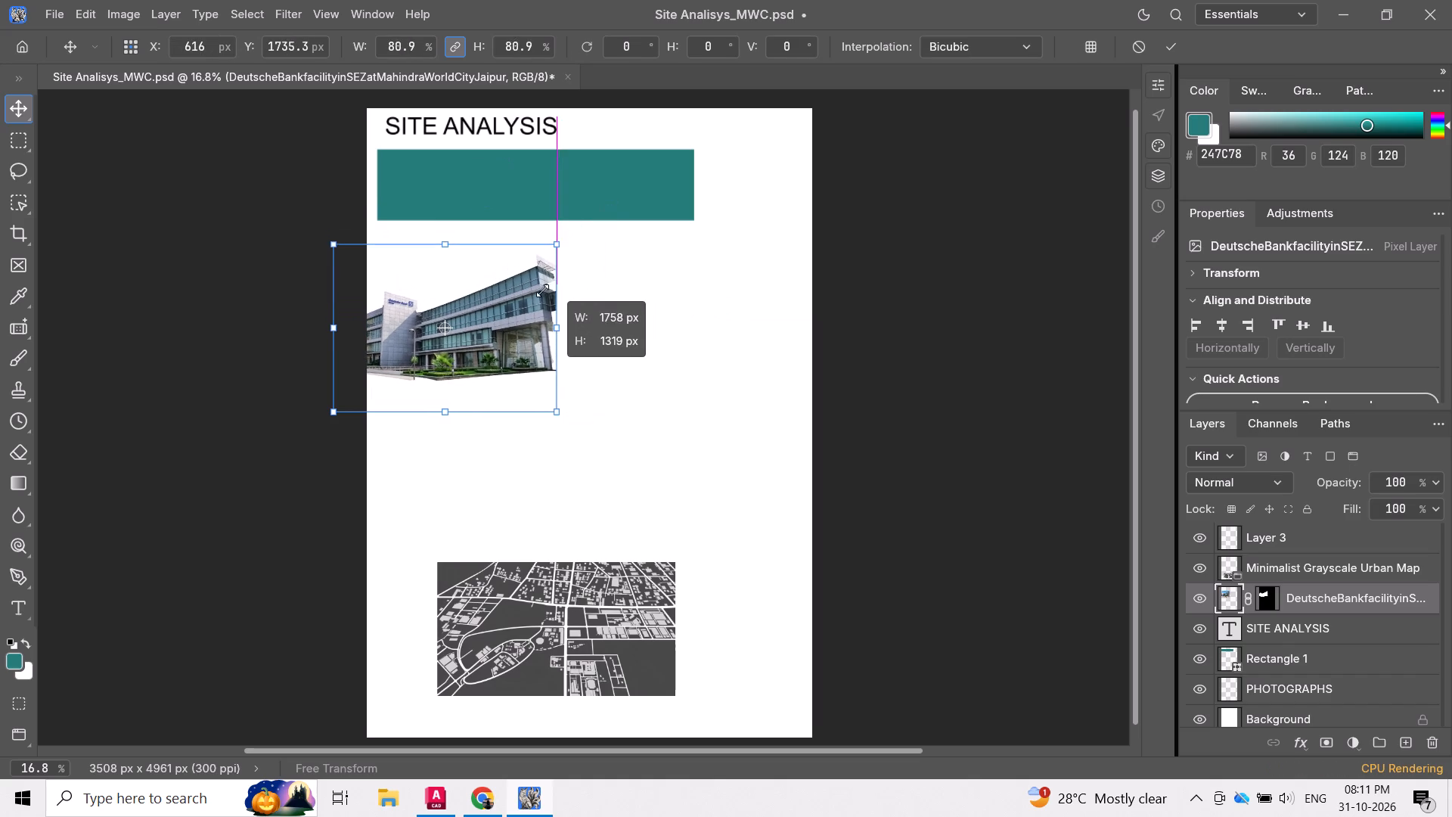
drag(542, 290, 522, 310)
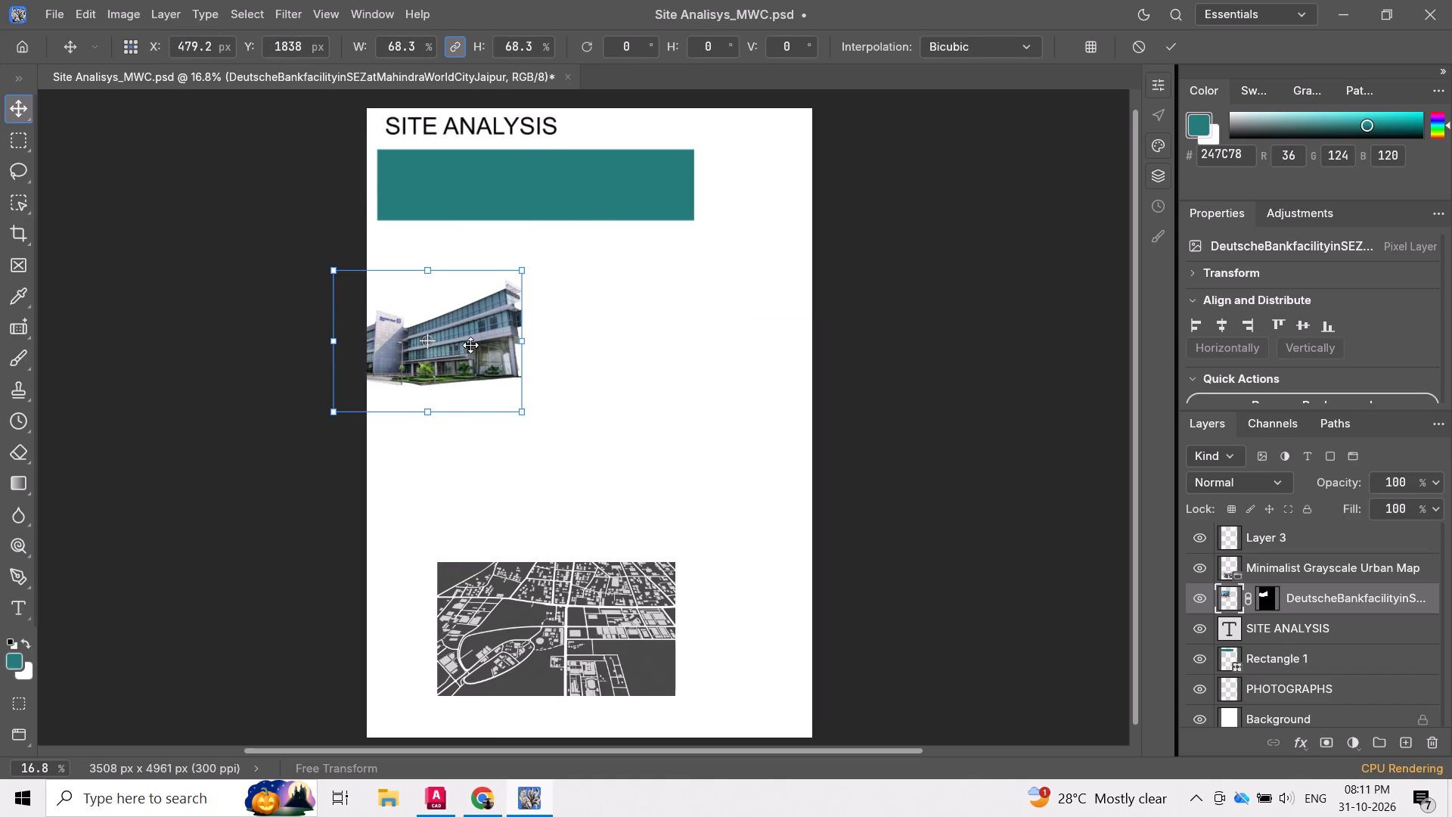
drag(455, 365, 473, 216)
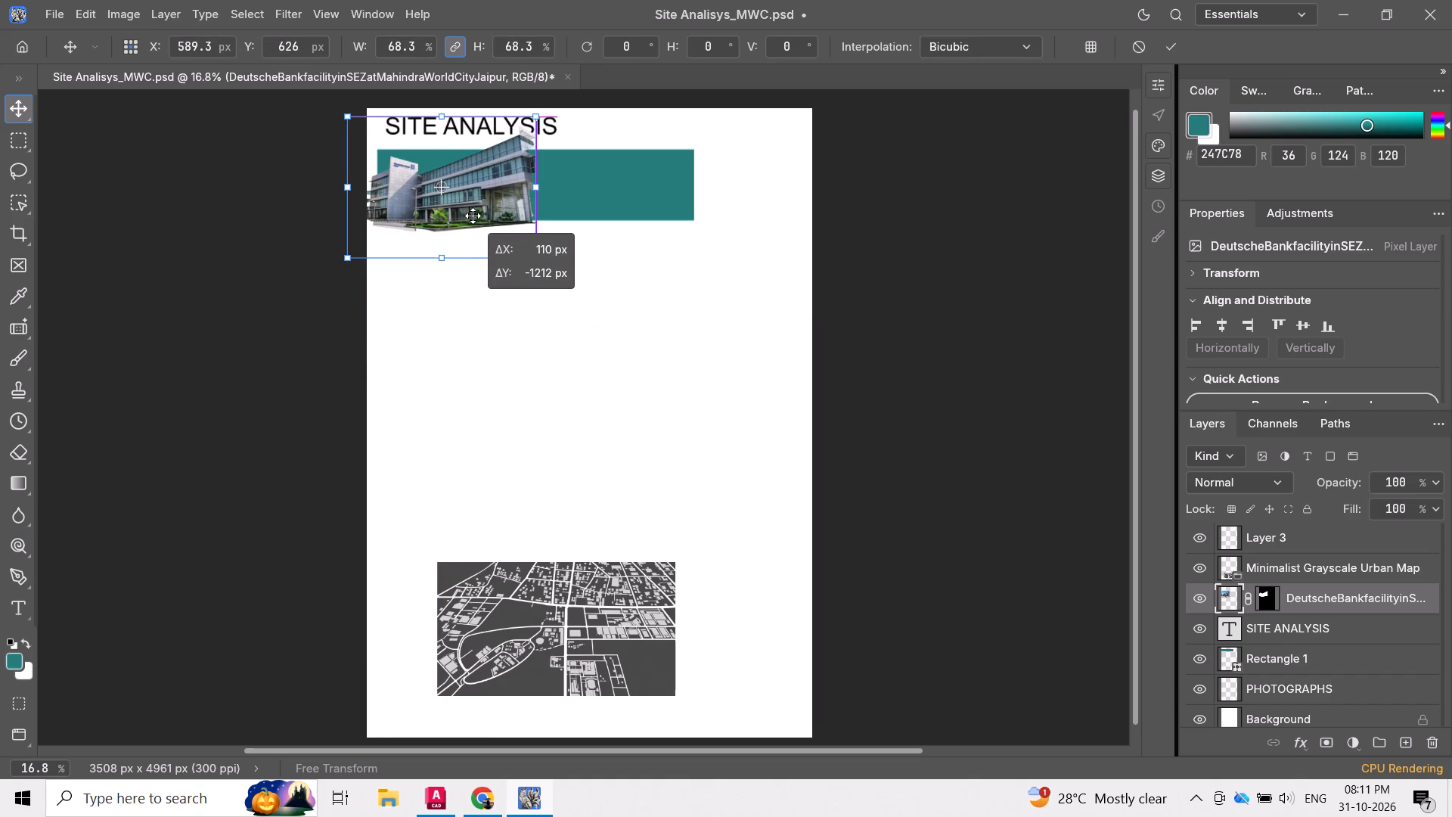
drag(473, 216, 479, 212)
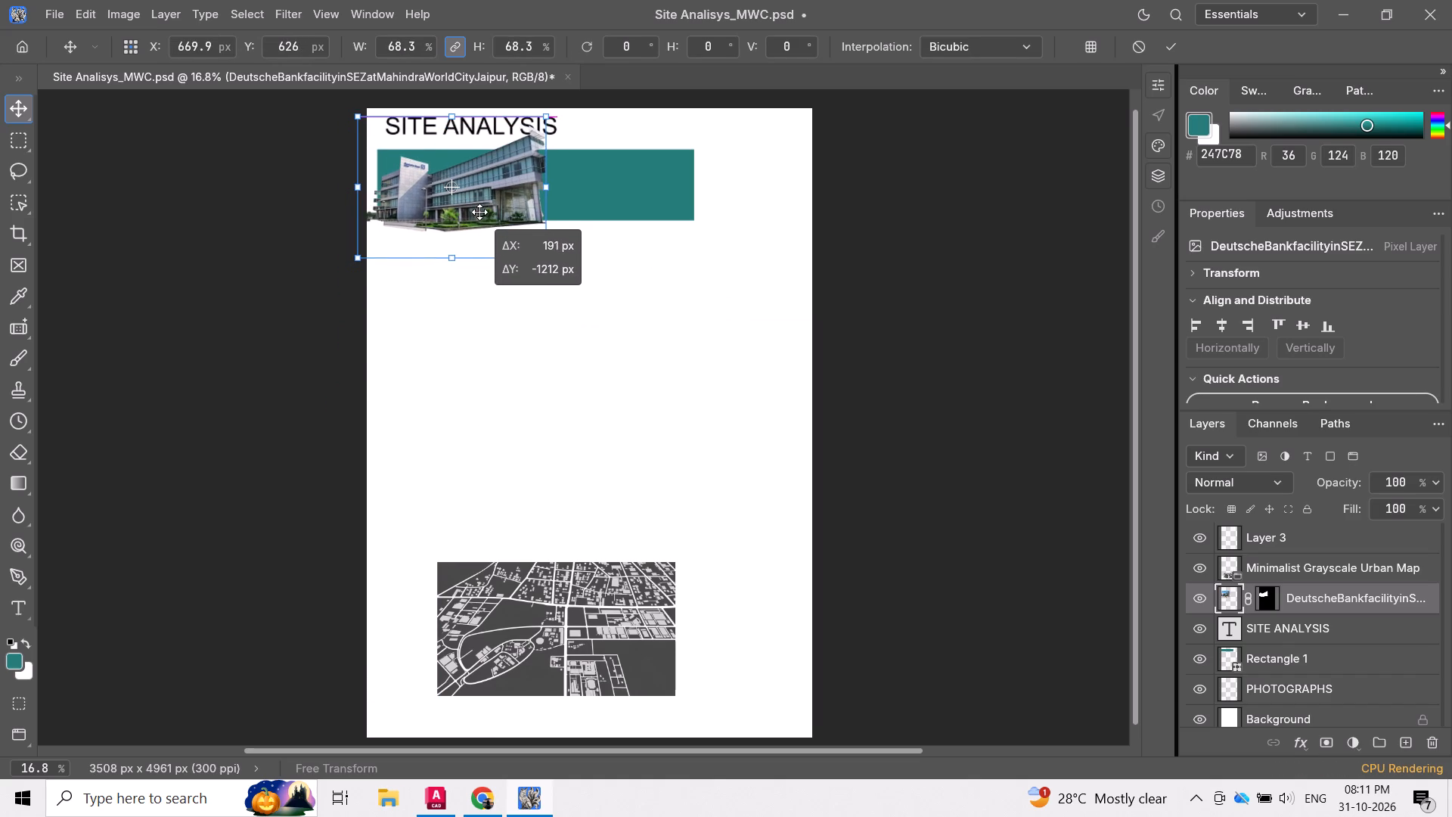
drag(479, 212, 481, 207)
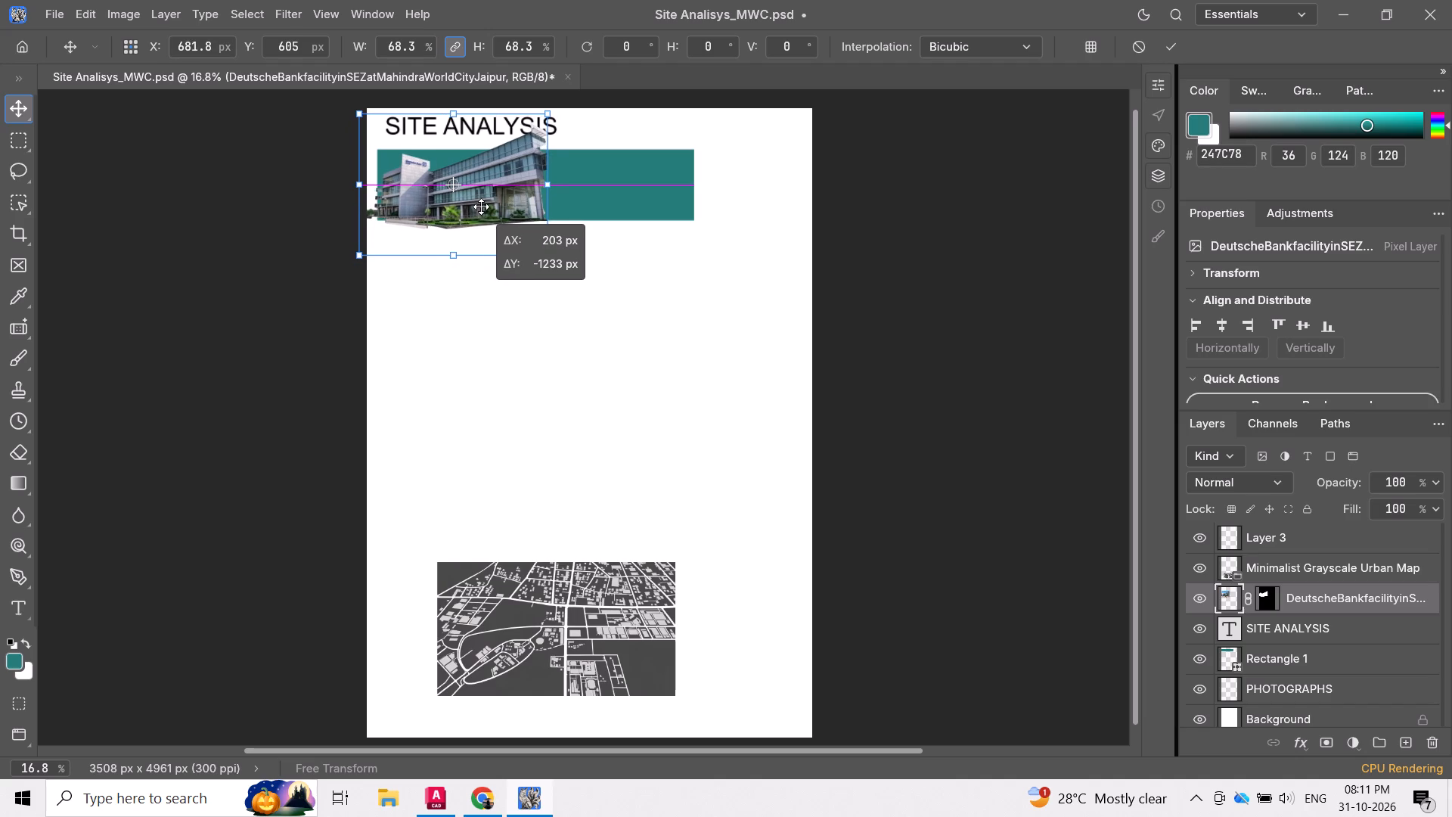
drag(481, 207, 487, 210)
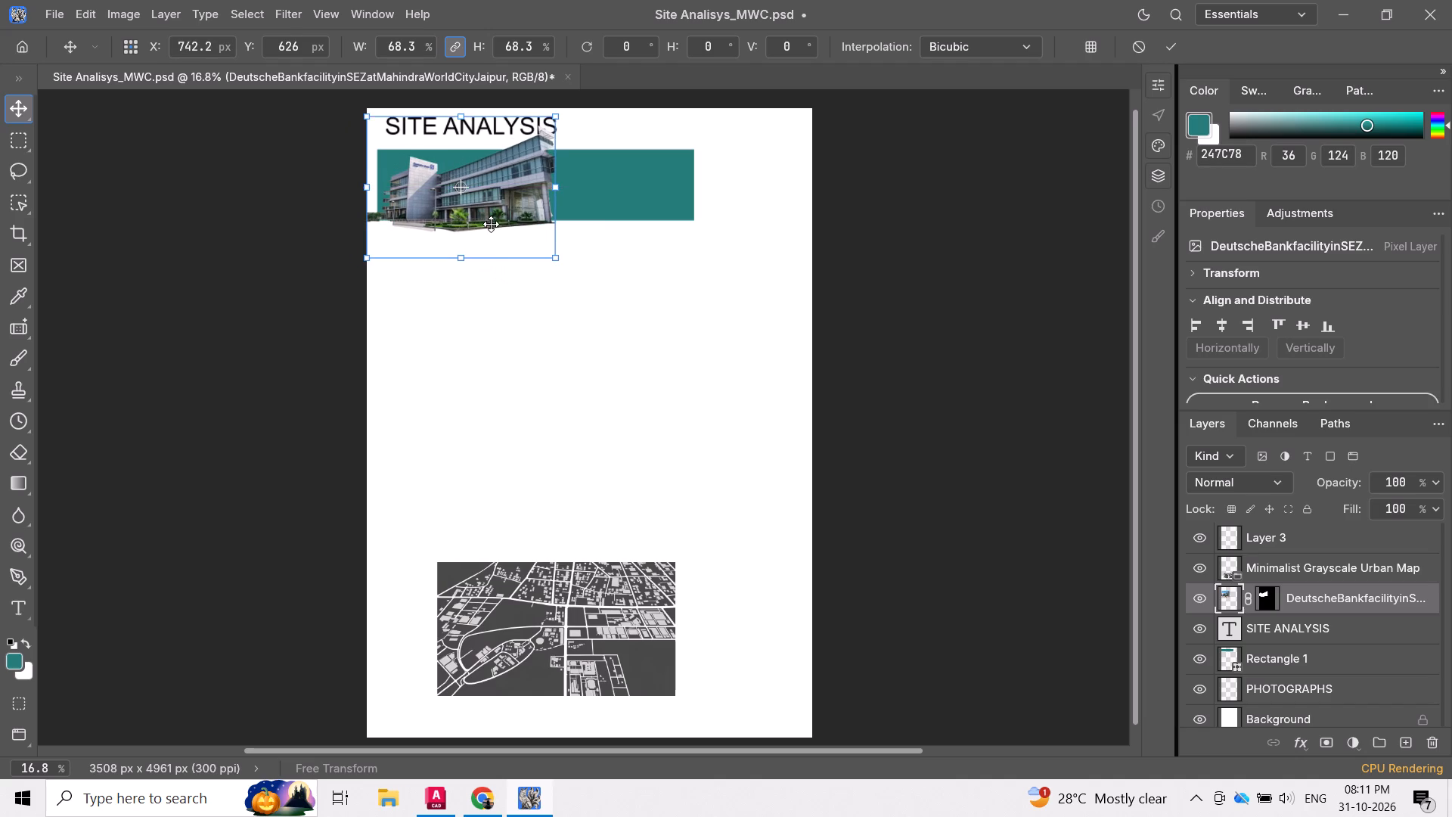
drag(553, 117, 556, 123)
drag(556, 123, 551, 131)
drag(558, 117, 551, 122)
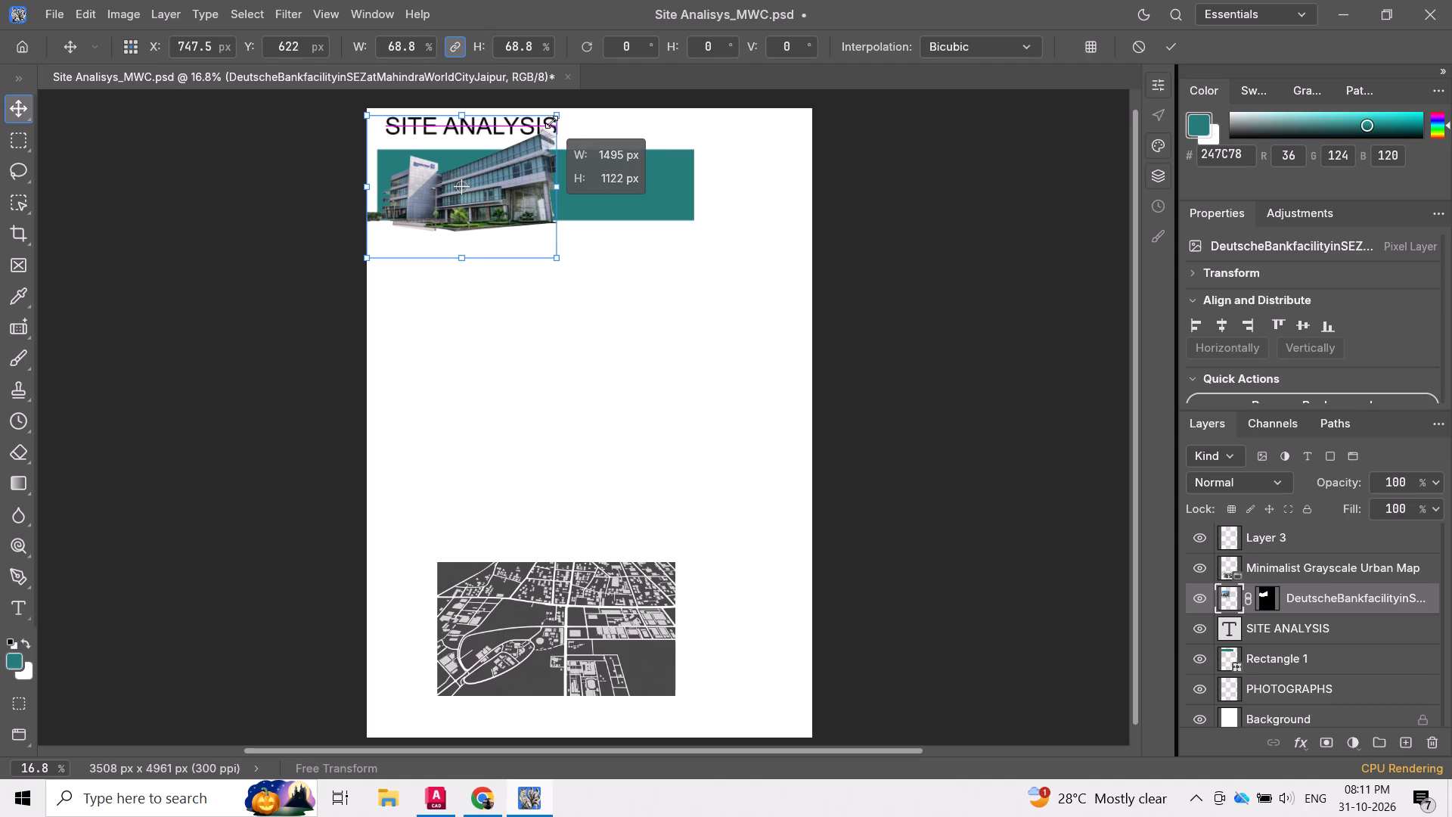
drag(551, 122, 548, 124)
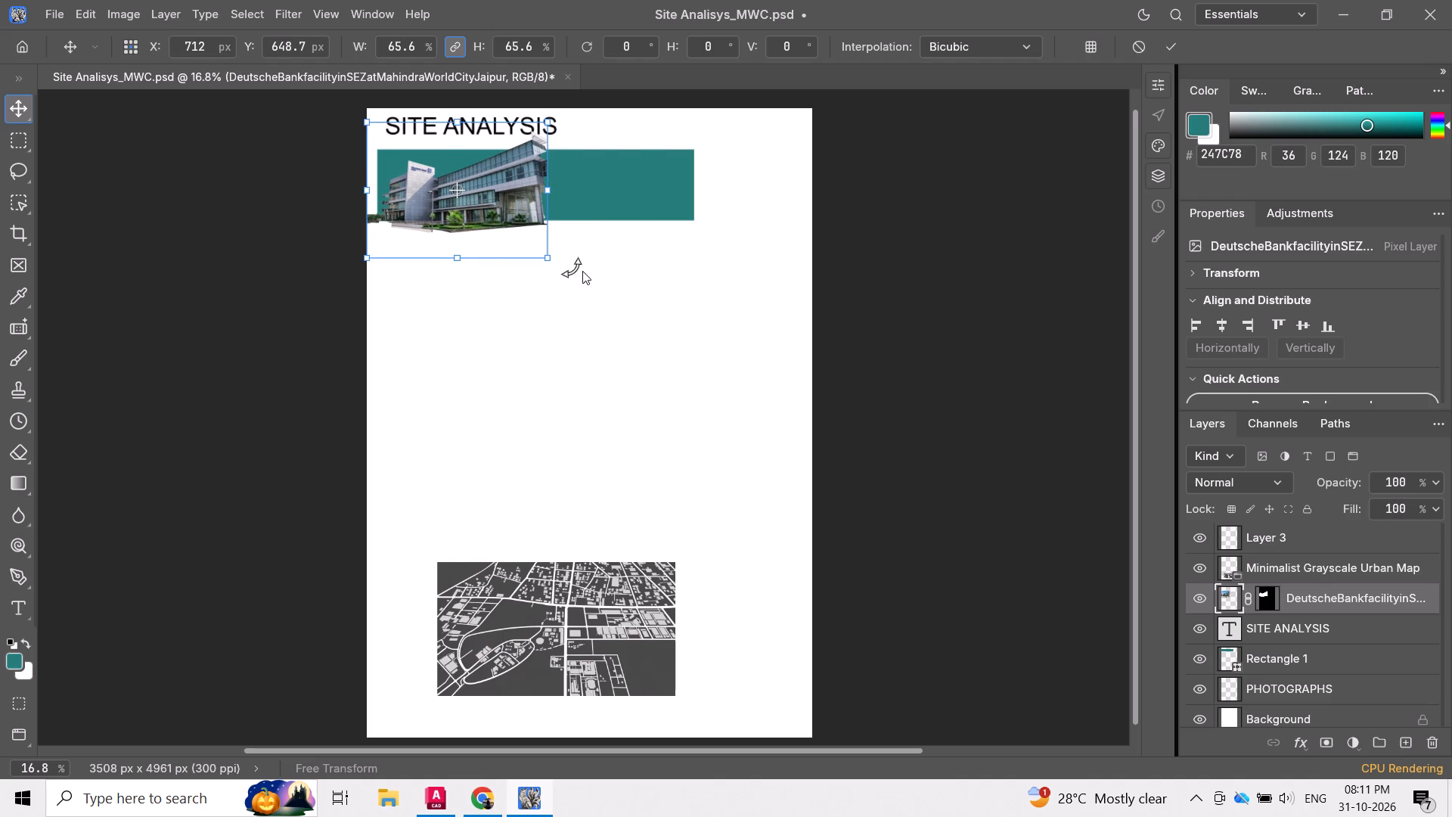
click(588, 262)
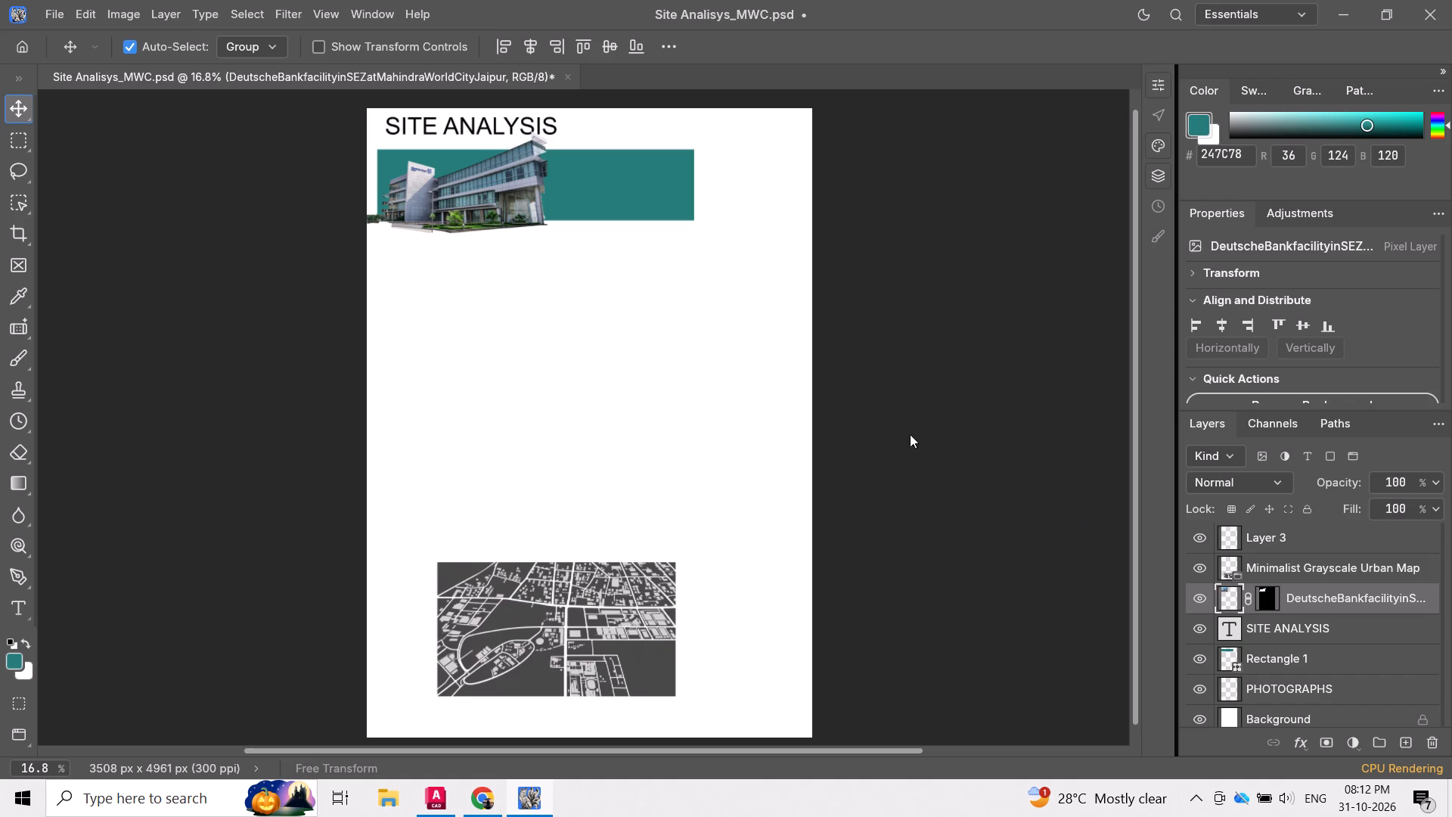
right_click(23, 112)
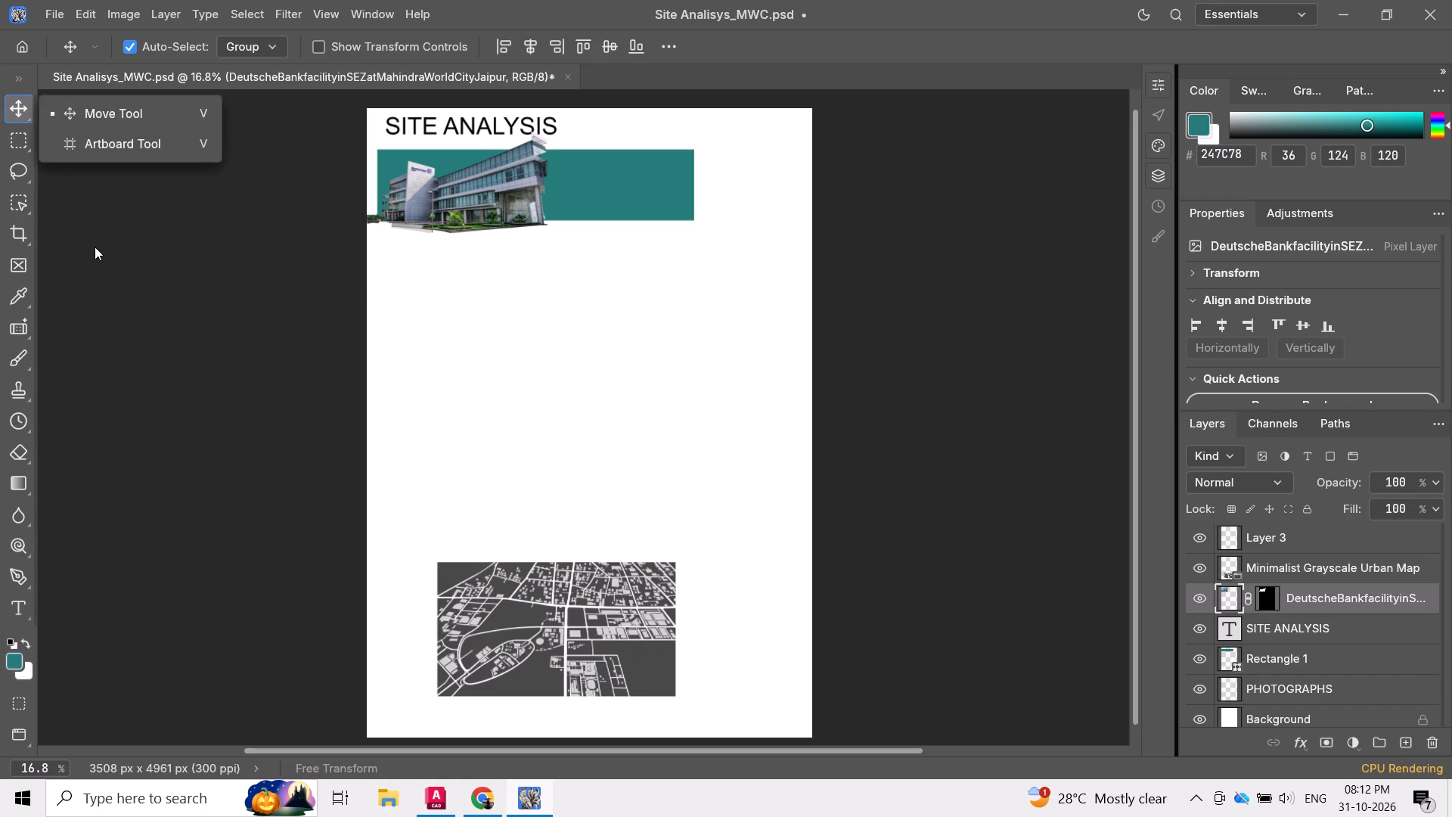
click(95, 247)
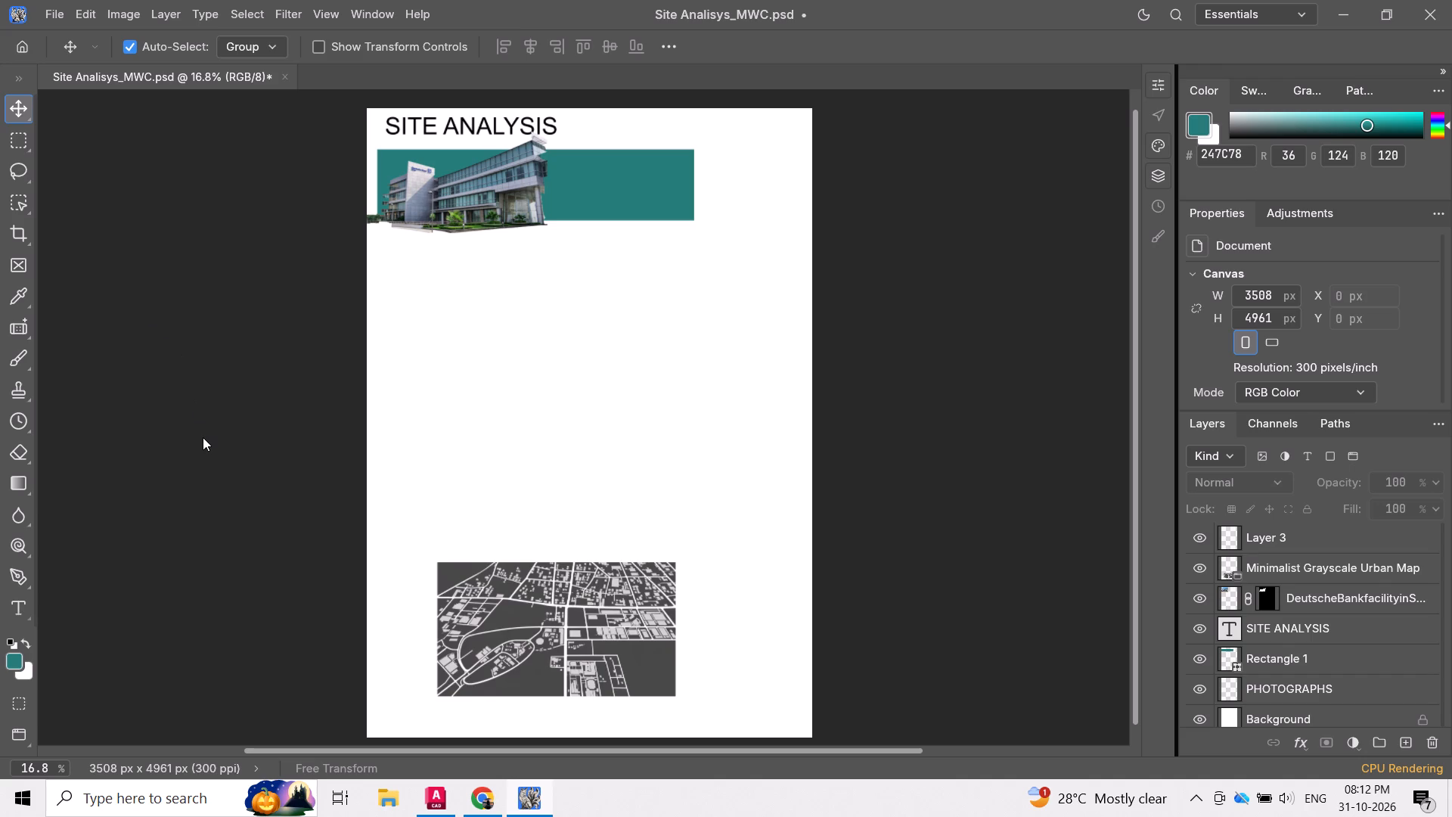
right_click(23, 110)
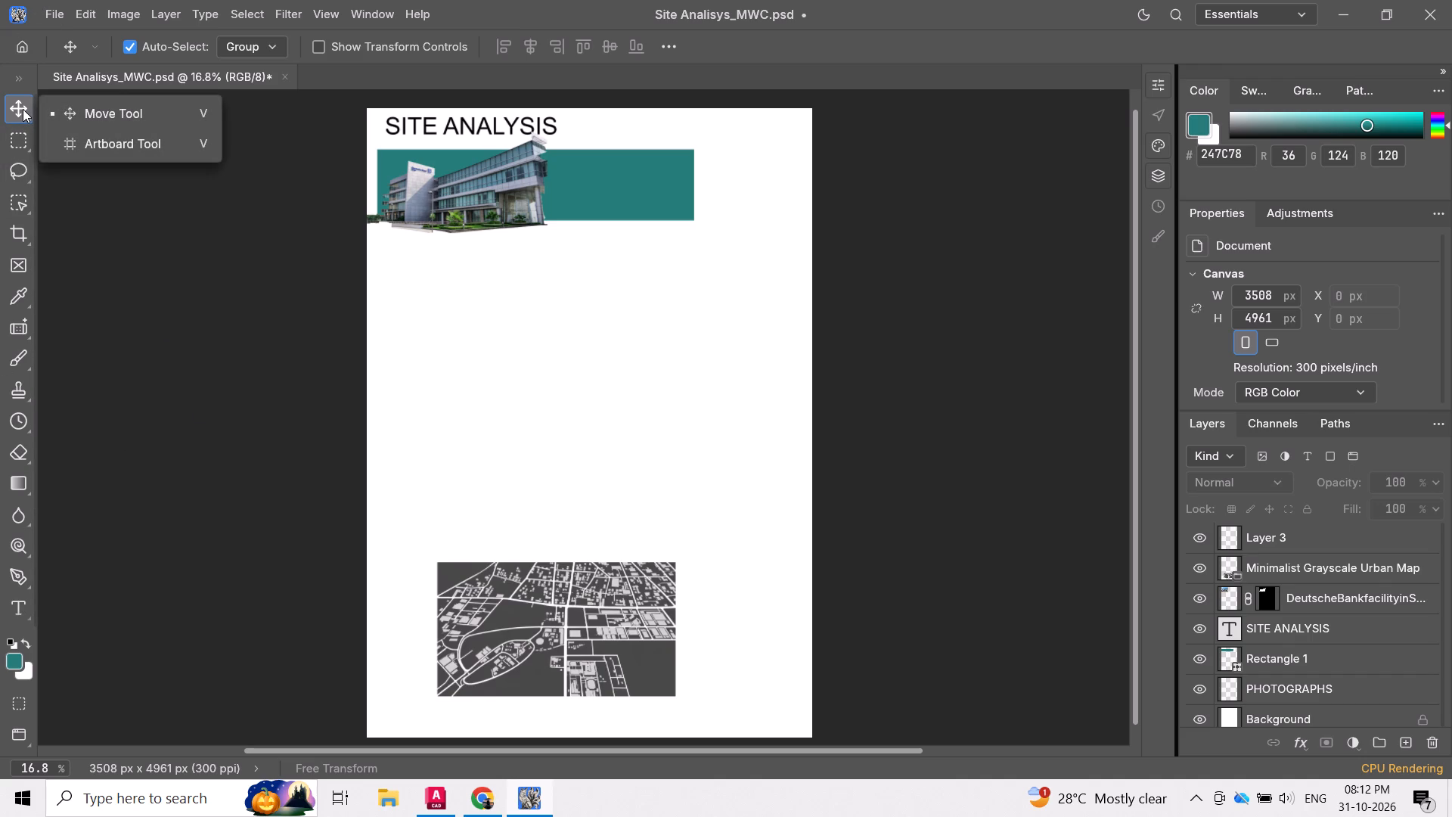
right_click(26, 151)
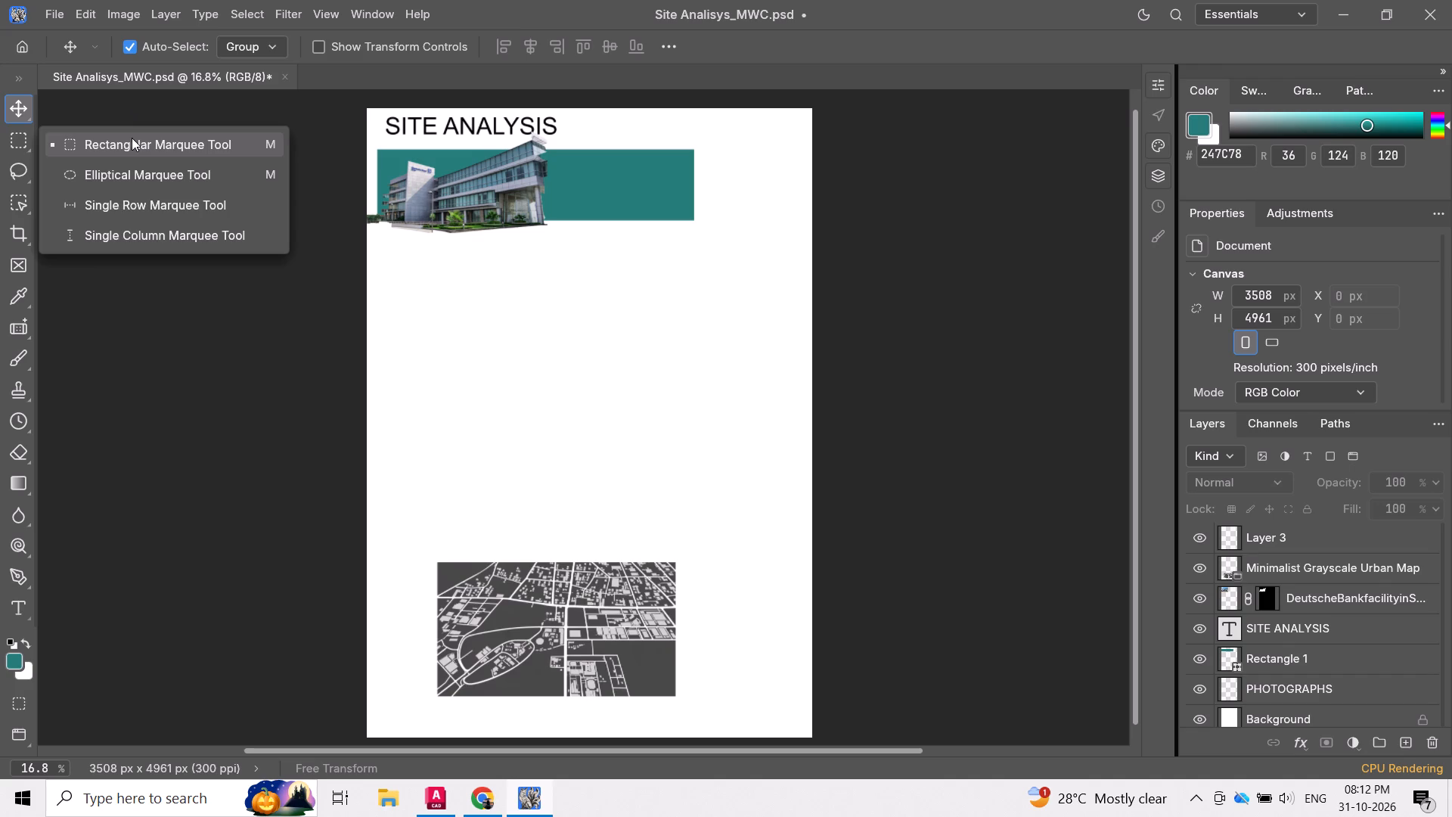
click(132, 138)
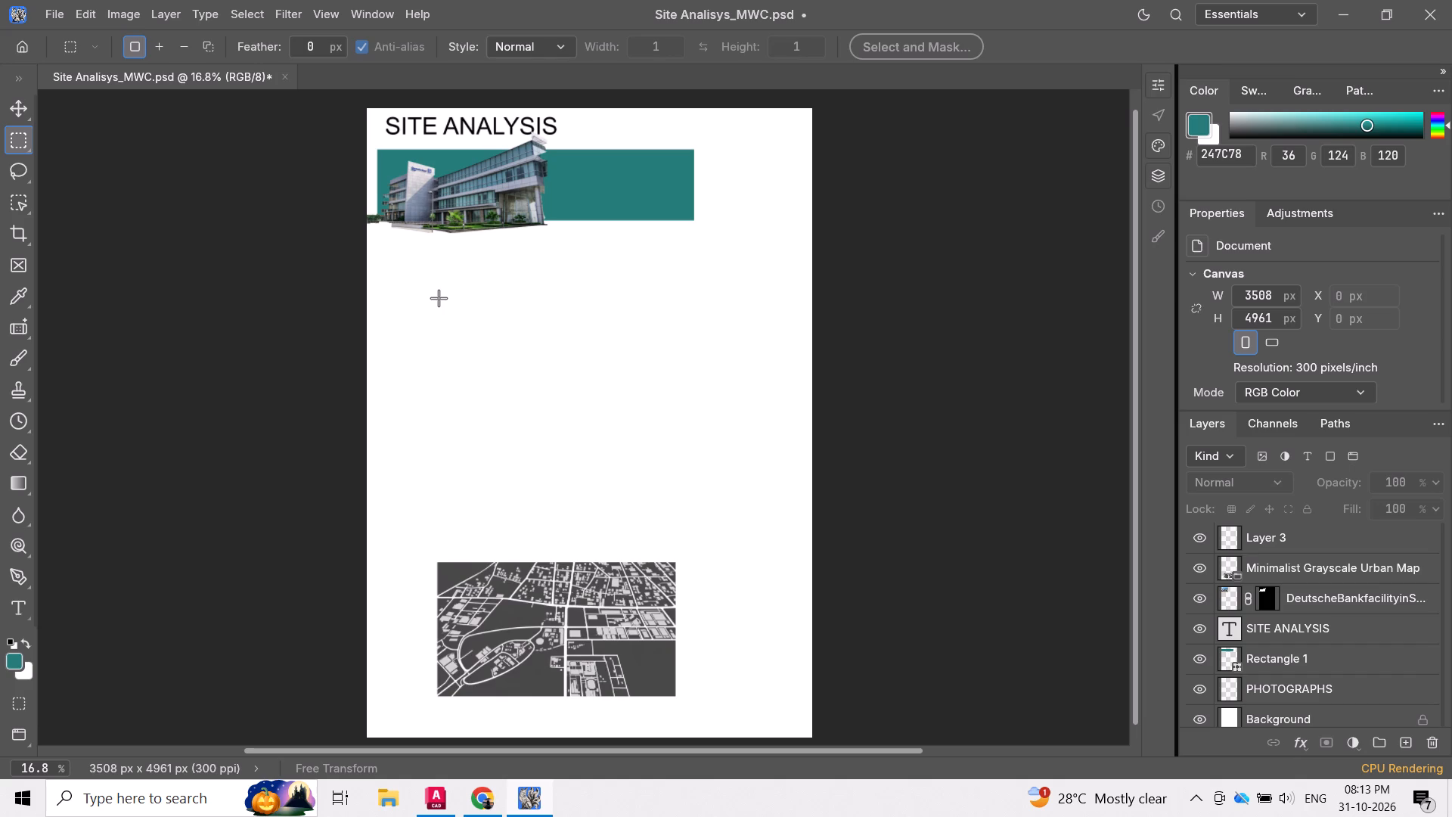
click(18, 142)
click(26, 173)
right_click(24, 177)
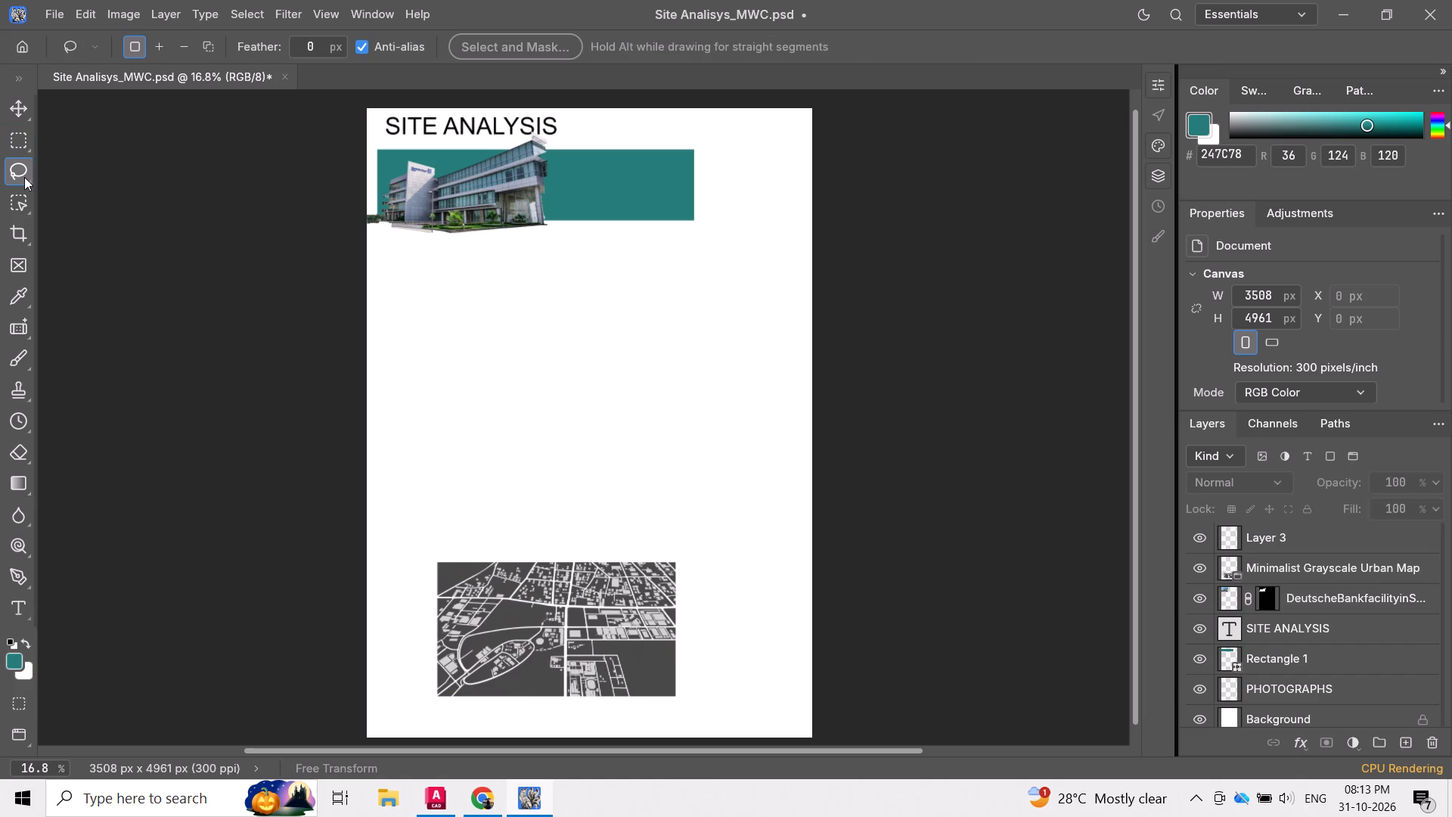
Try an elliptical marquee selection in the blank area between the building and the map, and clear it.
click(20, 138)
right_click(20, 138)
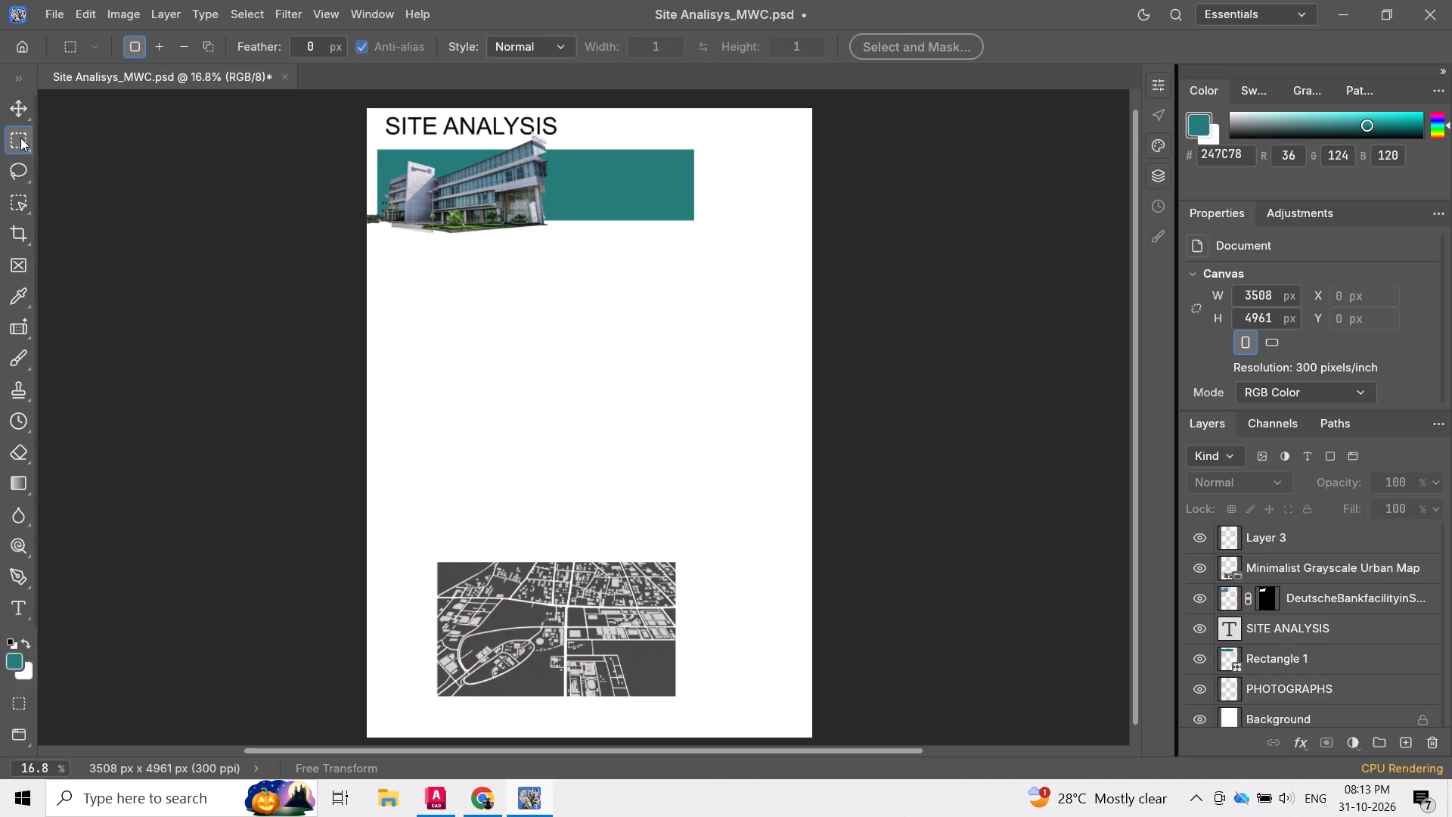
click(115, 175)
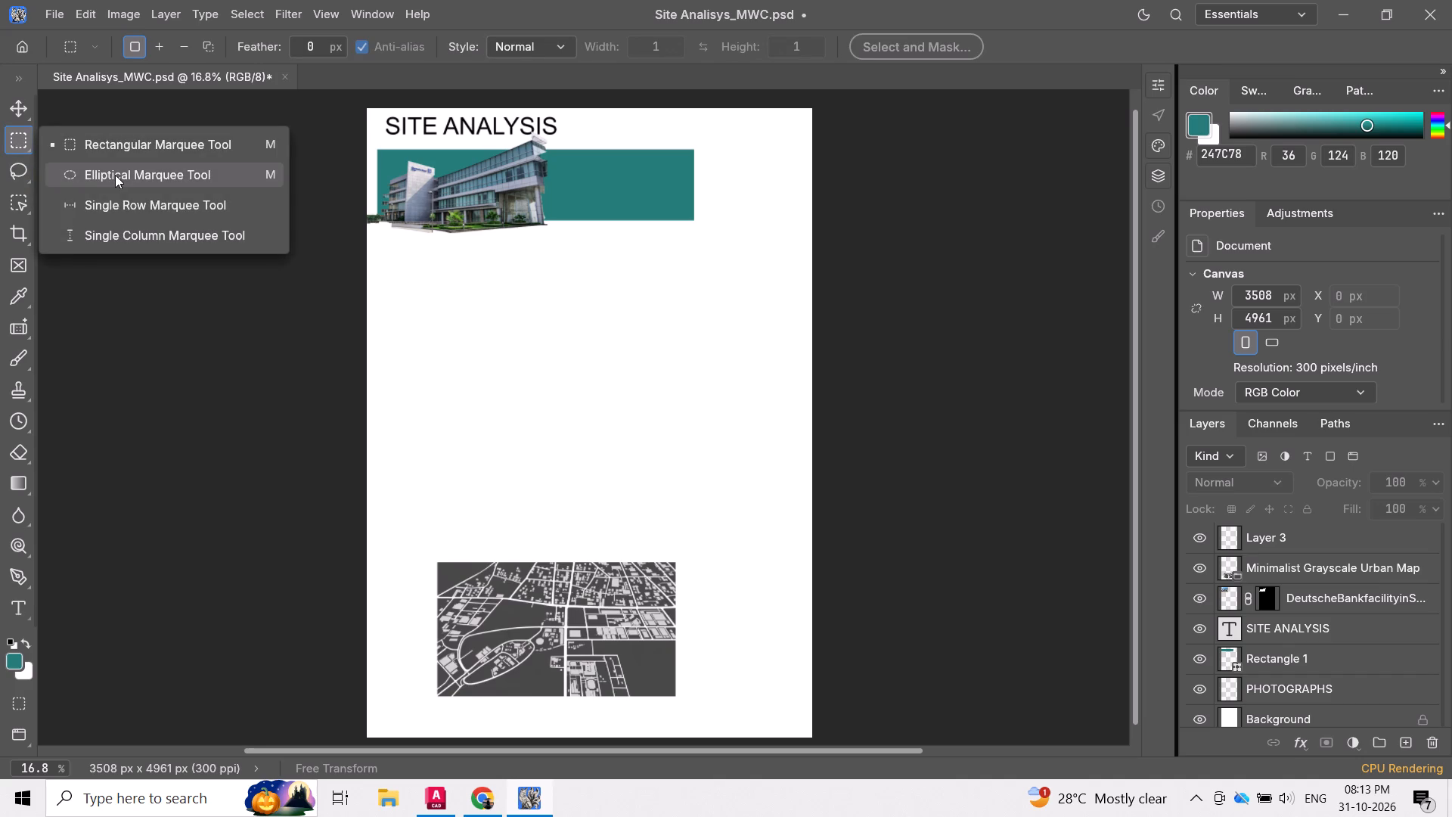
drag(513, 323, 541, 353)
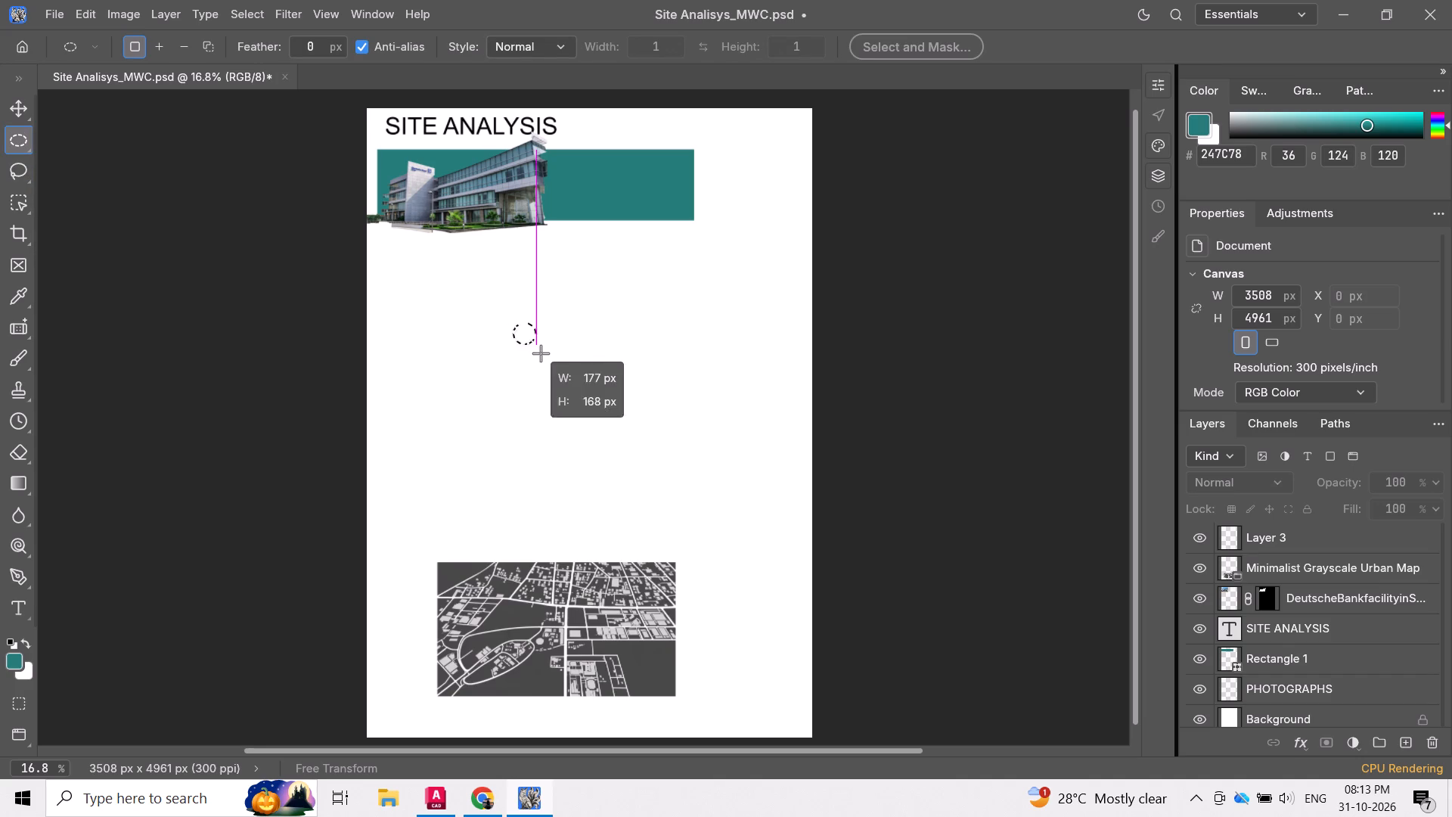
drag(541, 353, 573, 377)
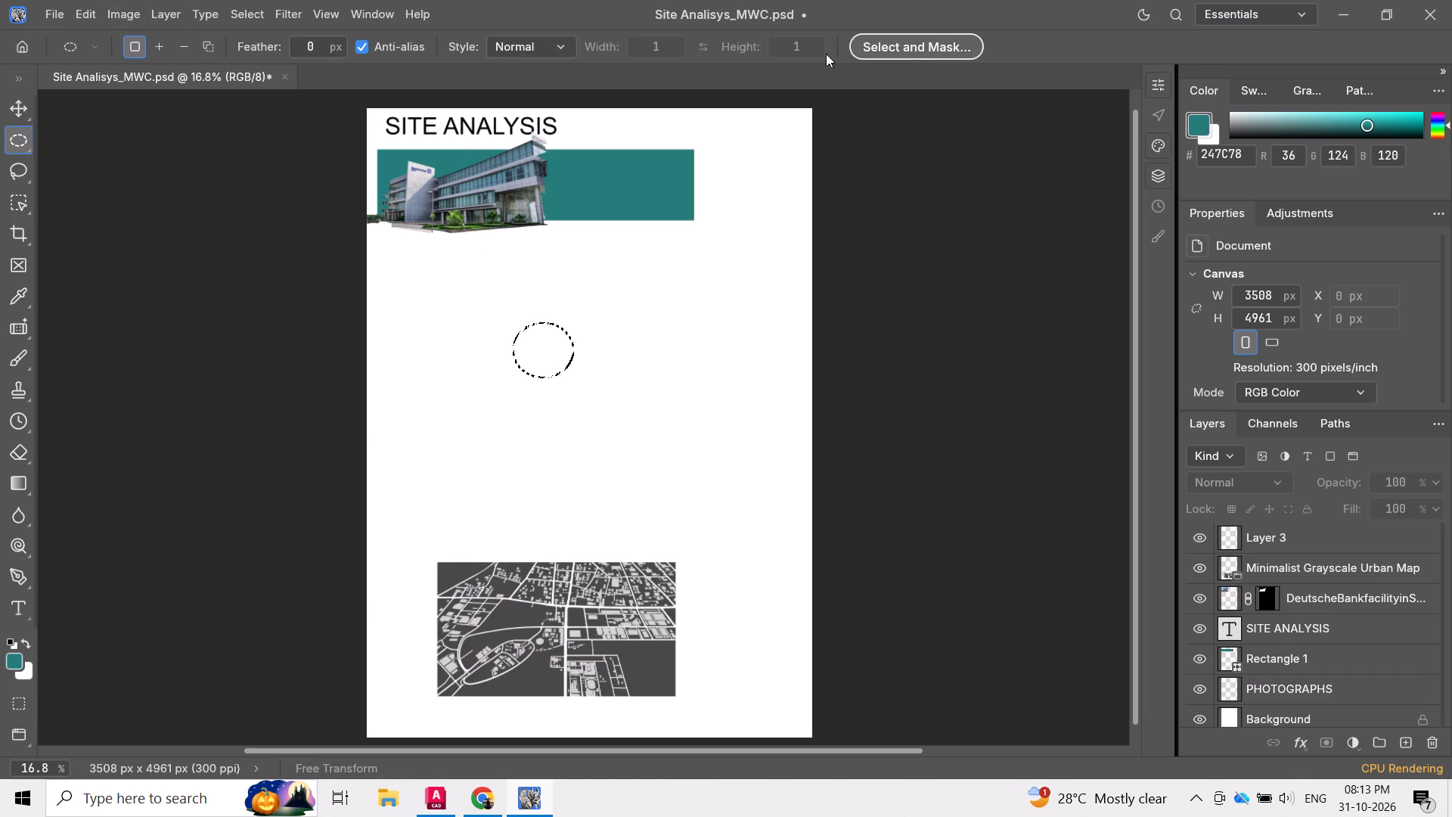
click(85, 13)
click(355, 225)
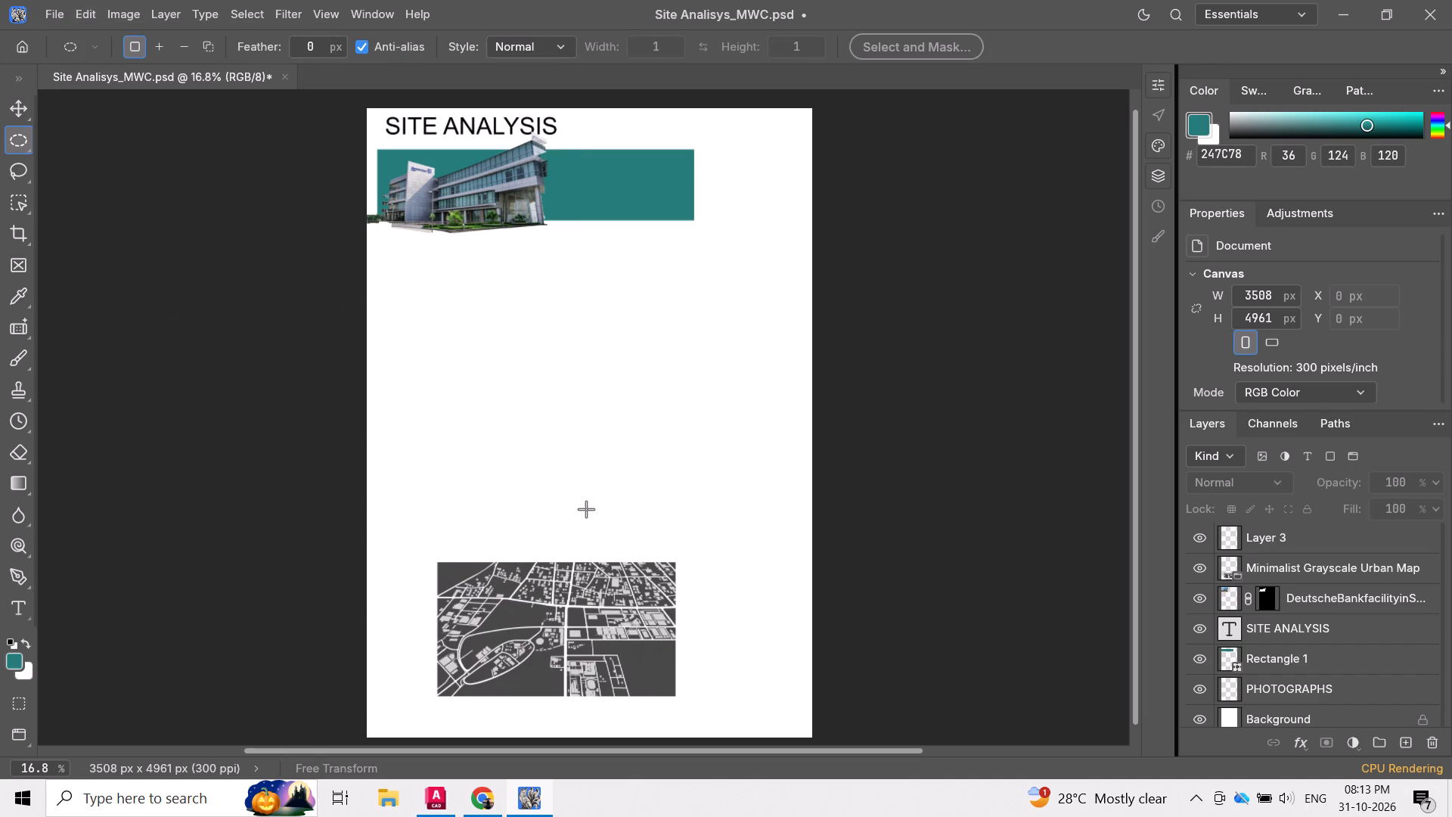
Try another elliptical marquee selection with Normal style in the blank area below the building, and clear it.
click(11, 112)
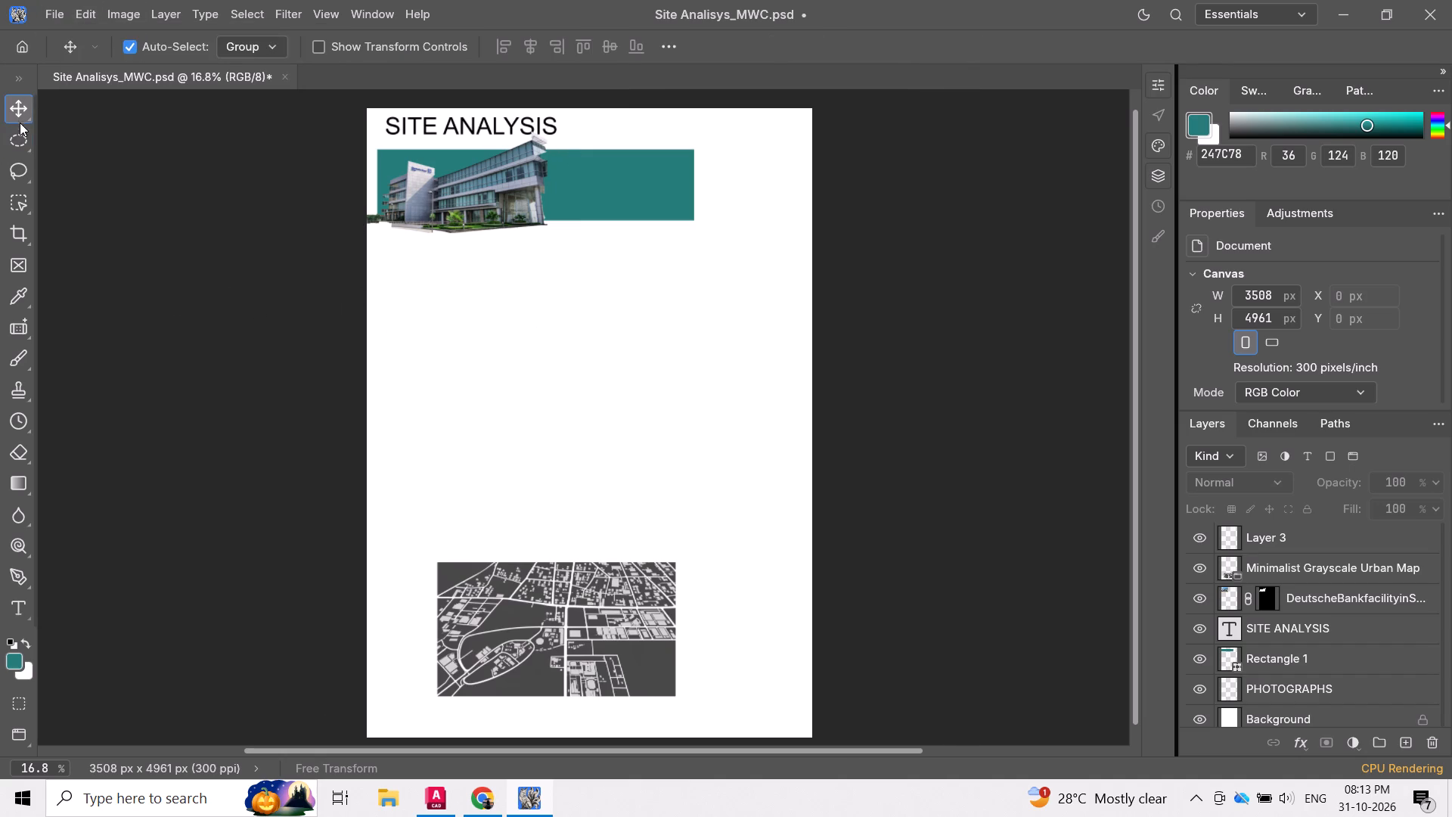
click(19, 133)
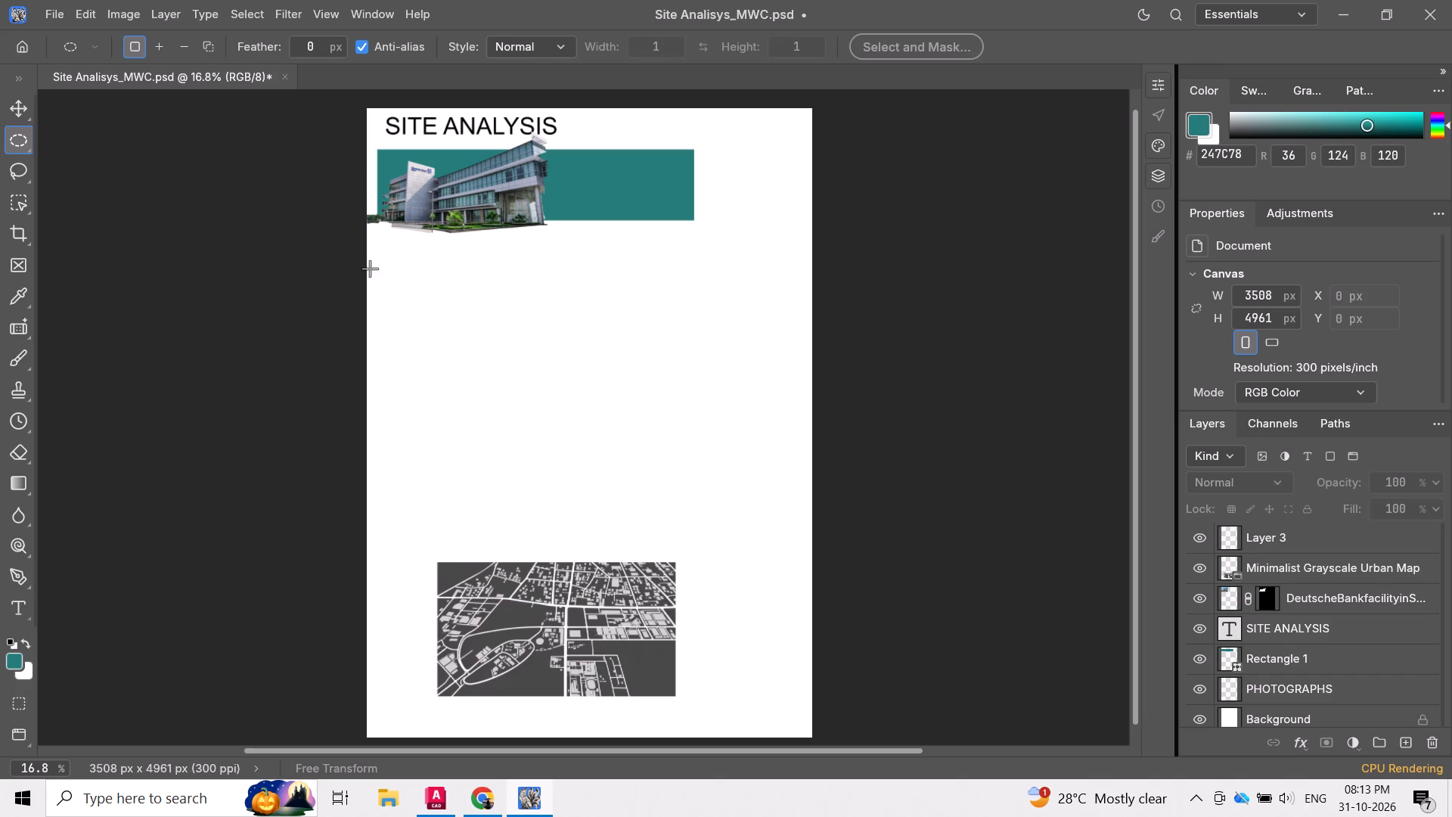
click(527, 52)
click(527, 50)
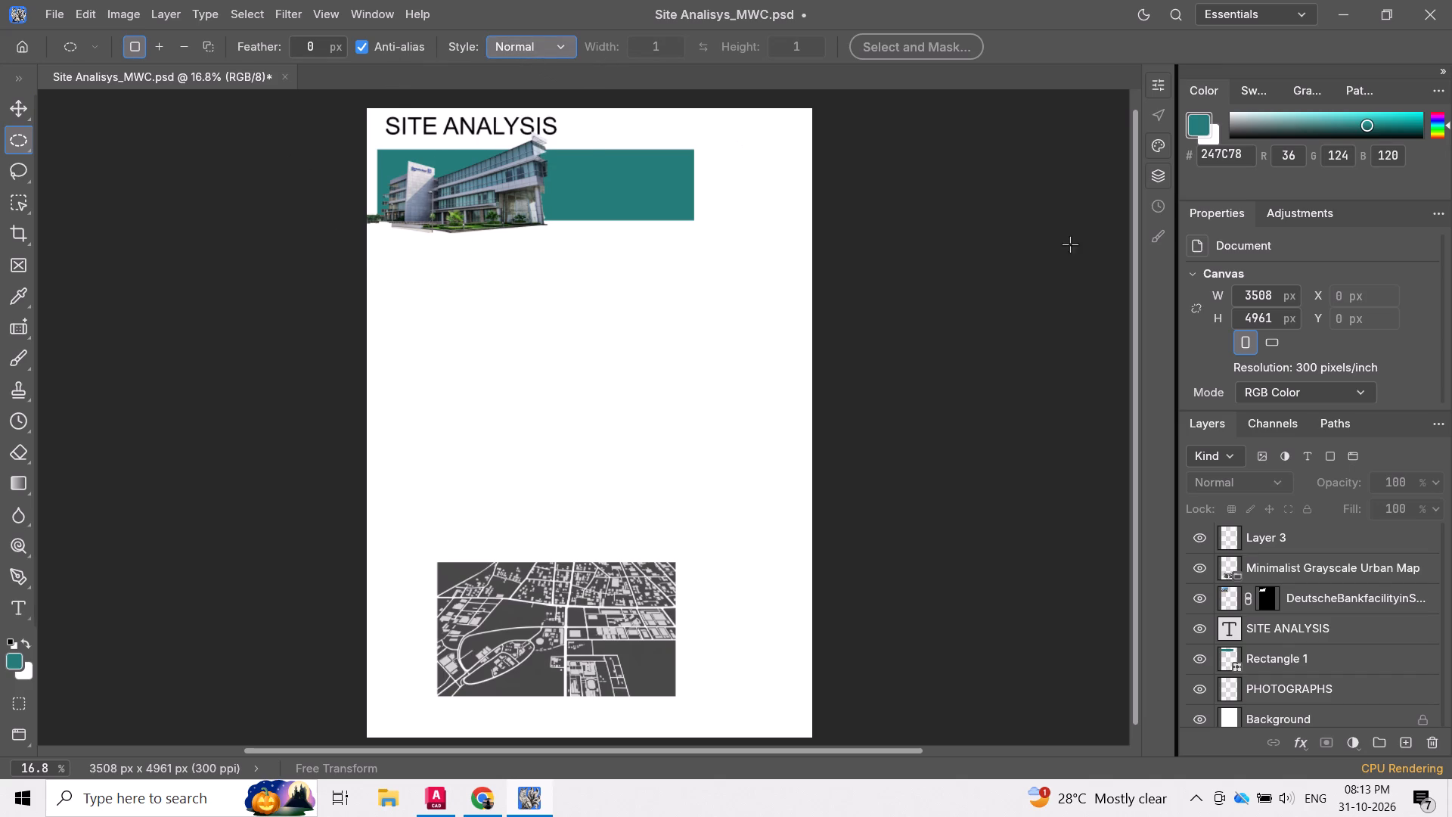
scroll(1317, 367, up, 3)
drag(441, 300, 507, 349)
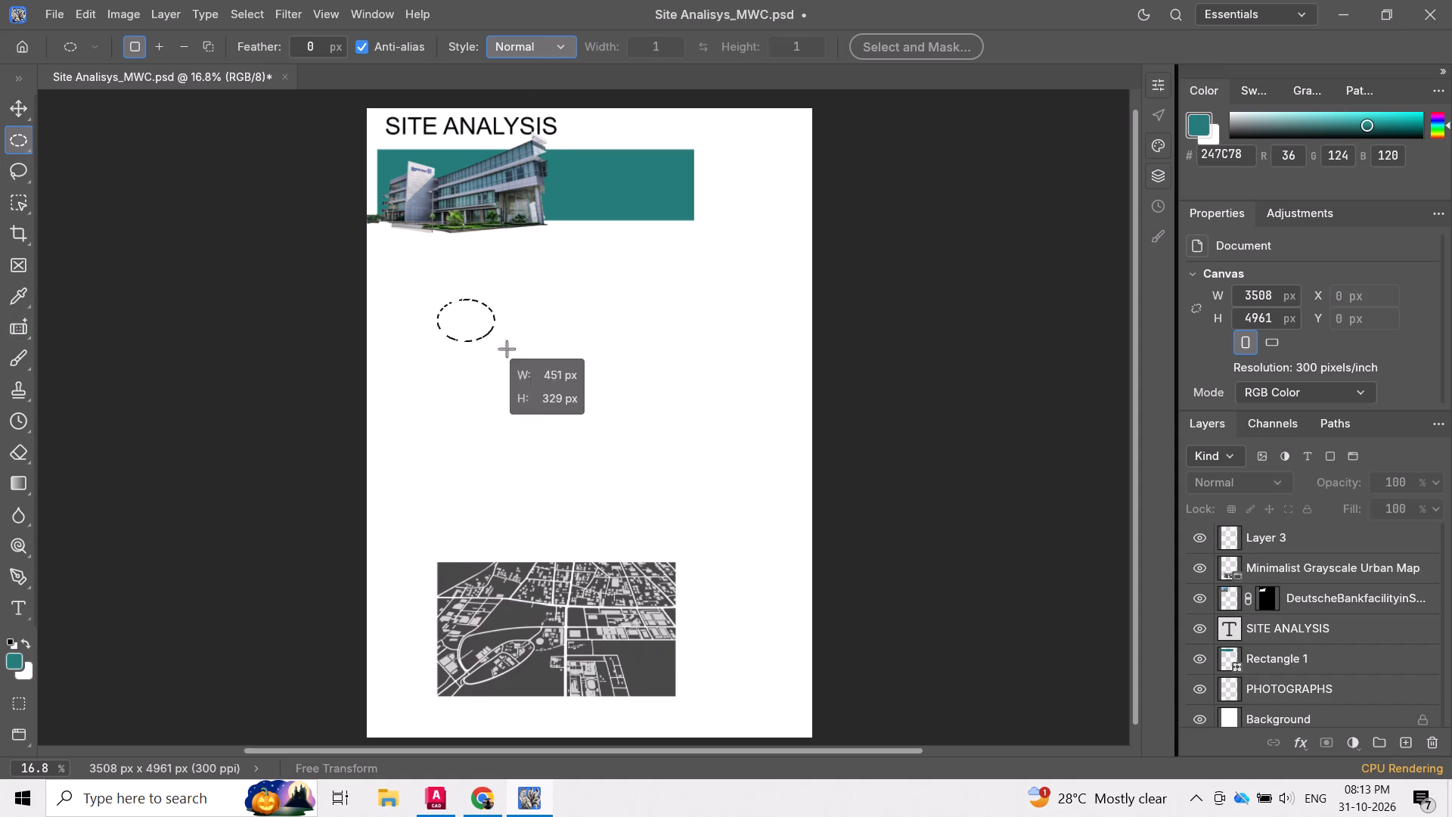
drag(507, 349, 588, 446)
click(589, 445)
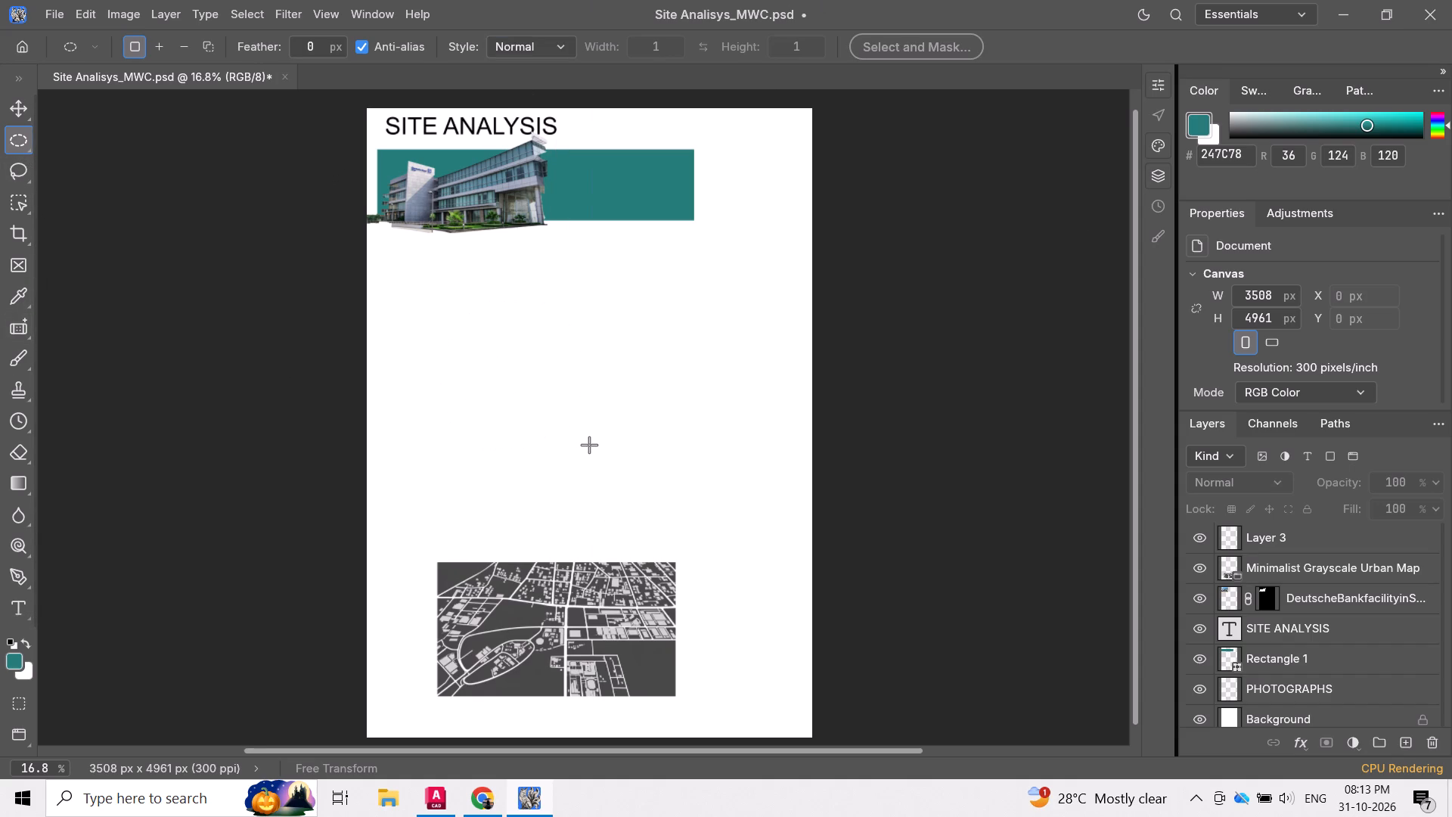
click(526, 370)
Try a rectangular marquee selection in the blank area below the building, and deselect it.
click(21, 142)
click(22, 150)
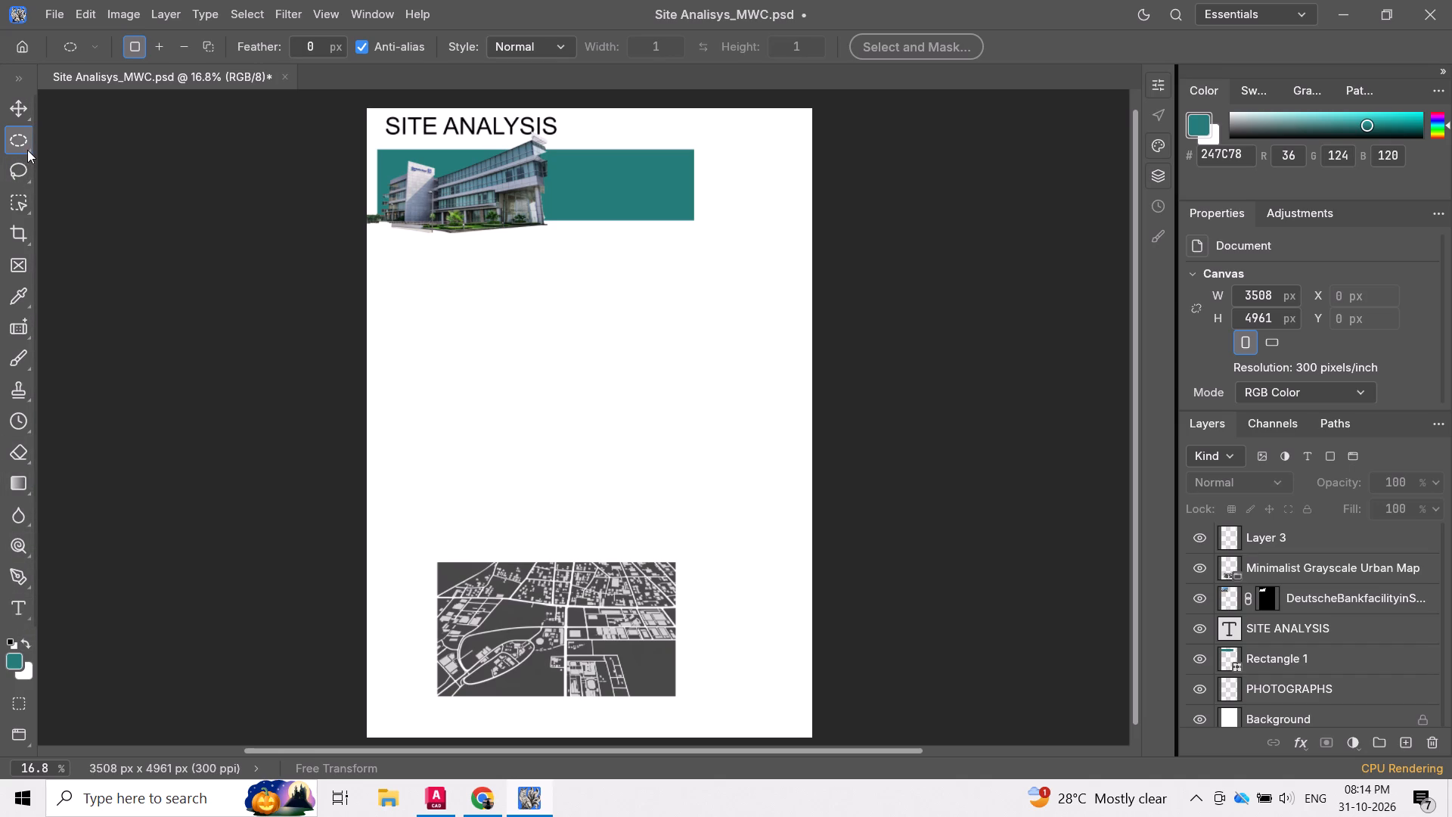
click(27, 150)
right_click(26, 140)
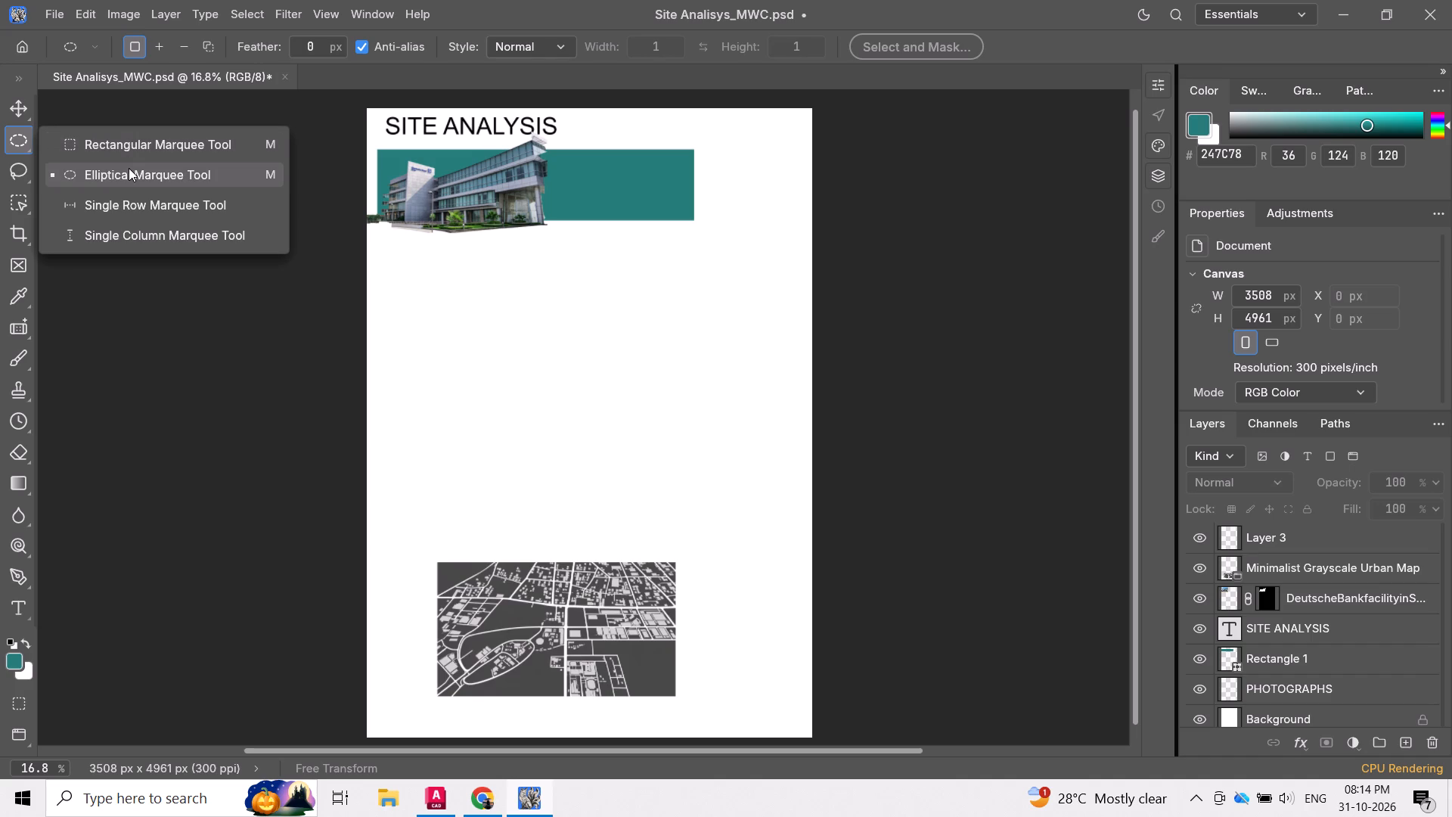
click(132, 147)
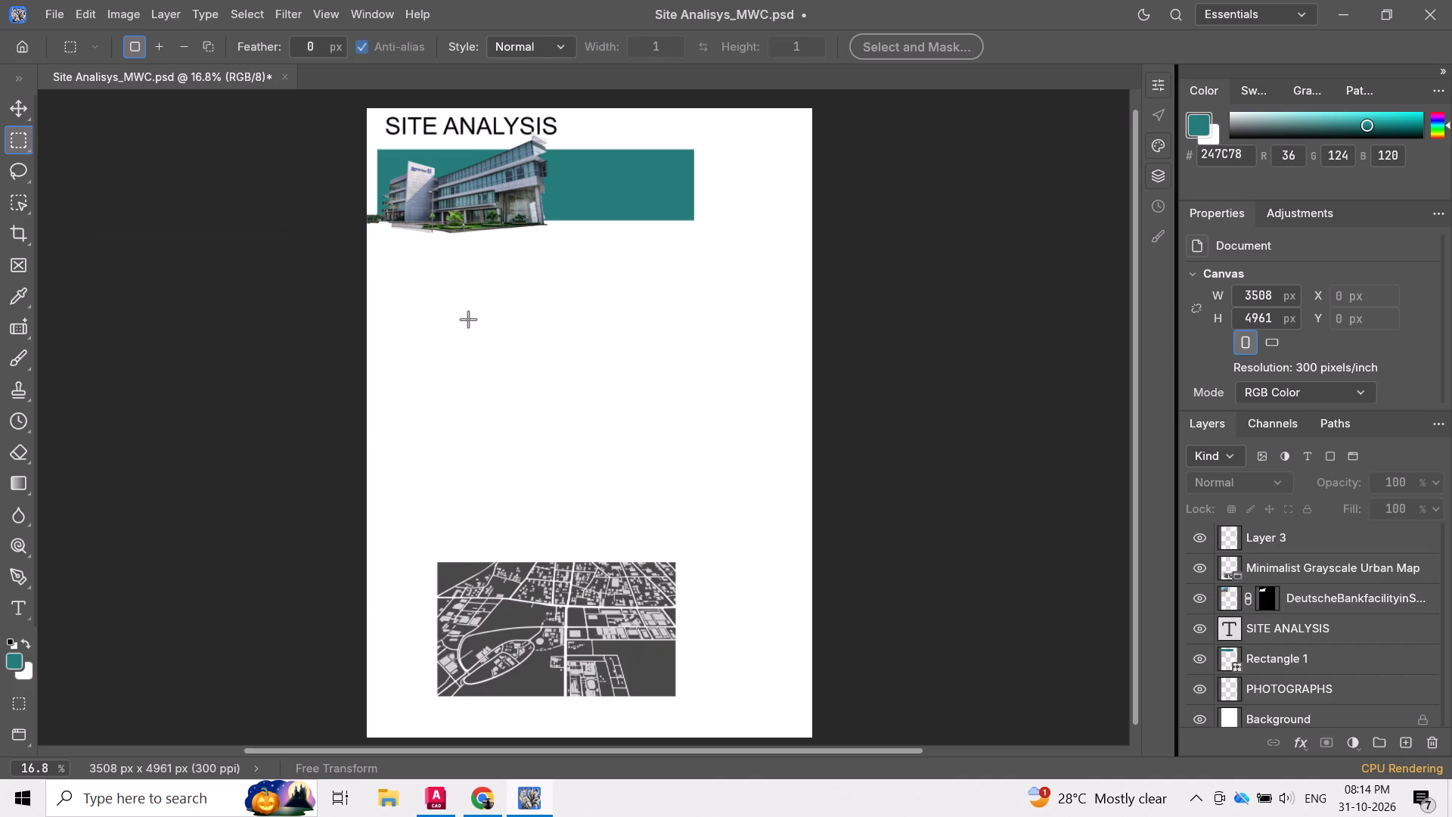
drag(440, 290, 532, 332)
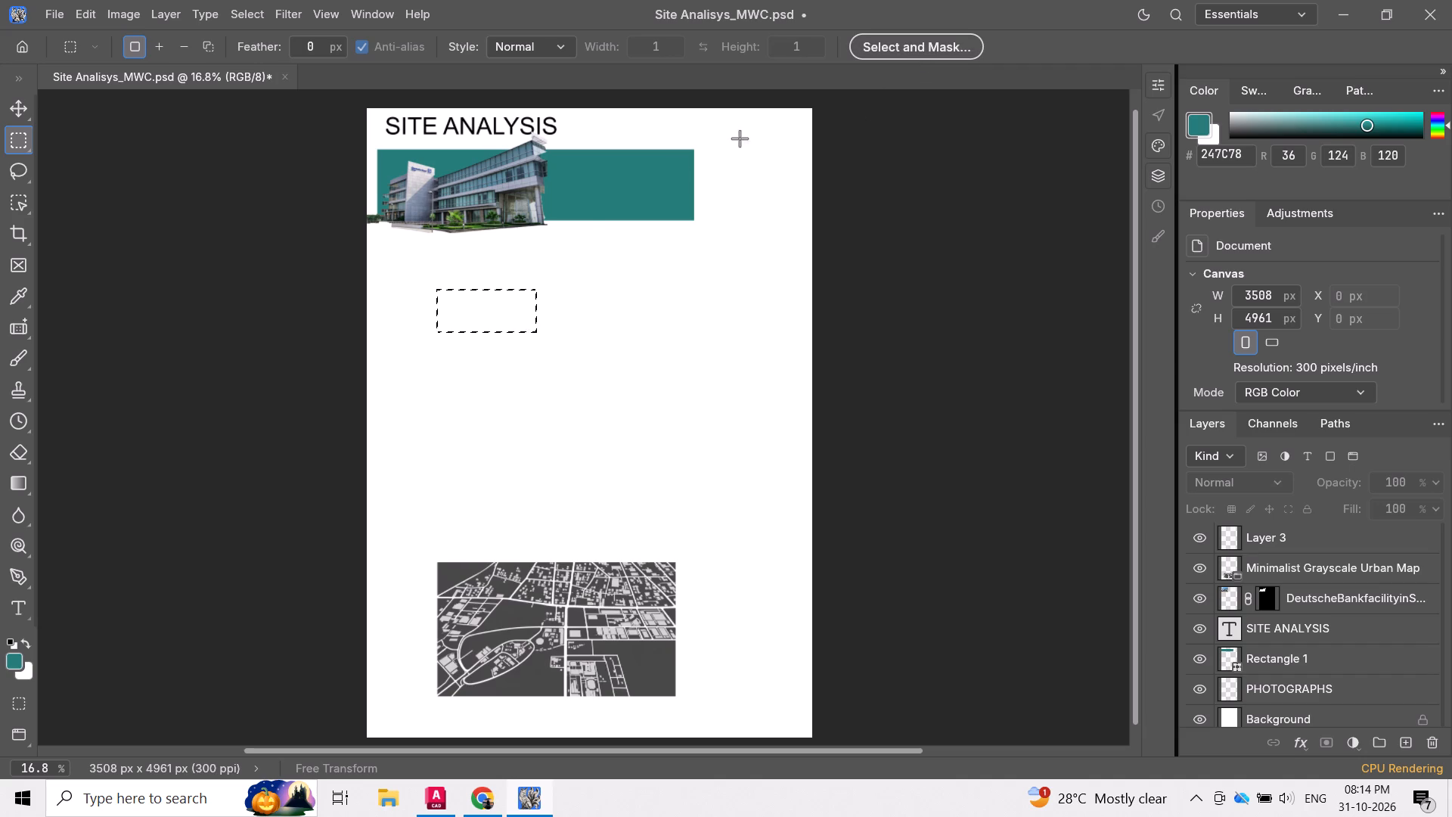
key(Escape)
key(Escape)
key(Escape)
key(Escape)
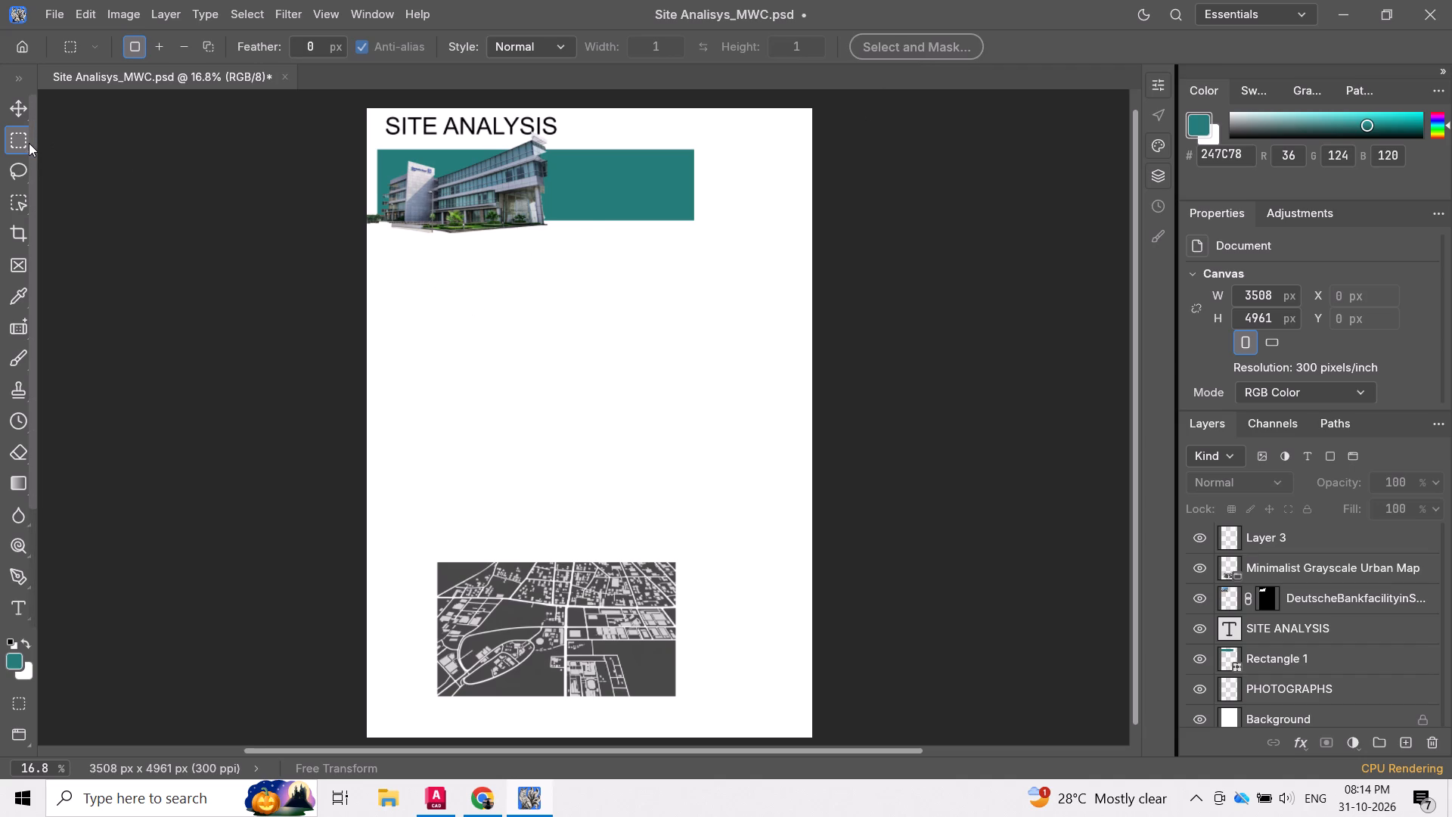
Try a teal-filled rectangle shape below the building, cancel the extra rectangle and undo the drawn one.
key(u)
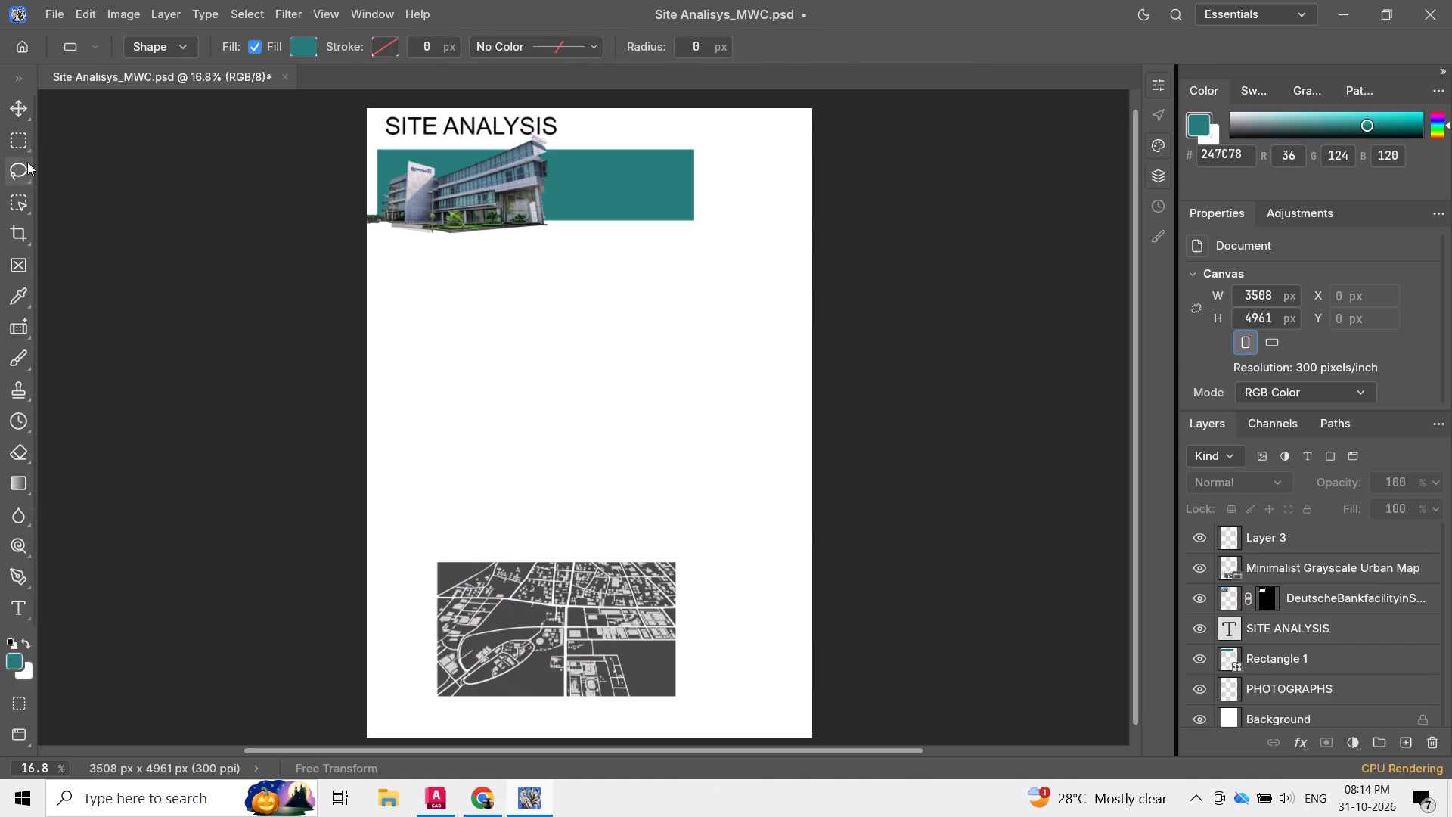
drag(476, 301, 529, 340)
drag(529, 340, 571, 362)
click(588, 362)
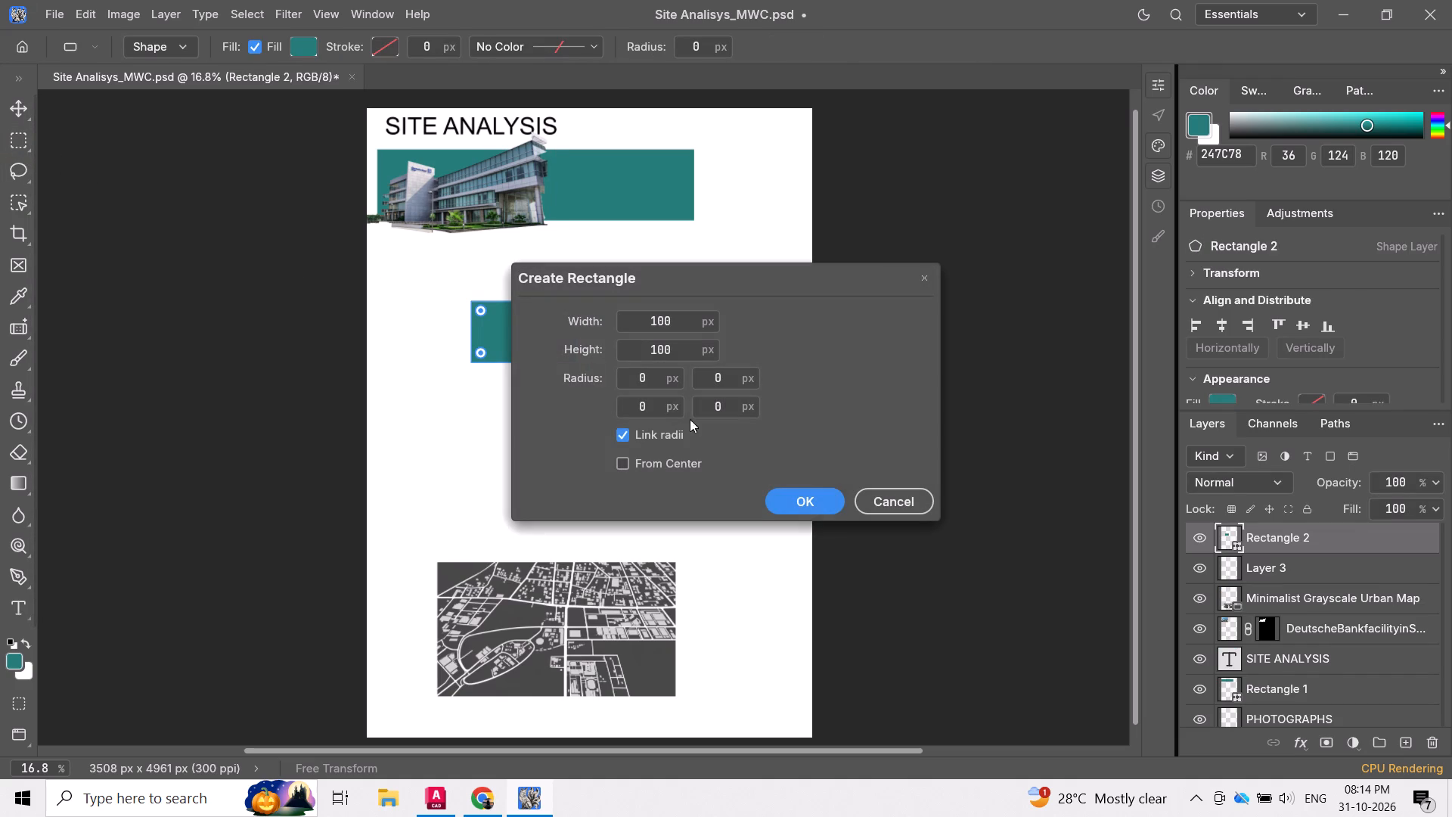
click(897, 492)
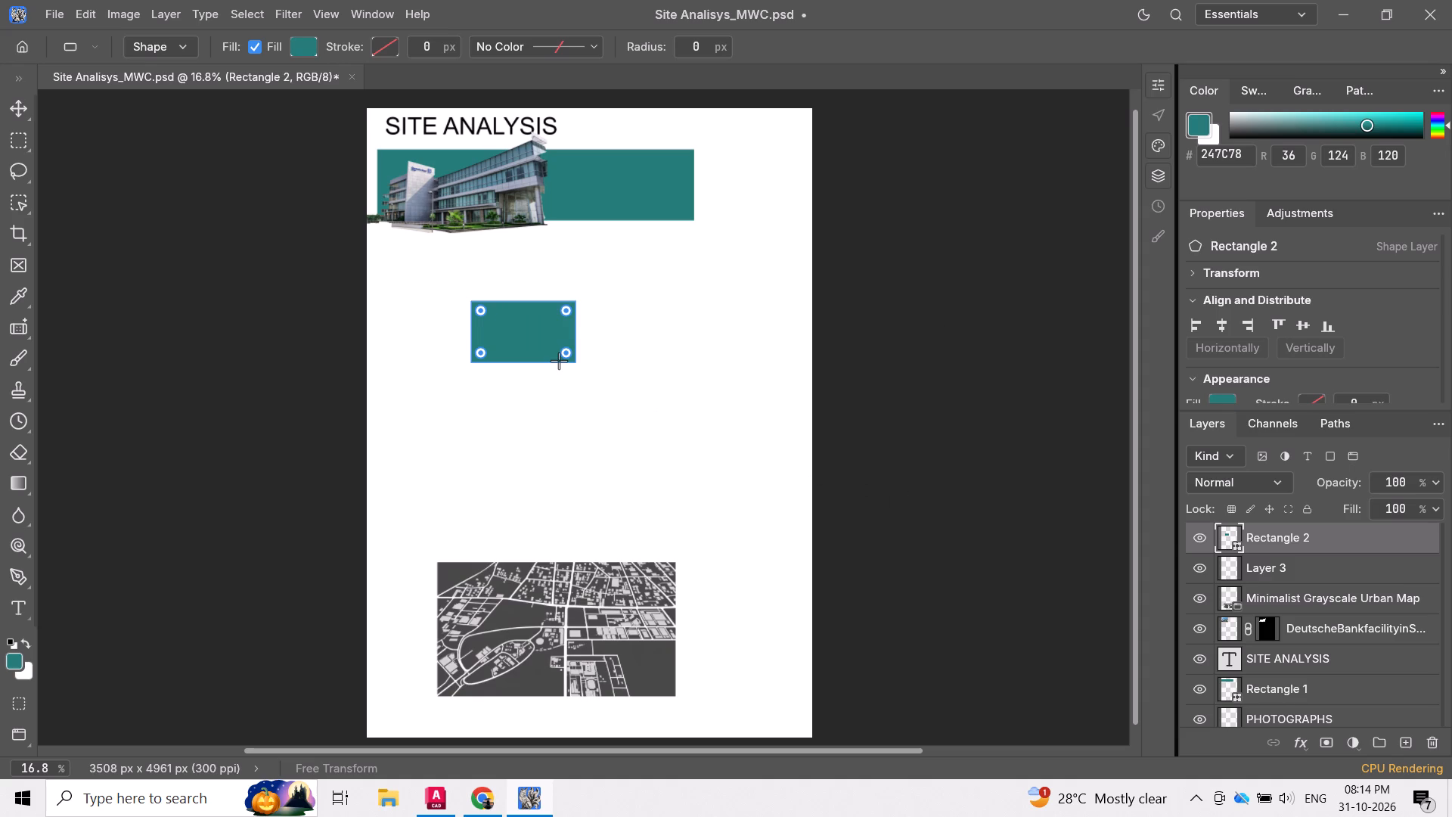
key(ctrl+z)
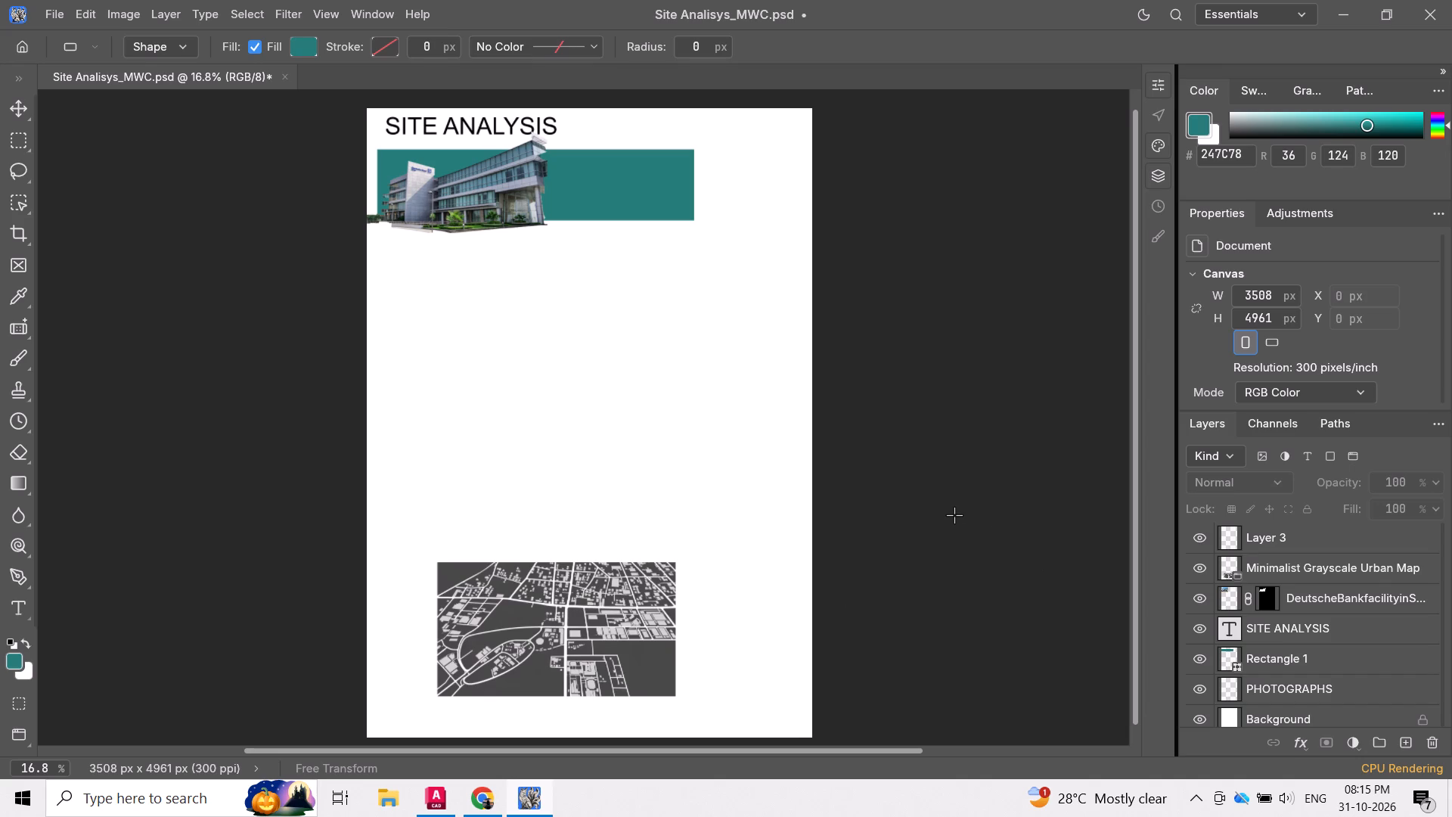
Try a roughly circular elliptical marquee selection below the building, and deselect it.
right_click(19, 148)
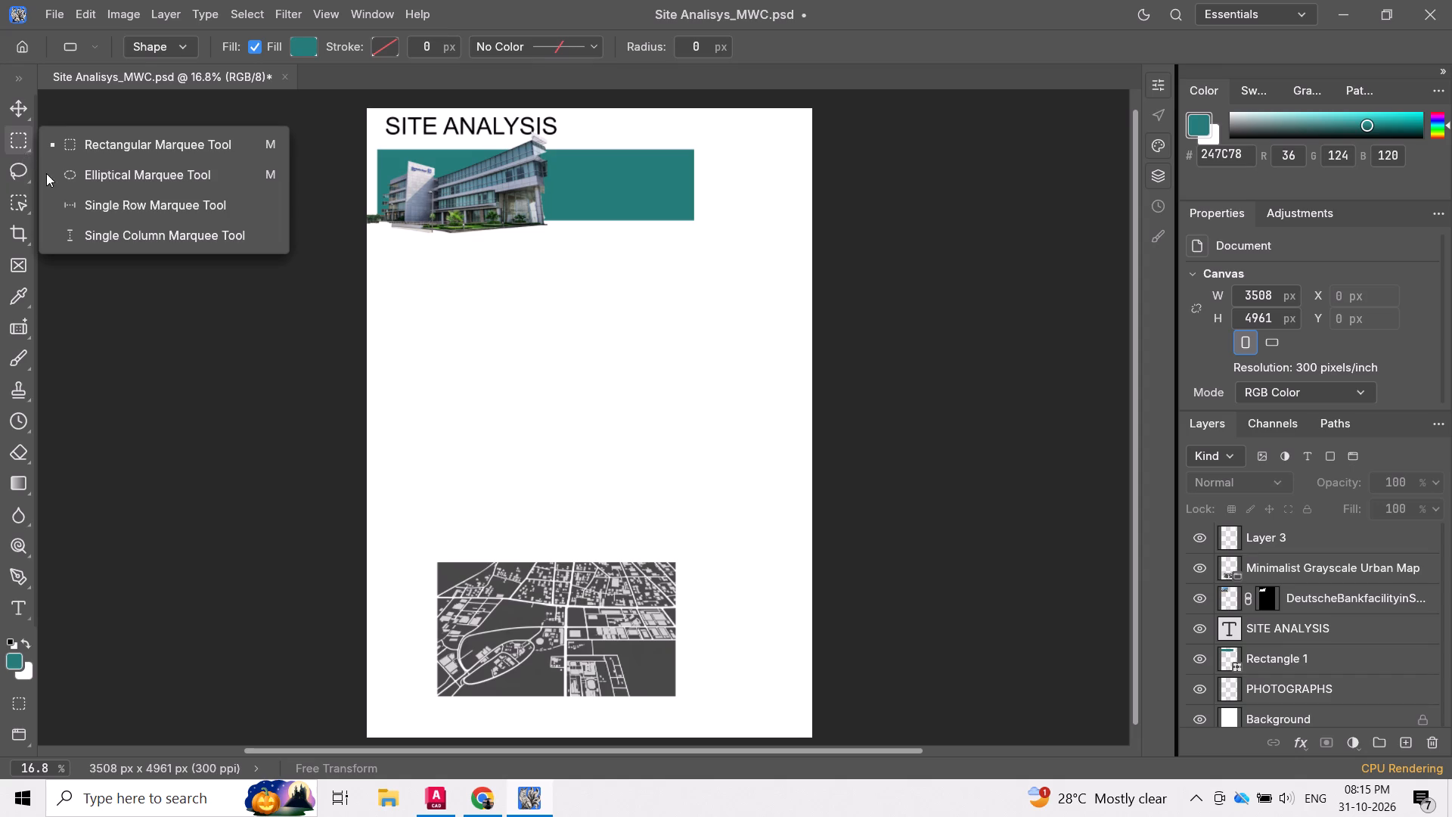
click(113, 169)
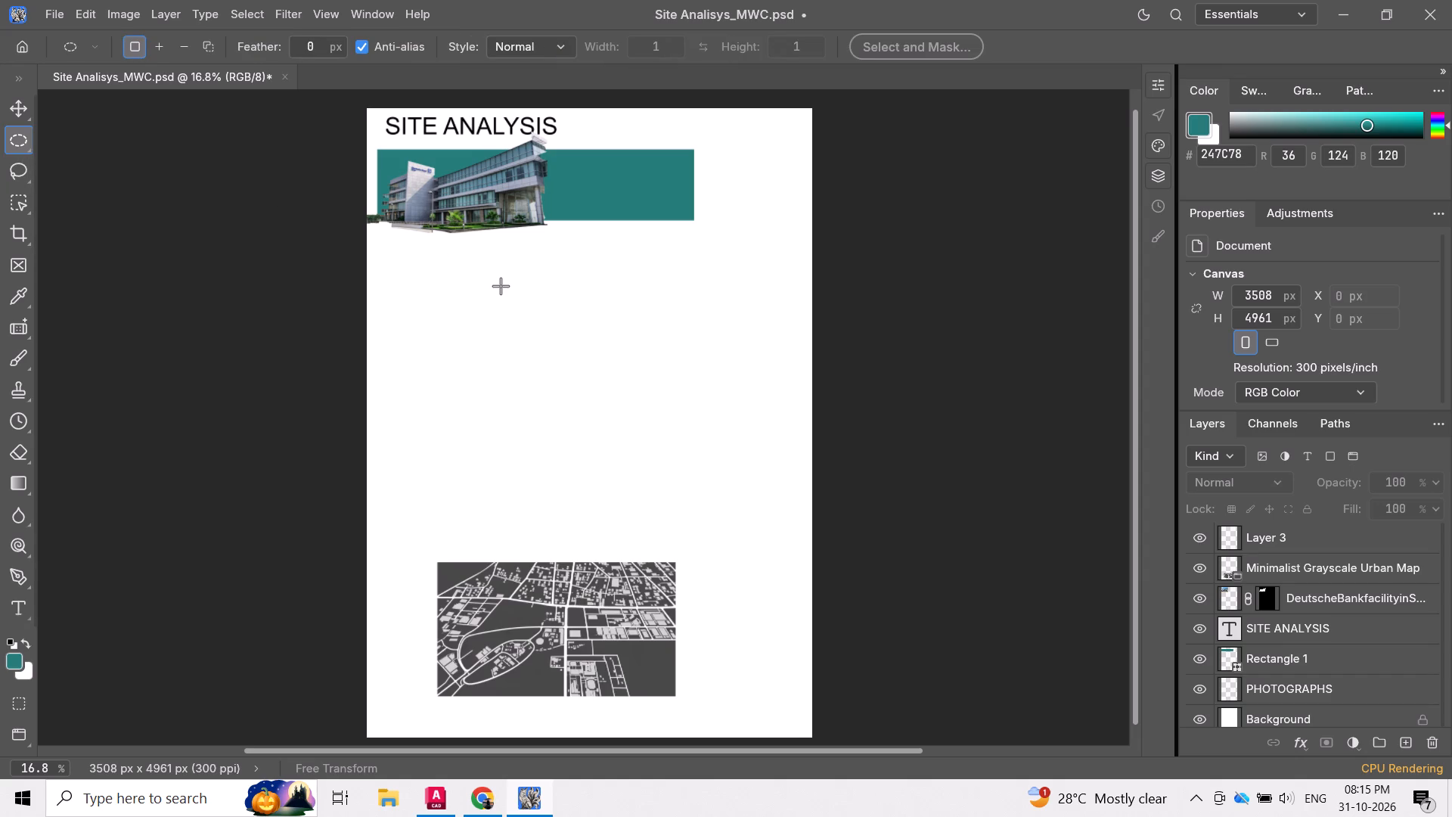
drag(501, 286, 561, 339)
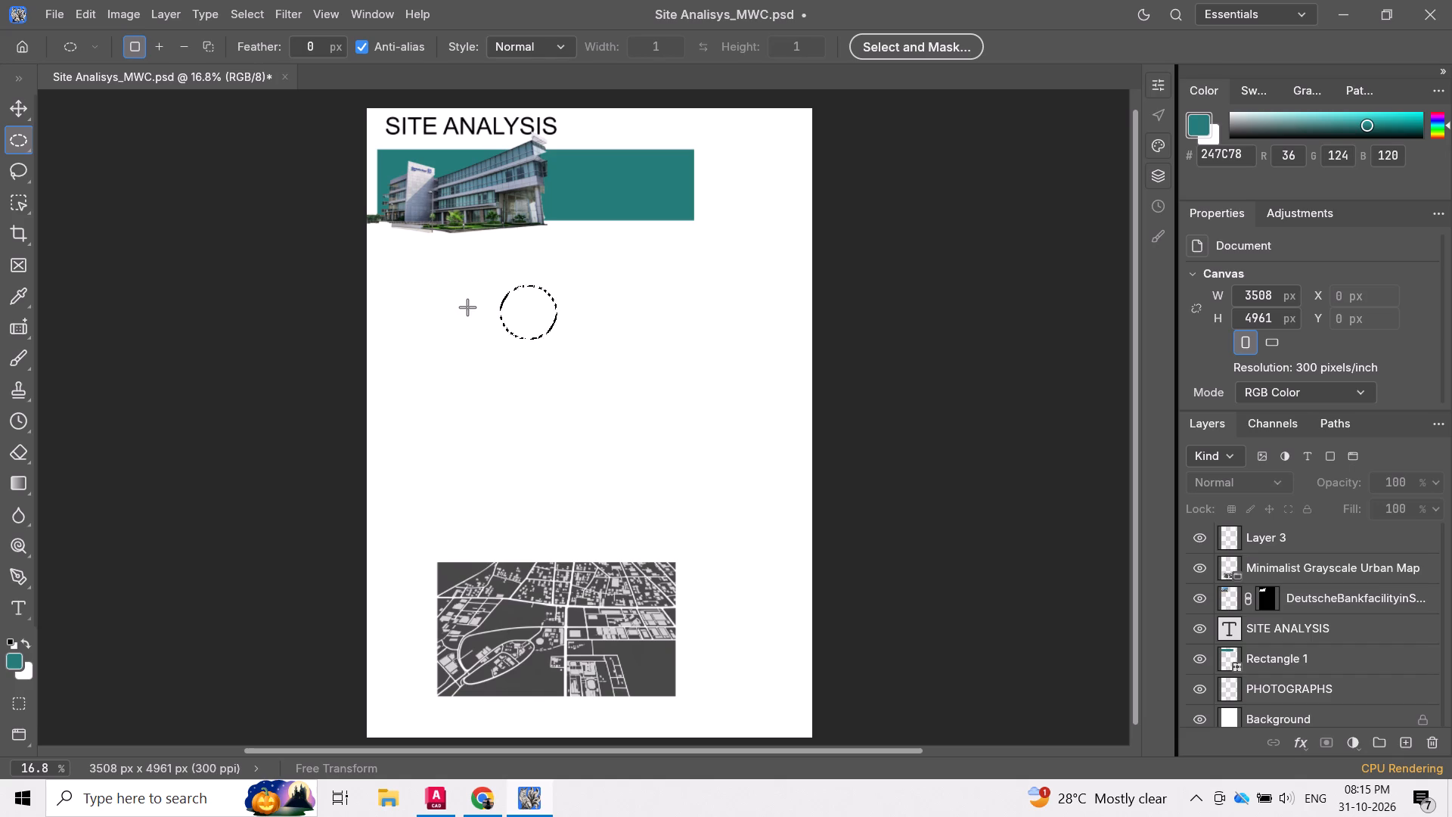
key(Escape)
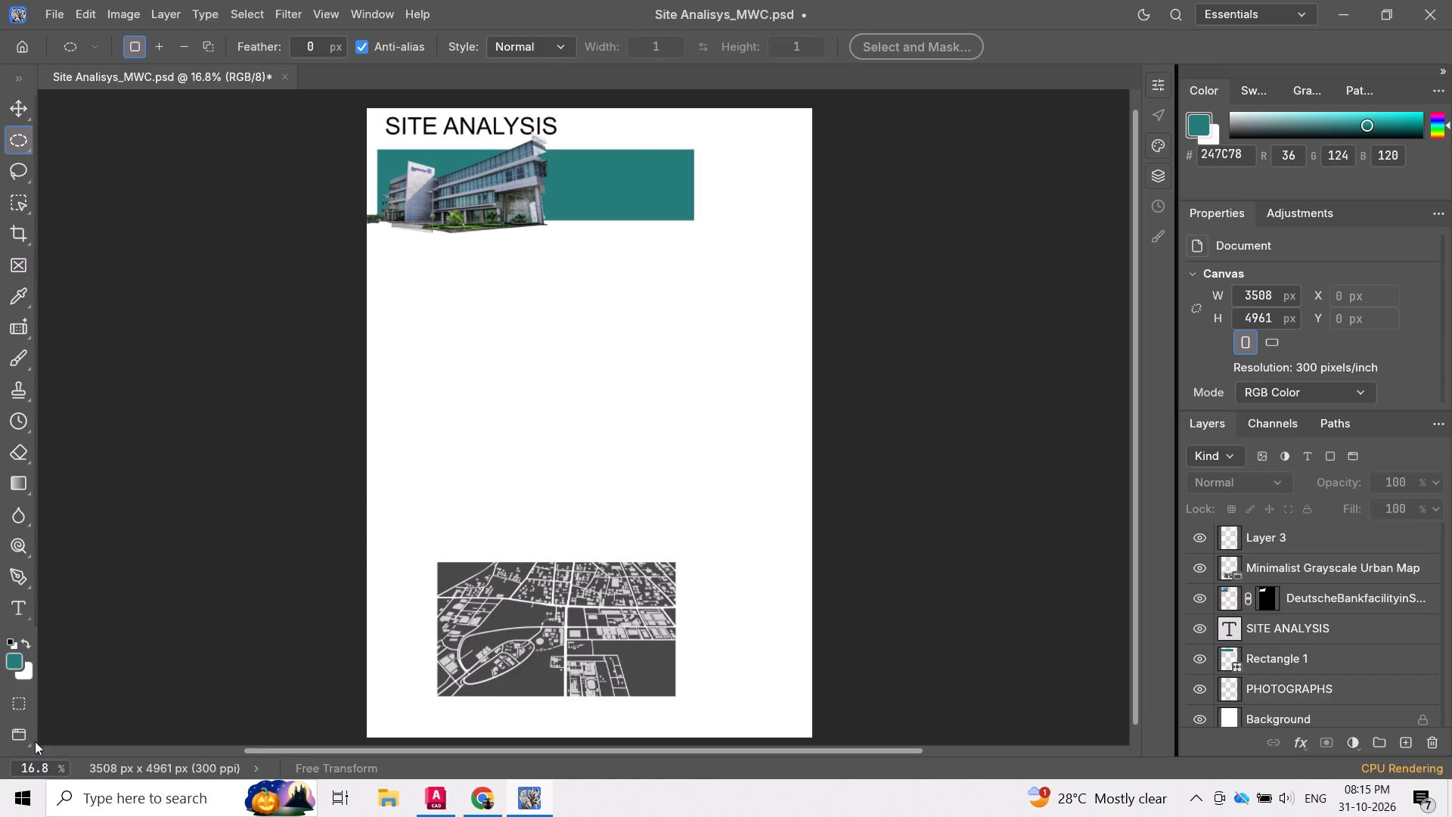
Draw a teal-filled, stroke-free ellipse shape about 503 by 464 px in the blank area between the building and the map.
scroll(22, 590, down, 4)
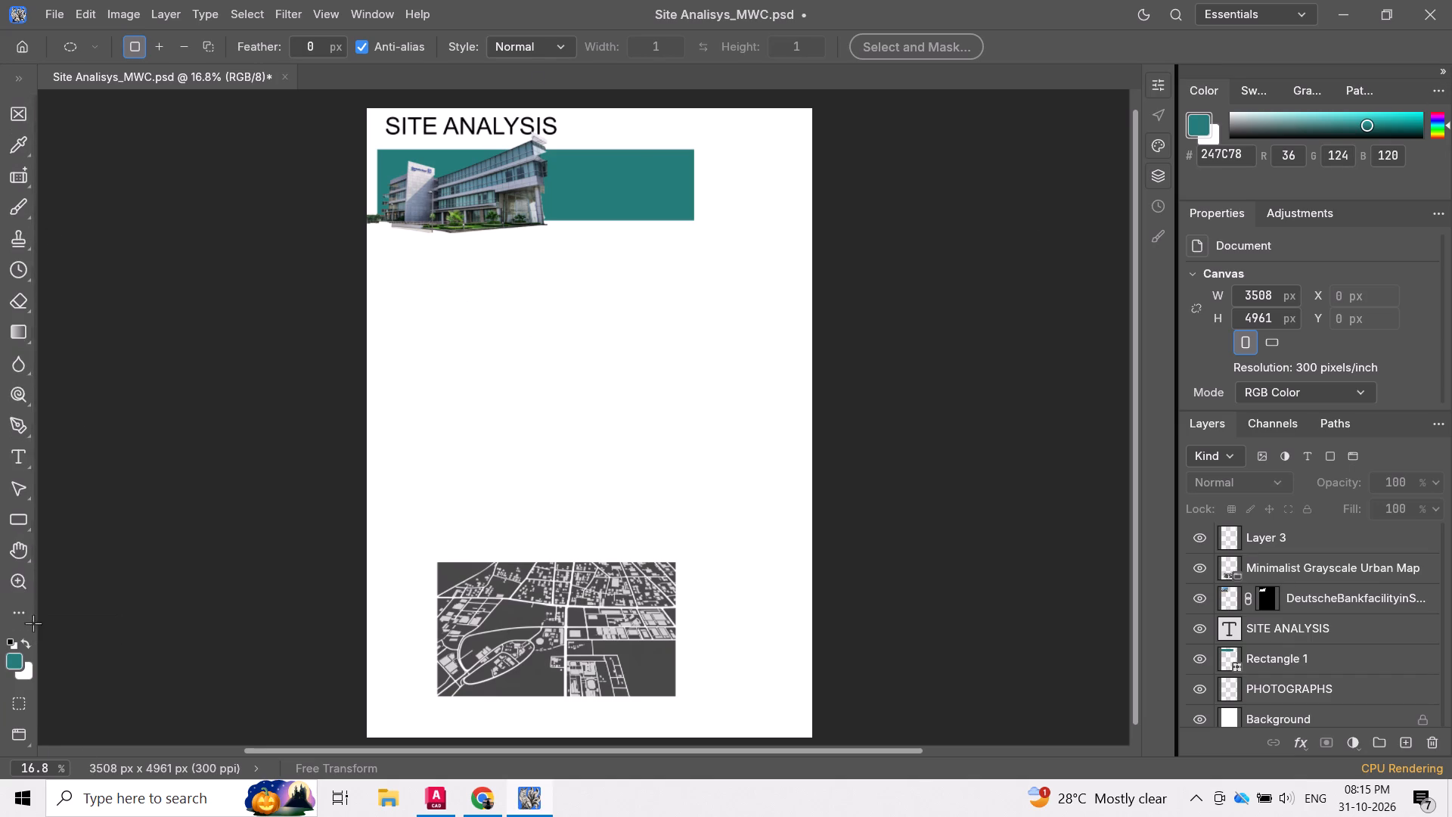
right_click(20, 522)
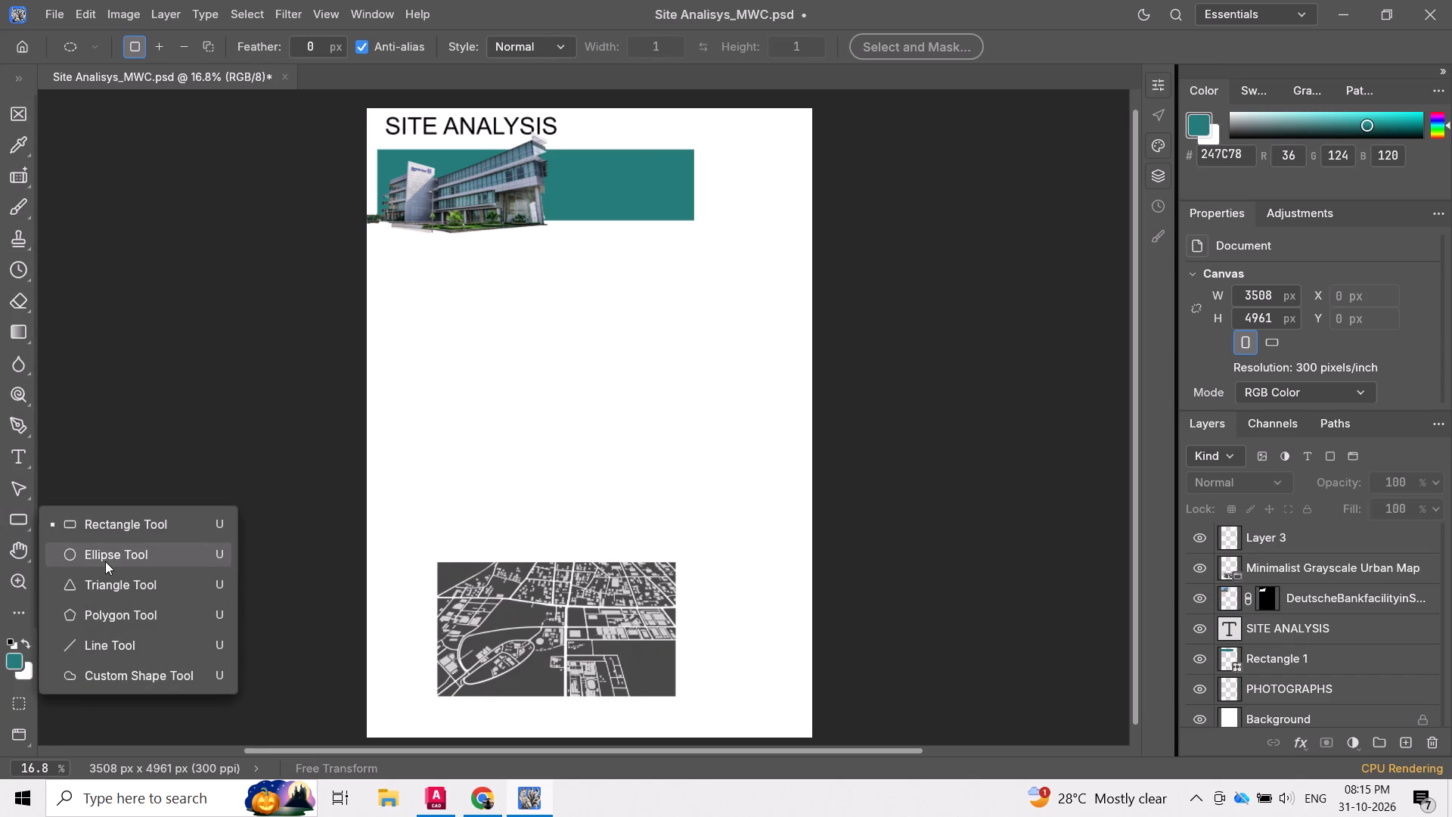
click(106, 558)
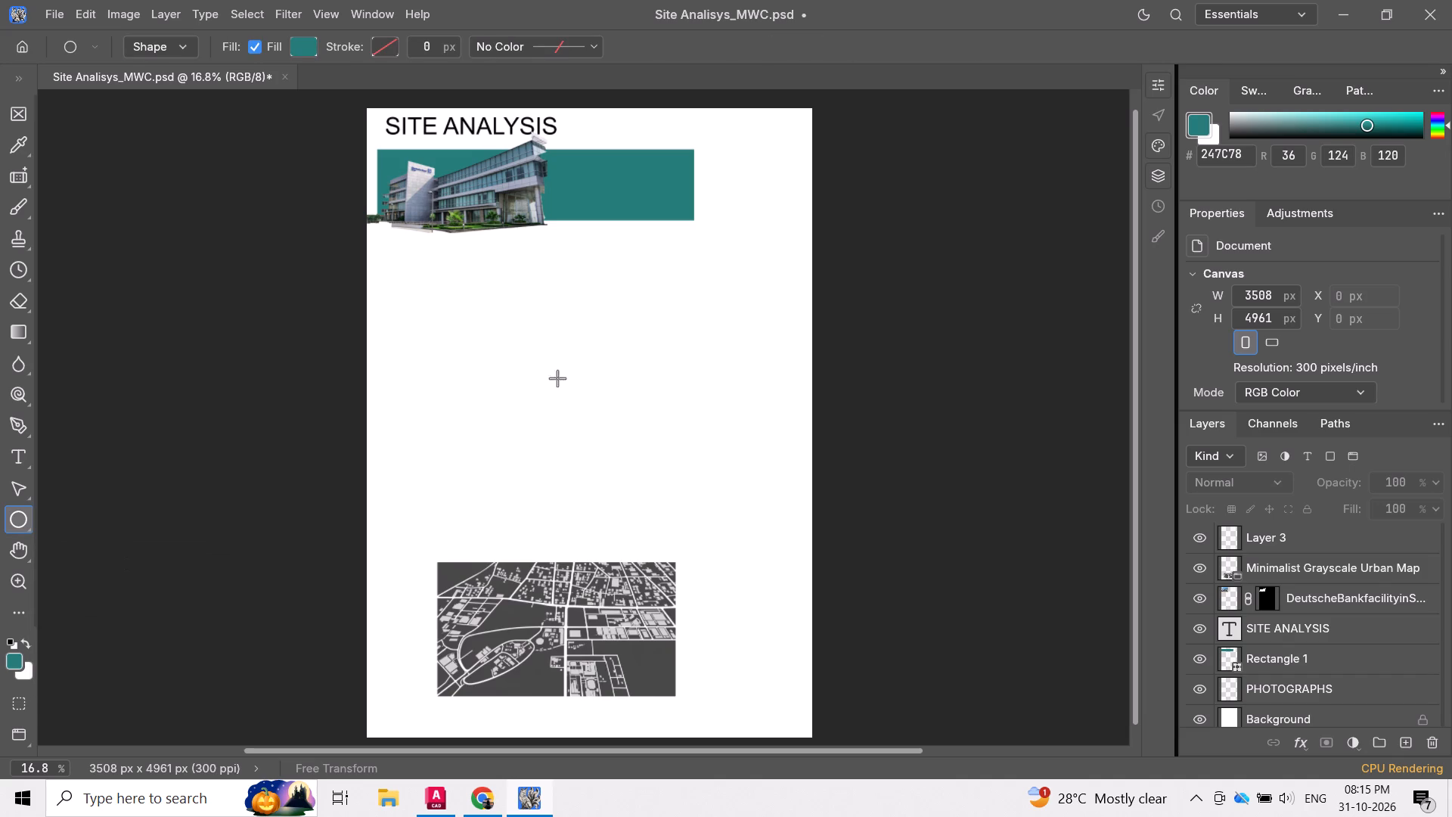
drag(536, 337, 610, 413)
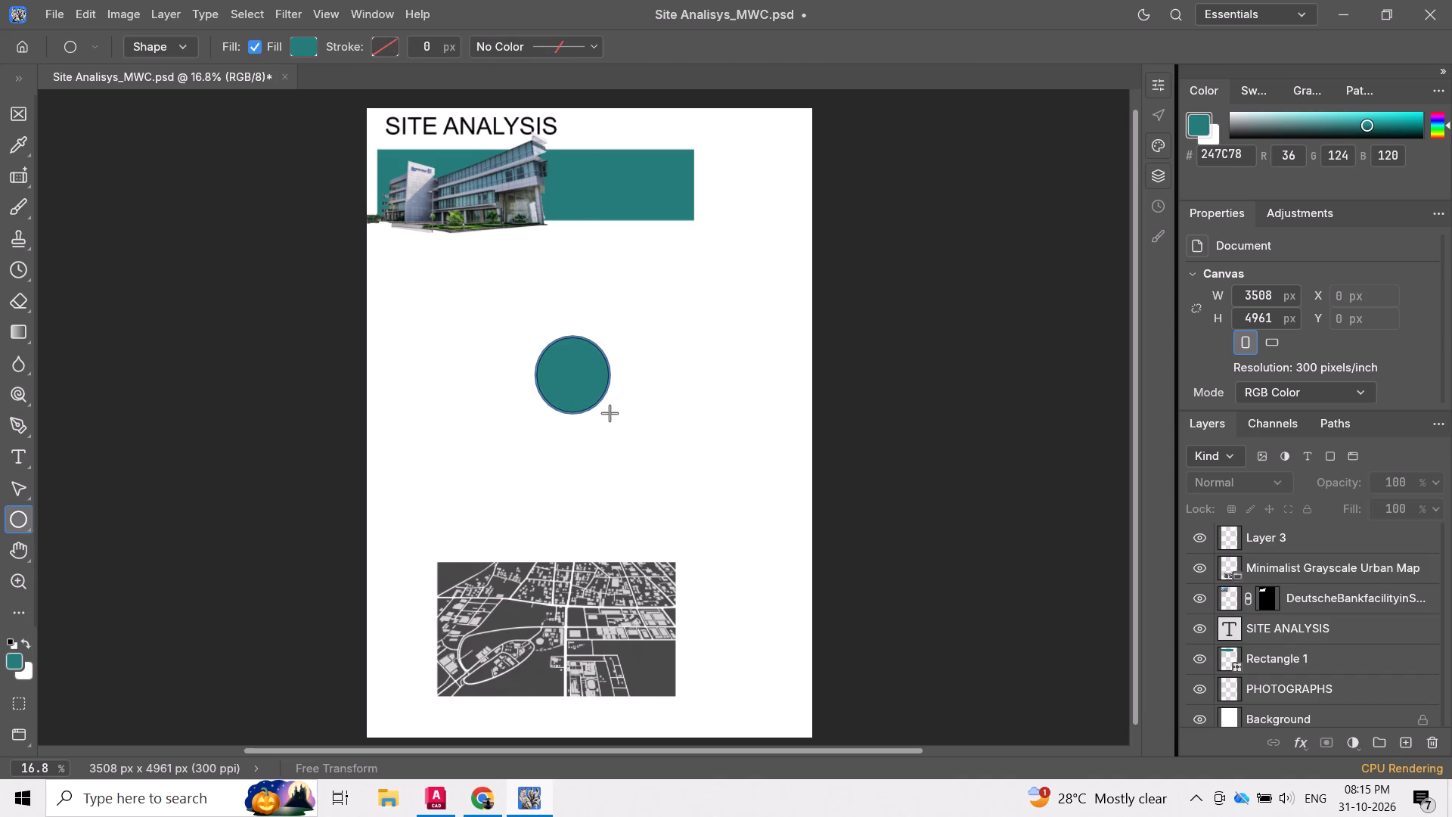
drag(610, 413, 613, 414)
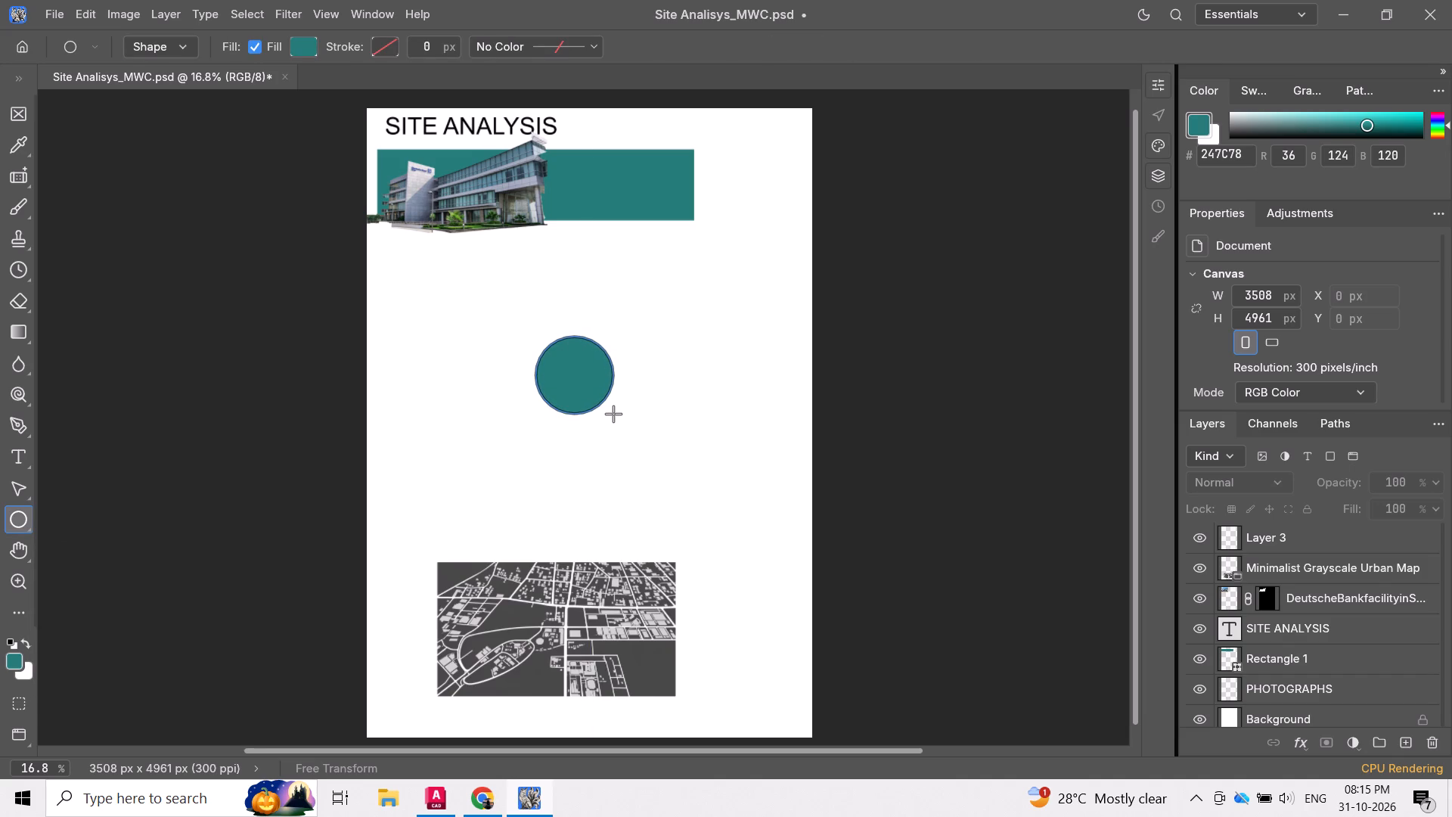
drag(613, 414, 600, 396)
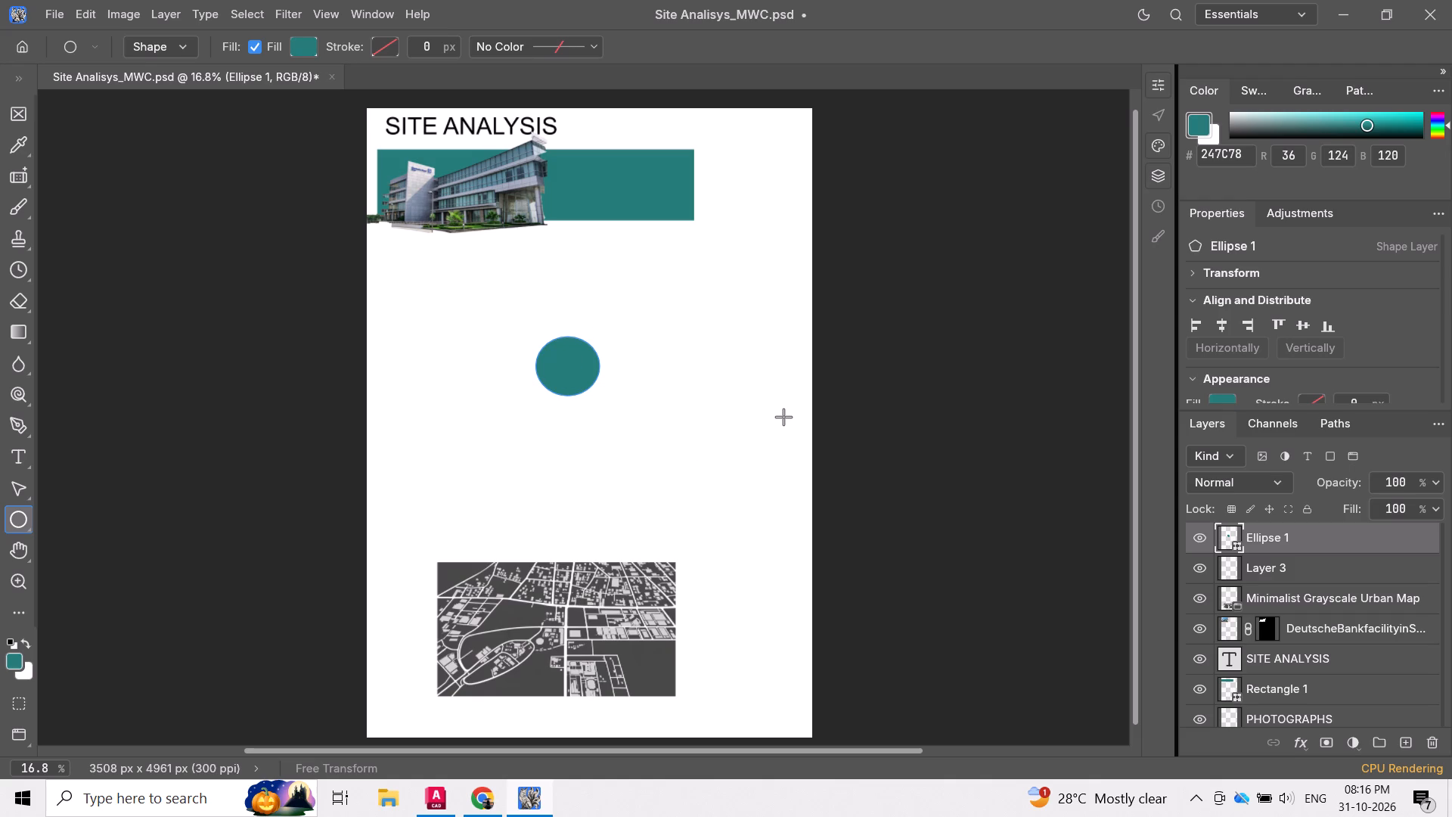
Examine the ellipse's alignment, appearance, shape size and vector mask settings.
scroll(1238, 326, up, 4)
scroll(1245, 287, down, 6)
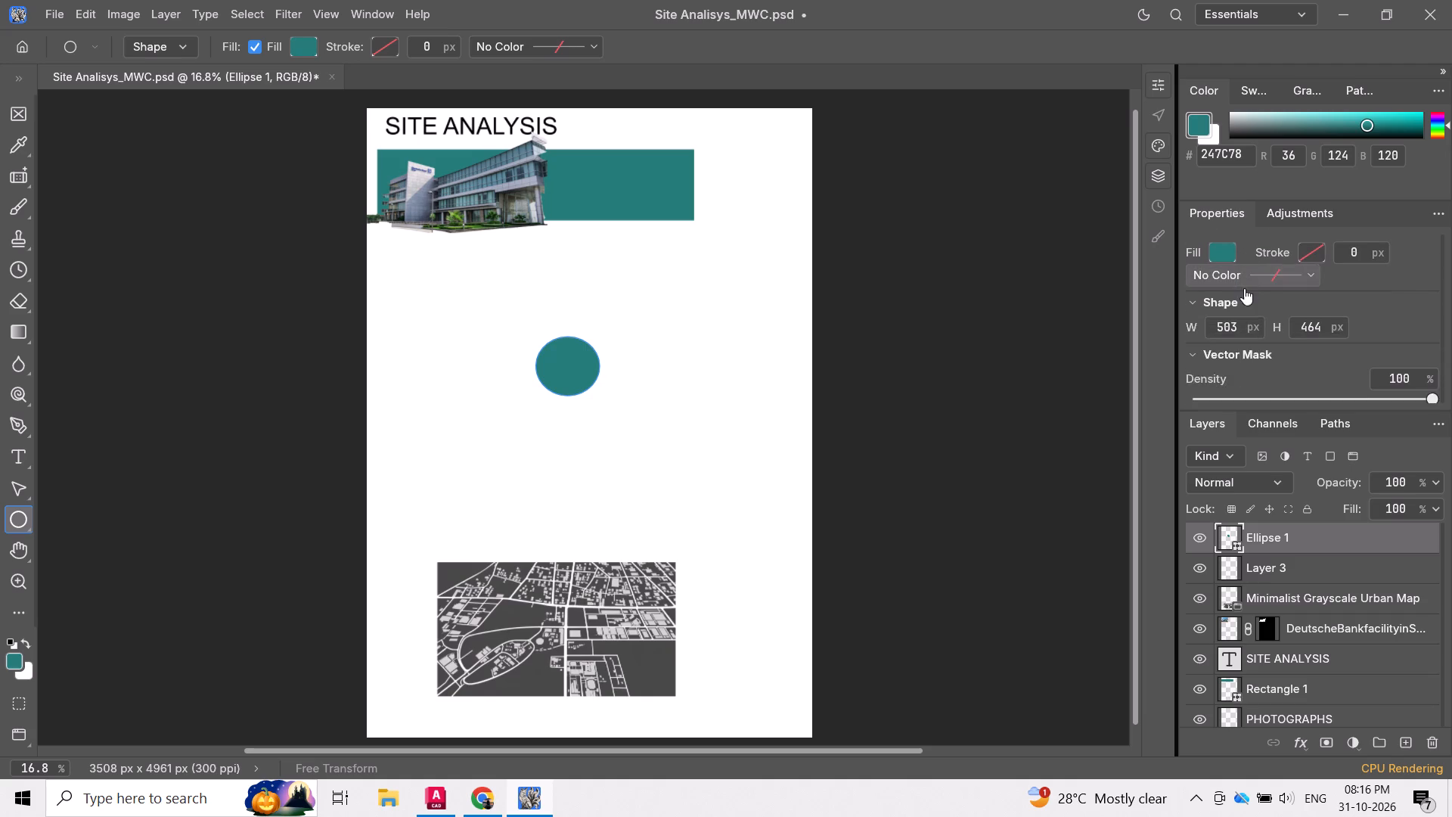
scroll(1244, 288, down, 7)
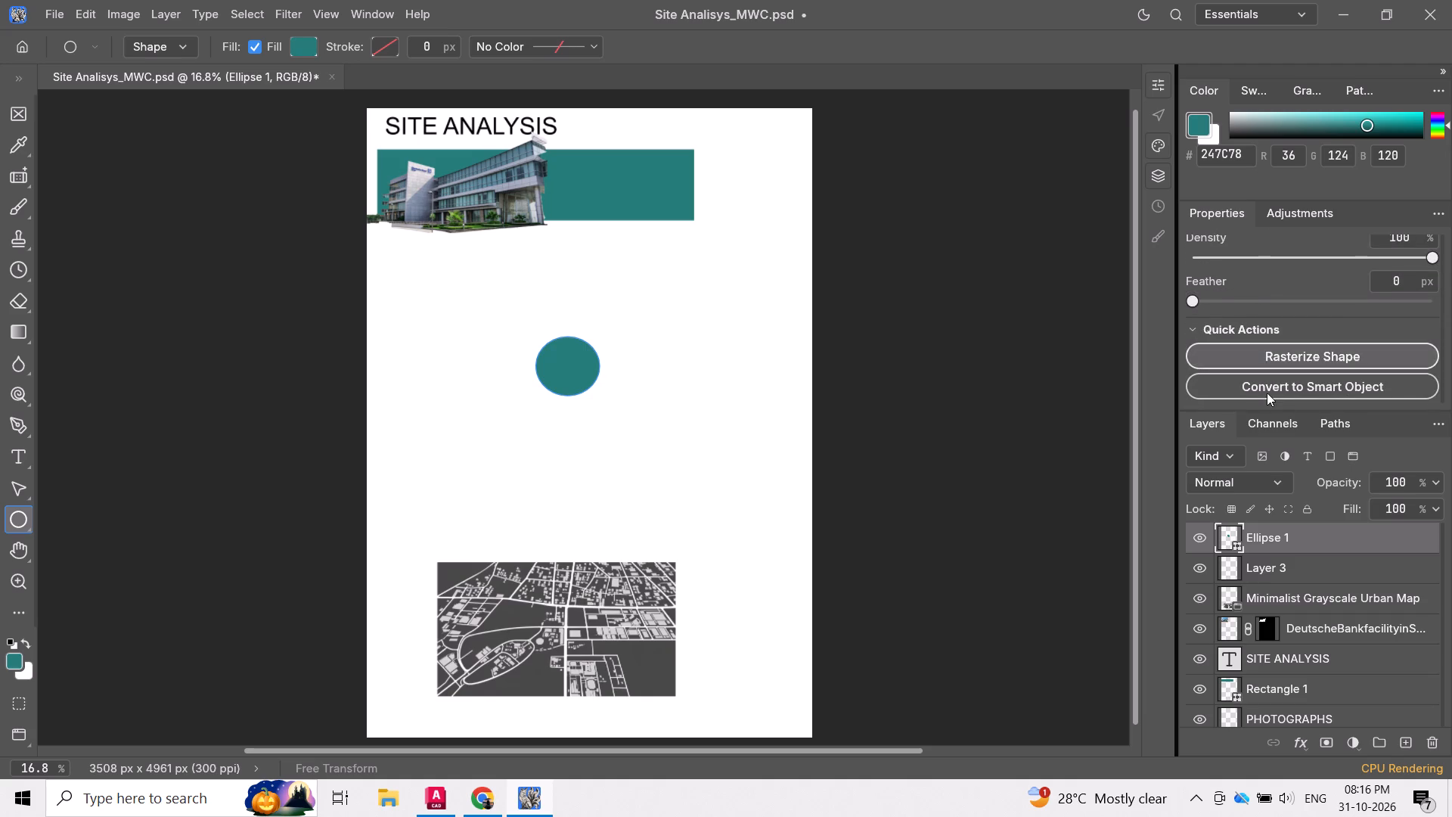
scroll(1262, 328, up, 10)
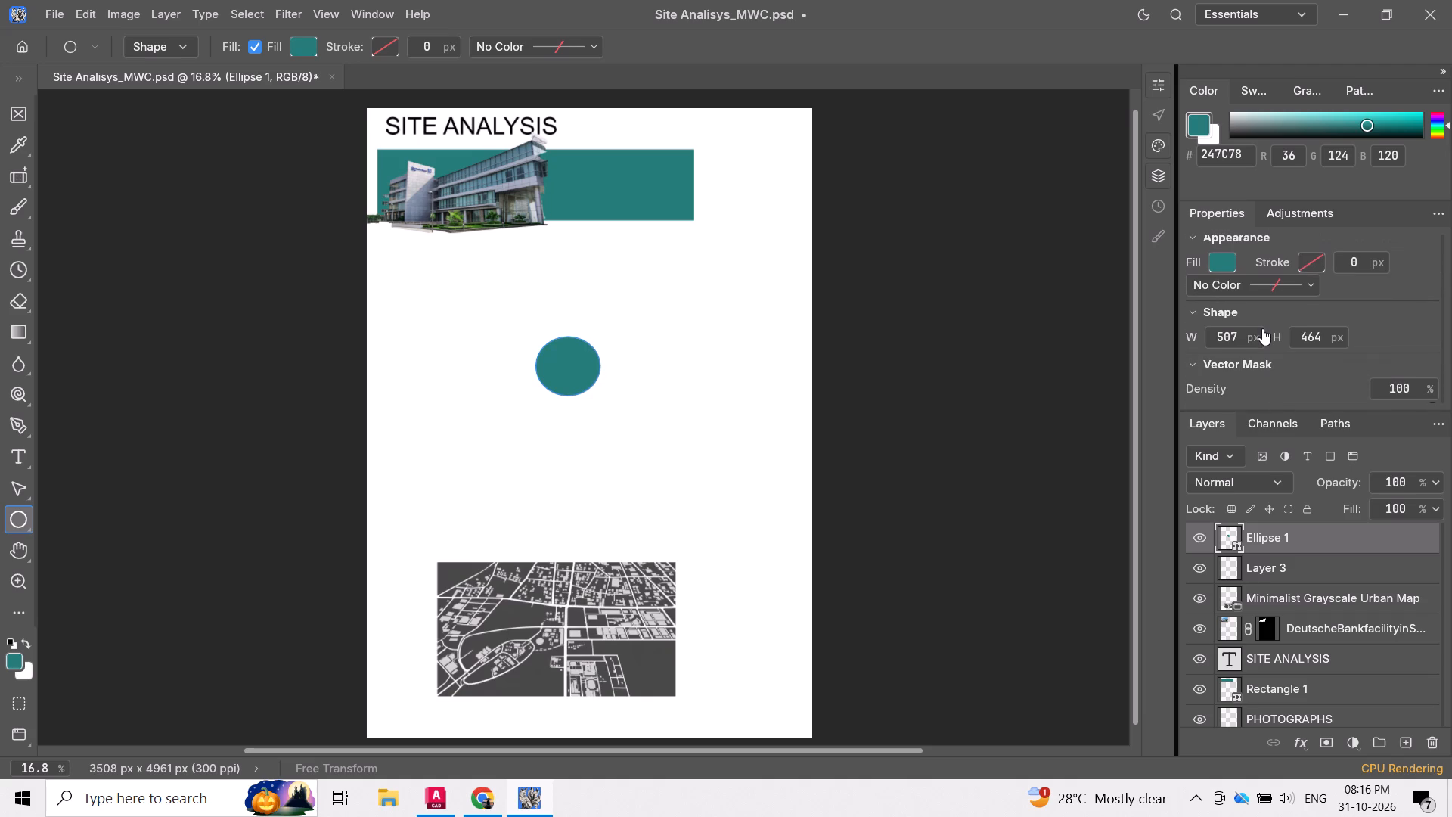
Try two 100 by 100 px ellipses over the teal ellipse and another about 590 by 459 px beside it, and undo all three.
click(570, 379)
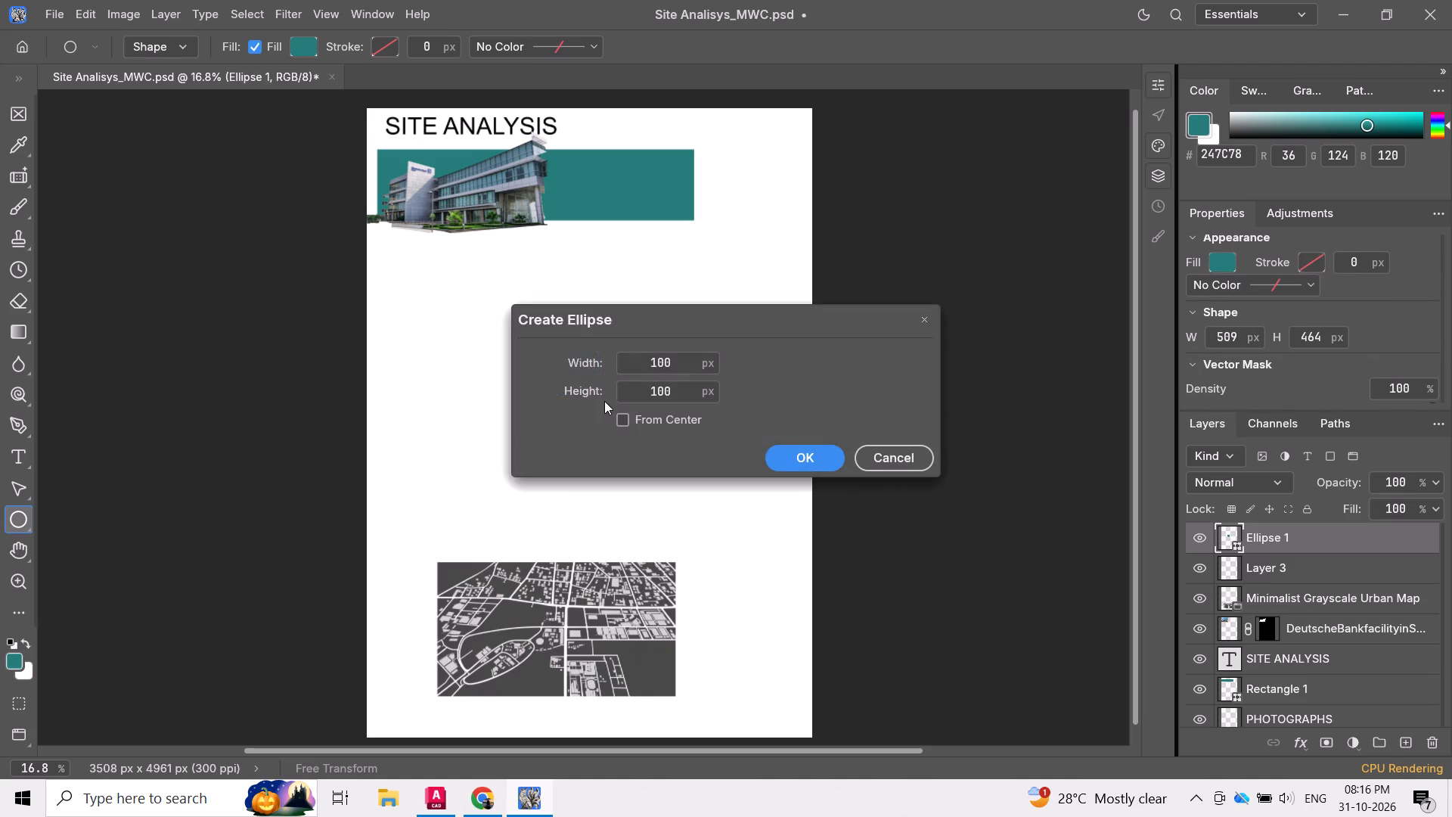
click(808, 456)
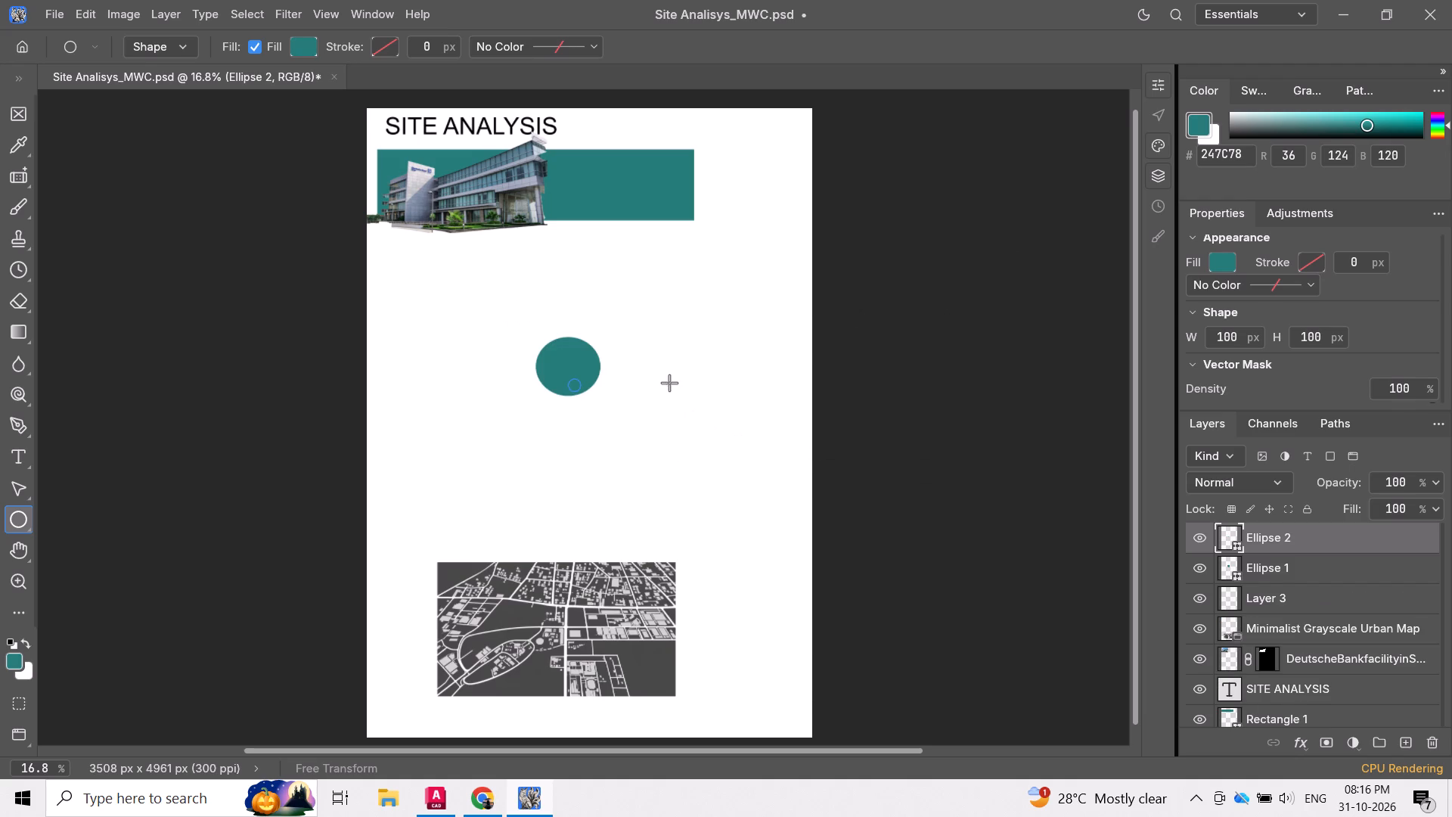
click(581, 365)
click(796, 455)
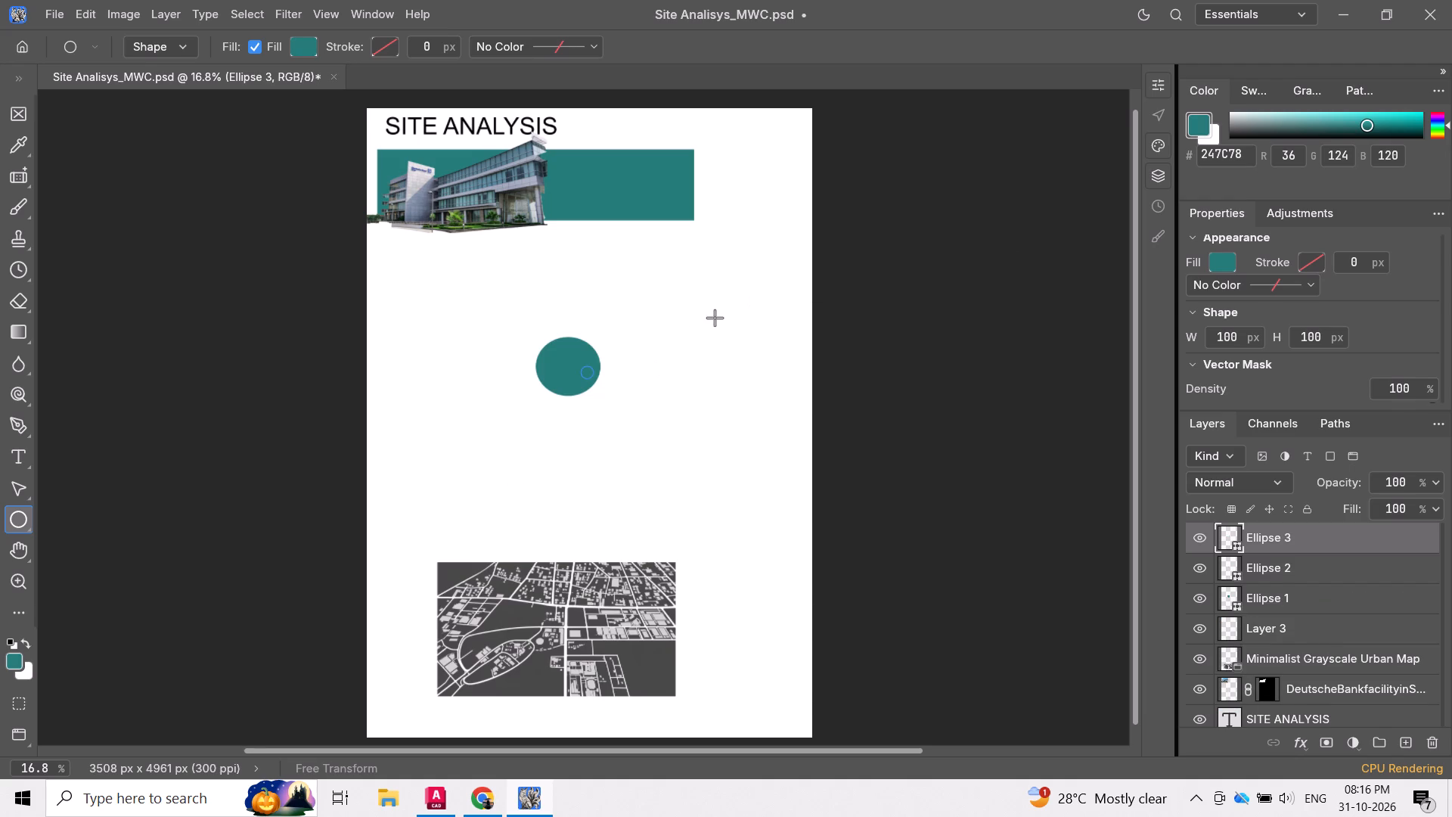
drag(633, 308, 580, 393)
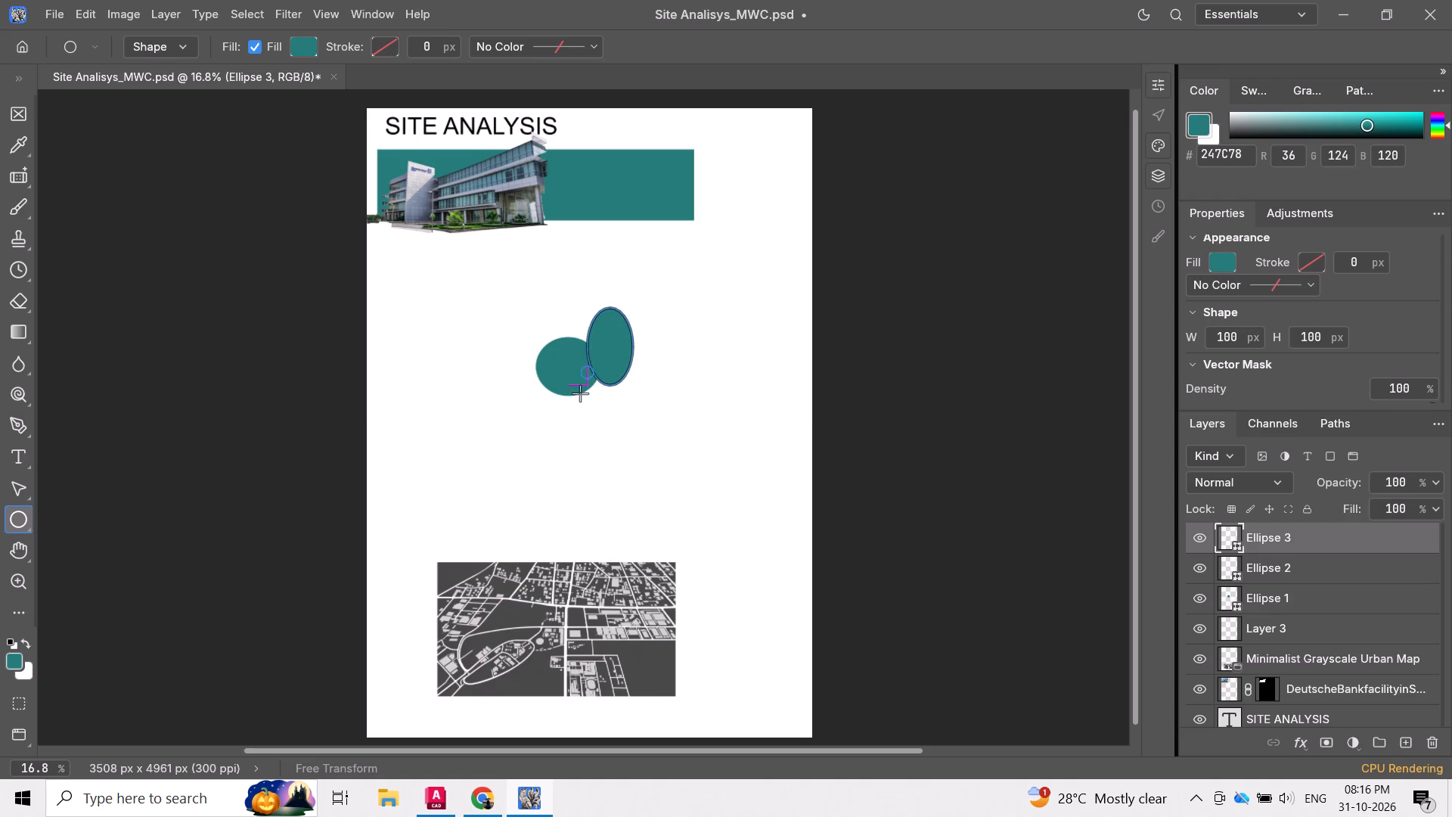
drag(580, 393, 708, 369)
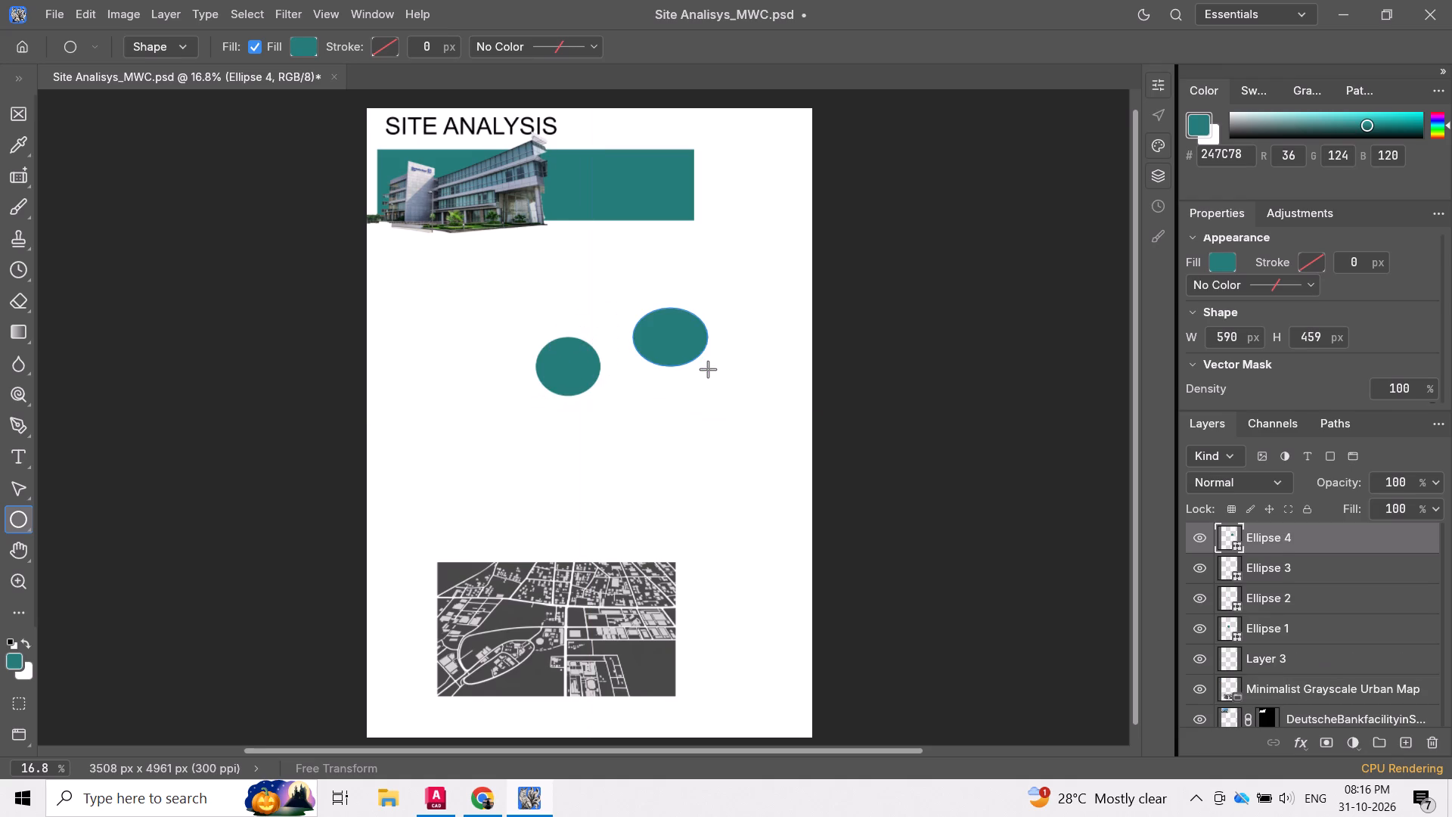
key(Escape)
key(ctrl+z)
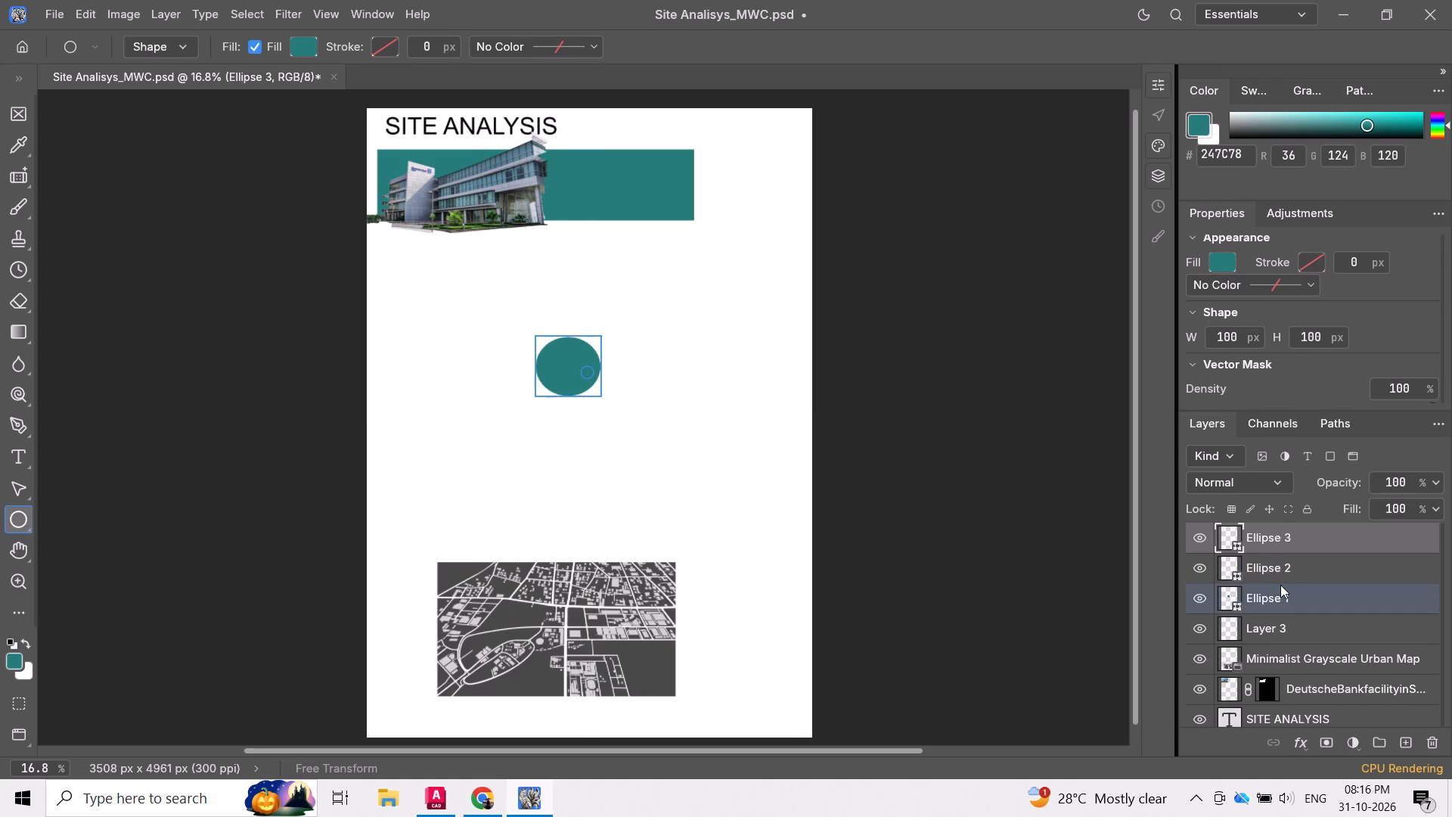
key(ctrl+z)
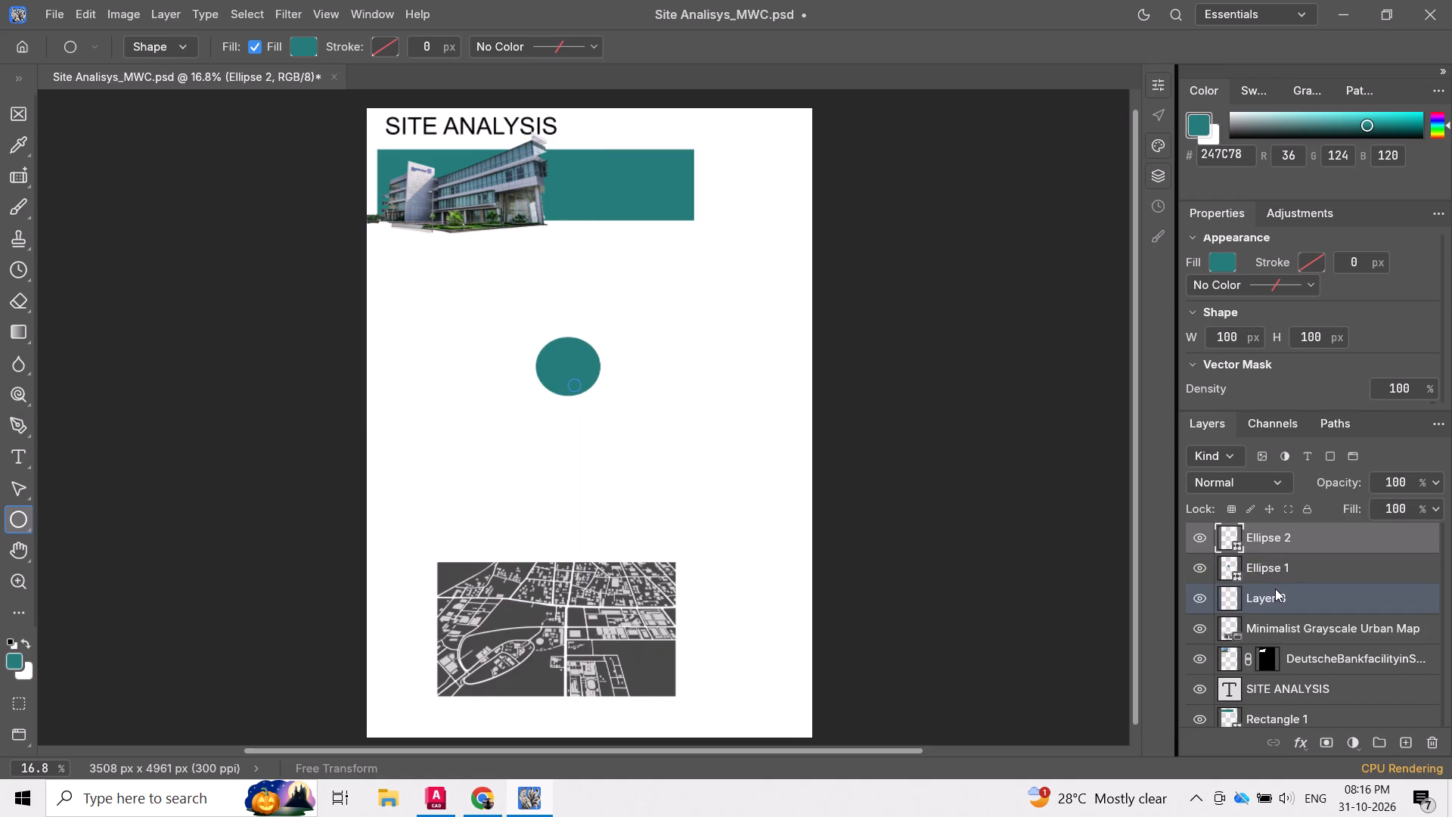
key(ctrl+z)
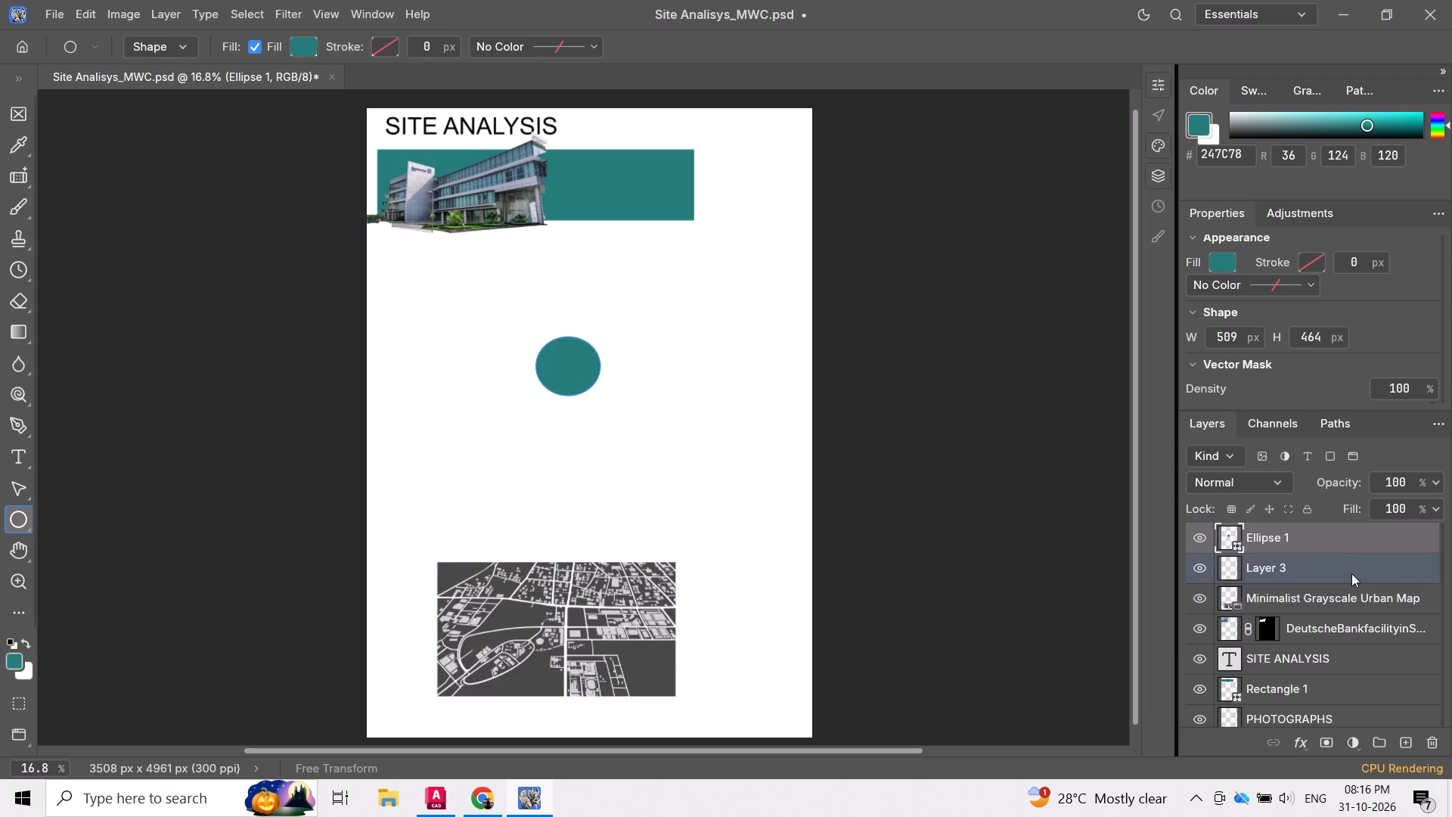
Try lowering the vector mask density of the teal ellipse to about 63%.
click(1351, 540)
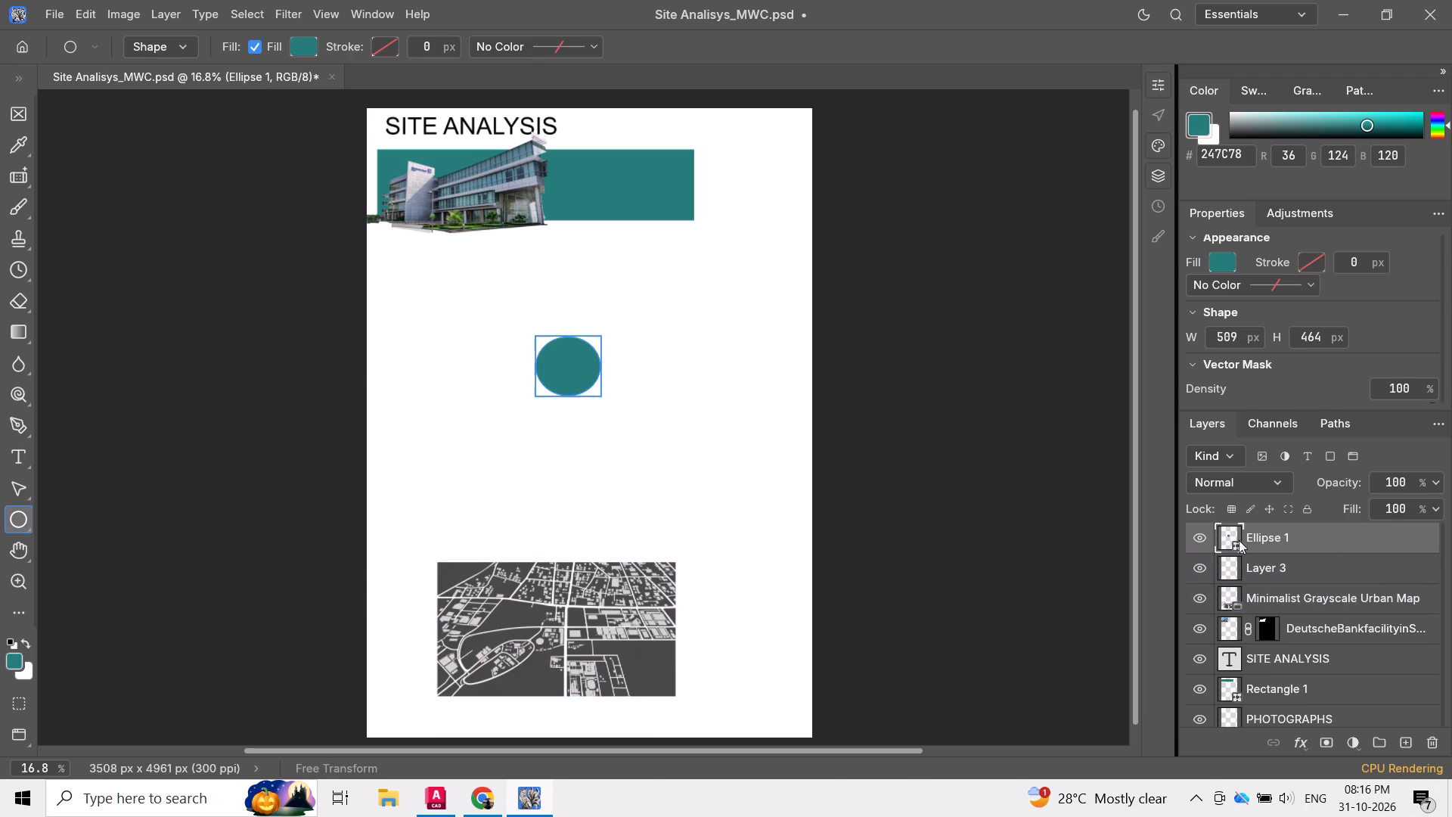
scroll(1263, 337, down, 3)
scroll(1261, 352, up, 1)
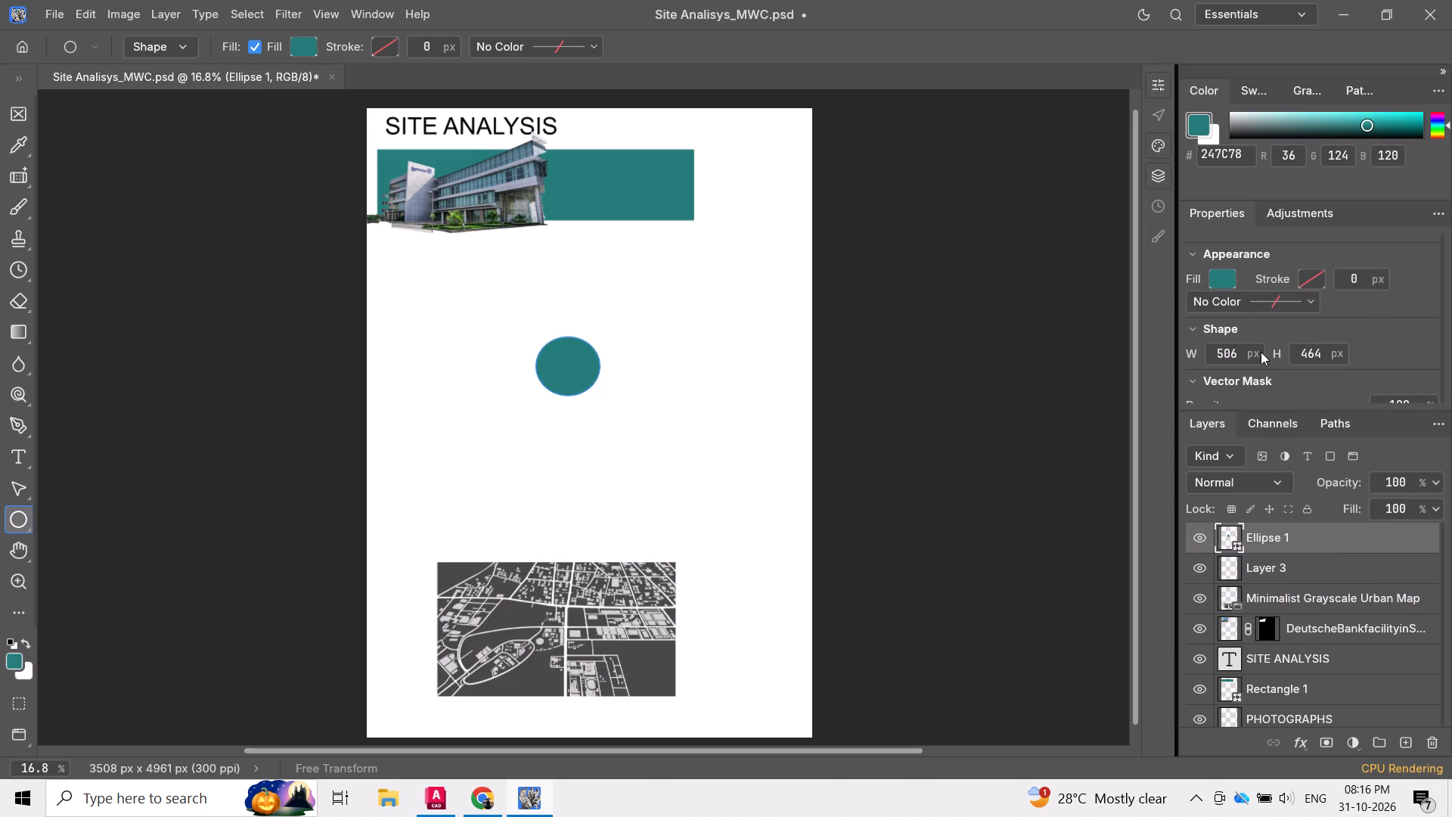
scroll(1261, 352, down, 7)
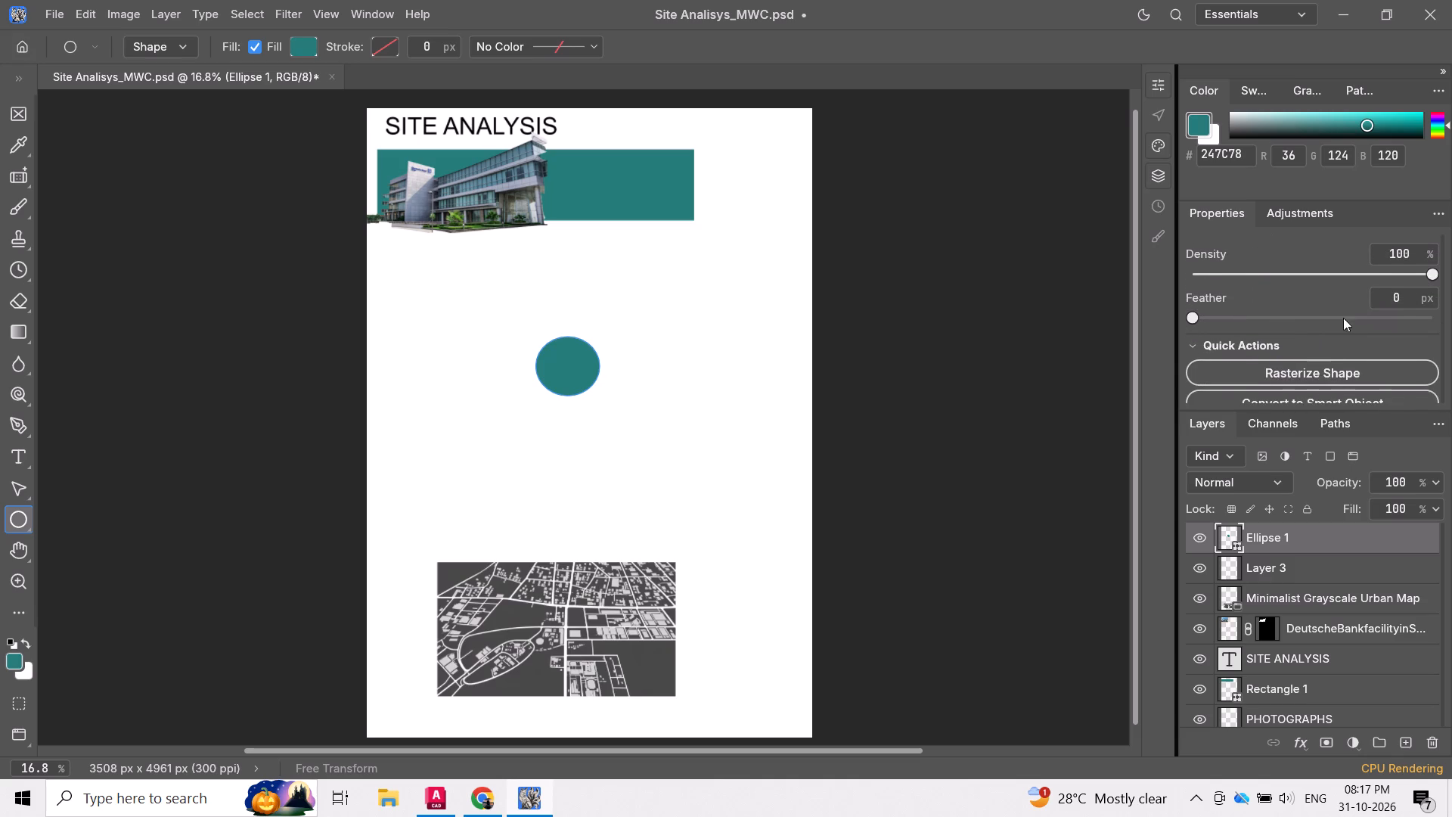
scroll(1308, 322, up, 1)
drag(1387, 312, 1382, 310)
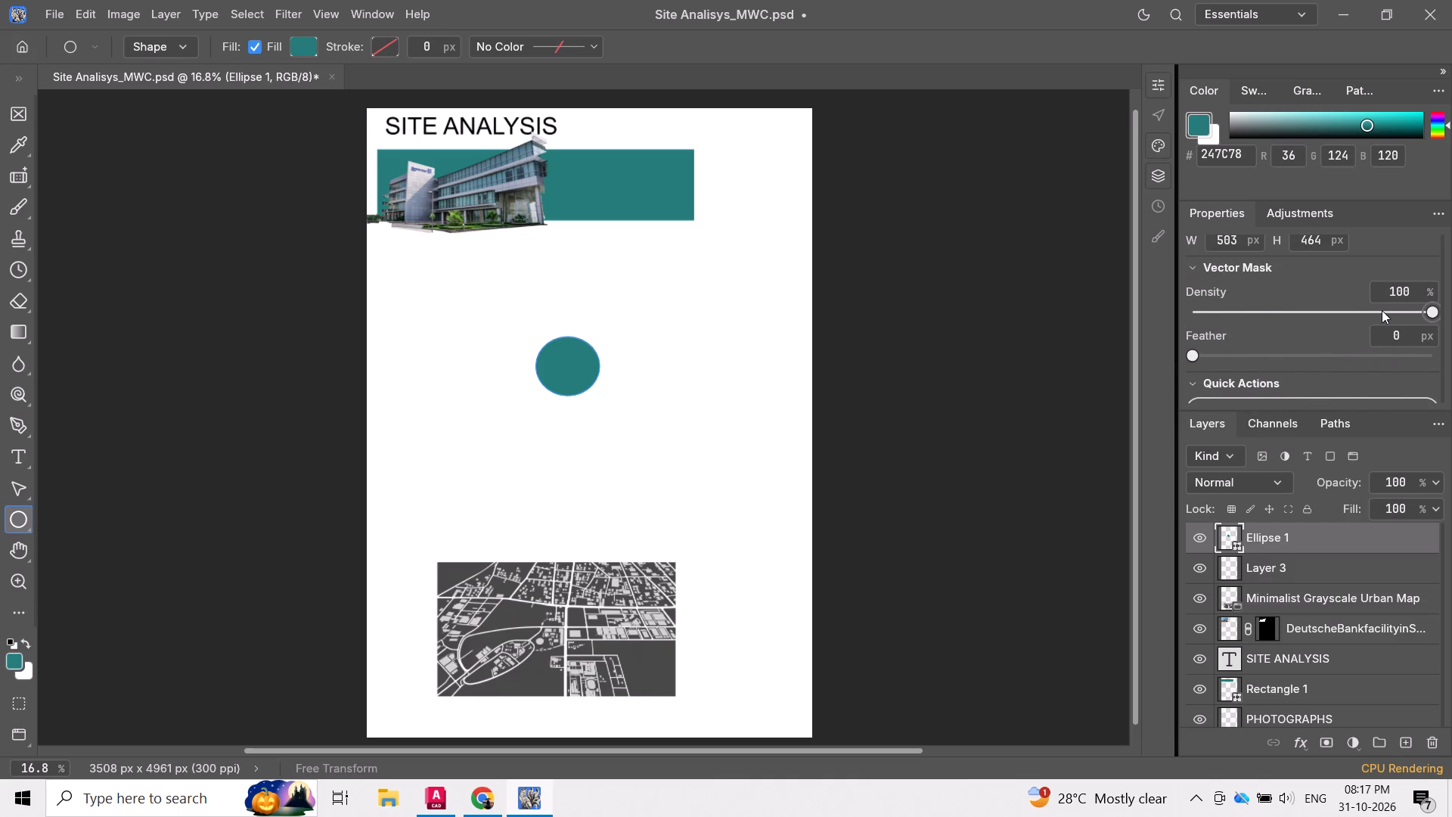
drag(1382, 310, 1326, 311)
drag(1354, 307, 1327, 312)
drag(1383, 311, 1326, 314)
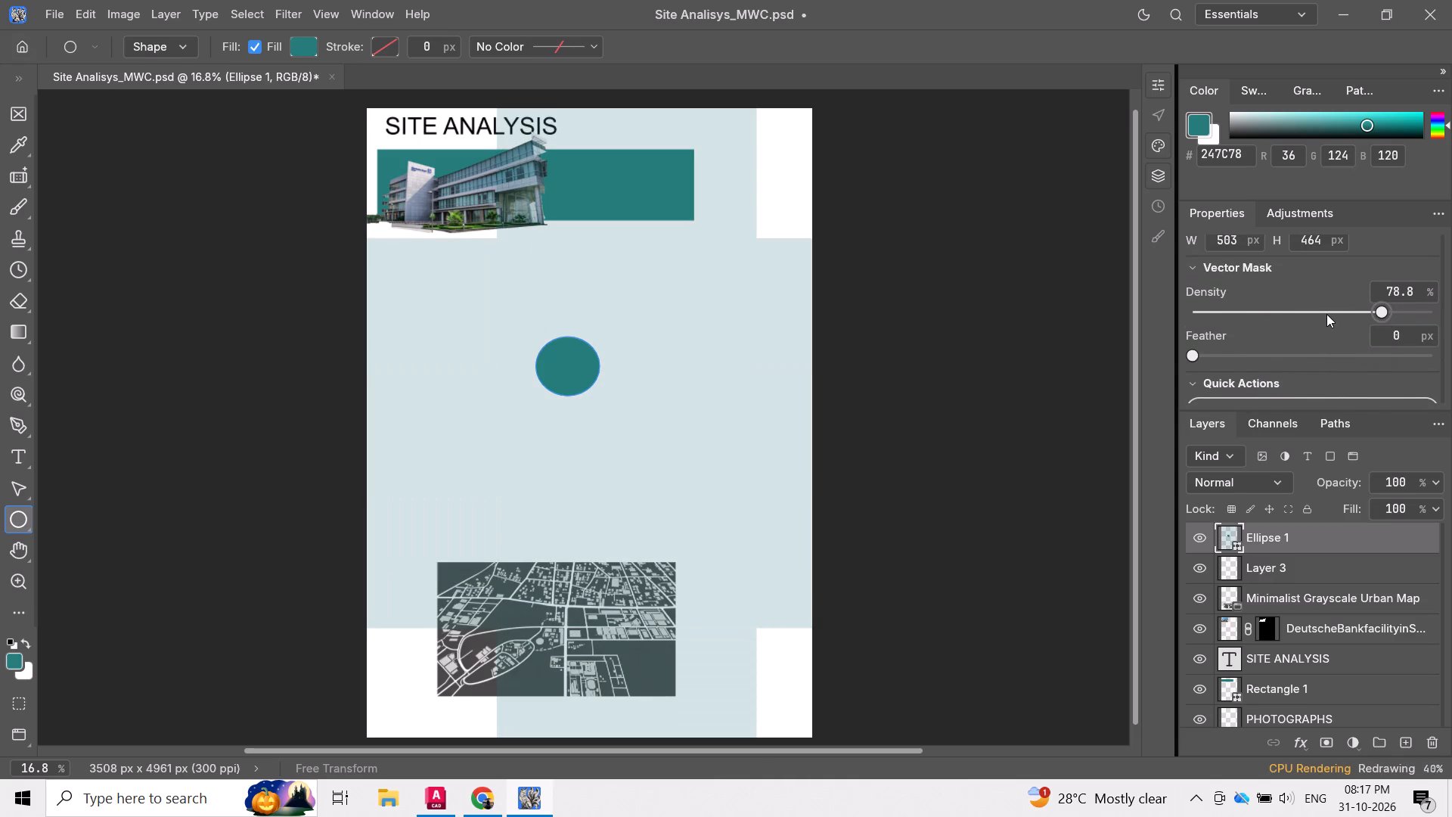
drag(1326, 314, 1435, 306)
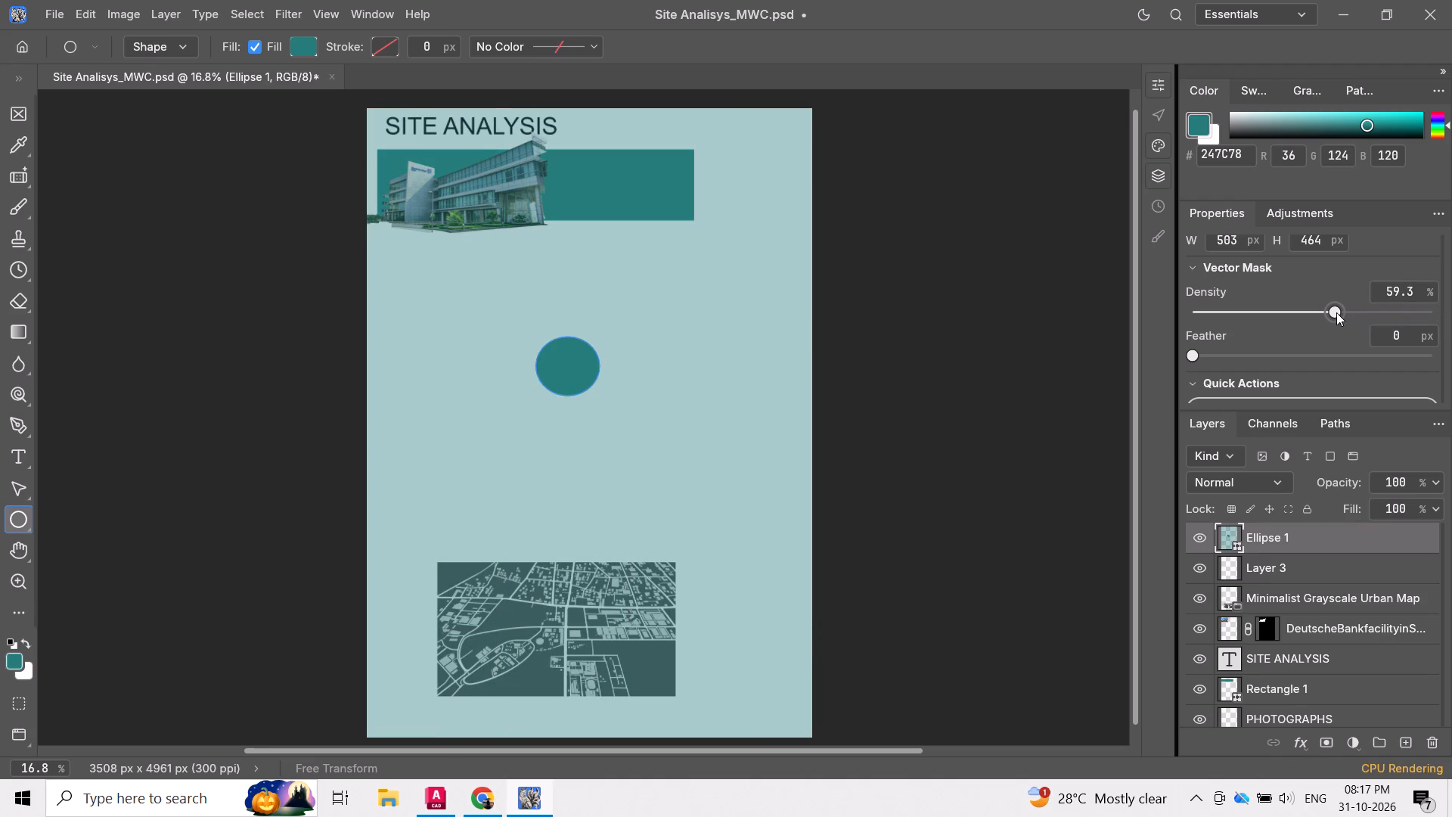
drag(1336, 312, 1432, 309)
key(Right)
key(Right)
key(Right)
Set the teal ellipse's vector mask density to 100%.
click(1390, 290)
text(100)
key(BackSpace)
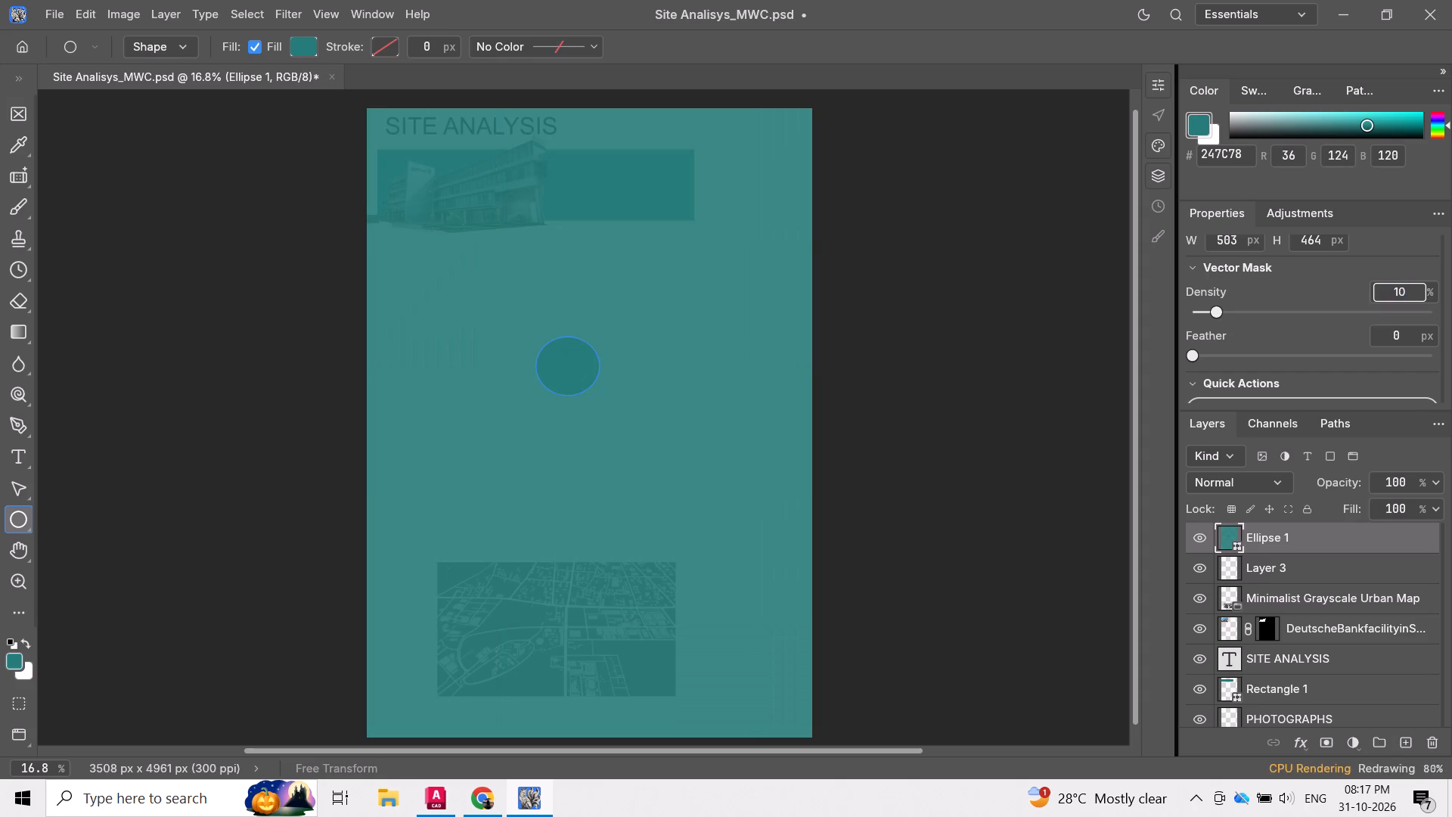
key(0)
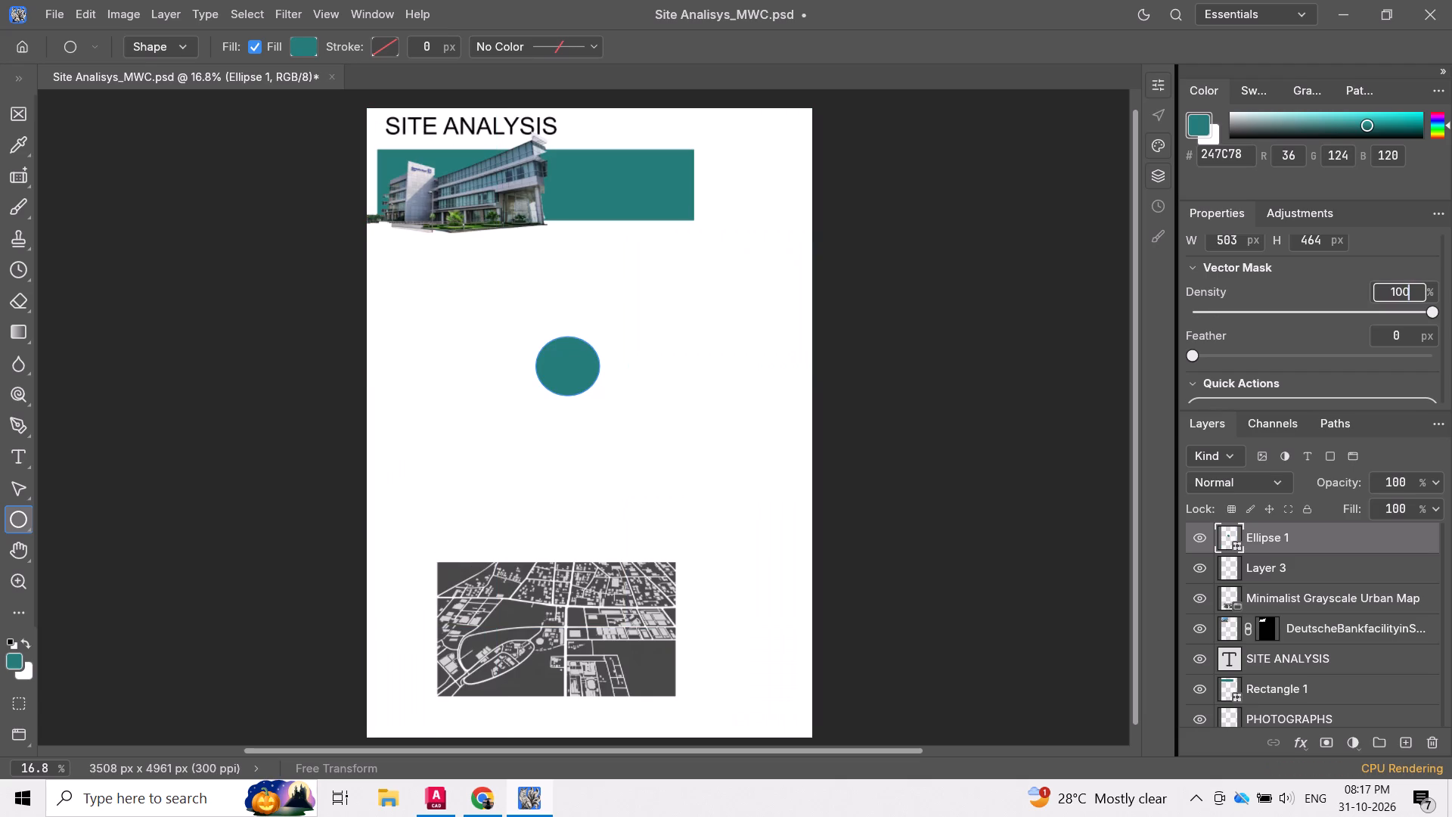
key(Return)
Expand the ellipse's transform settings and examine its size, position, alignment and appearance properties.
scroll(1300, 275, up, 2)
scroll(1390, 287, up, 1)
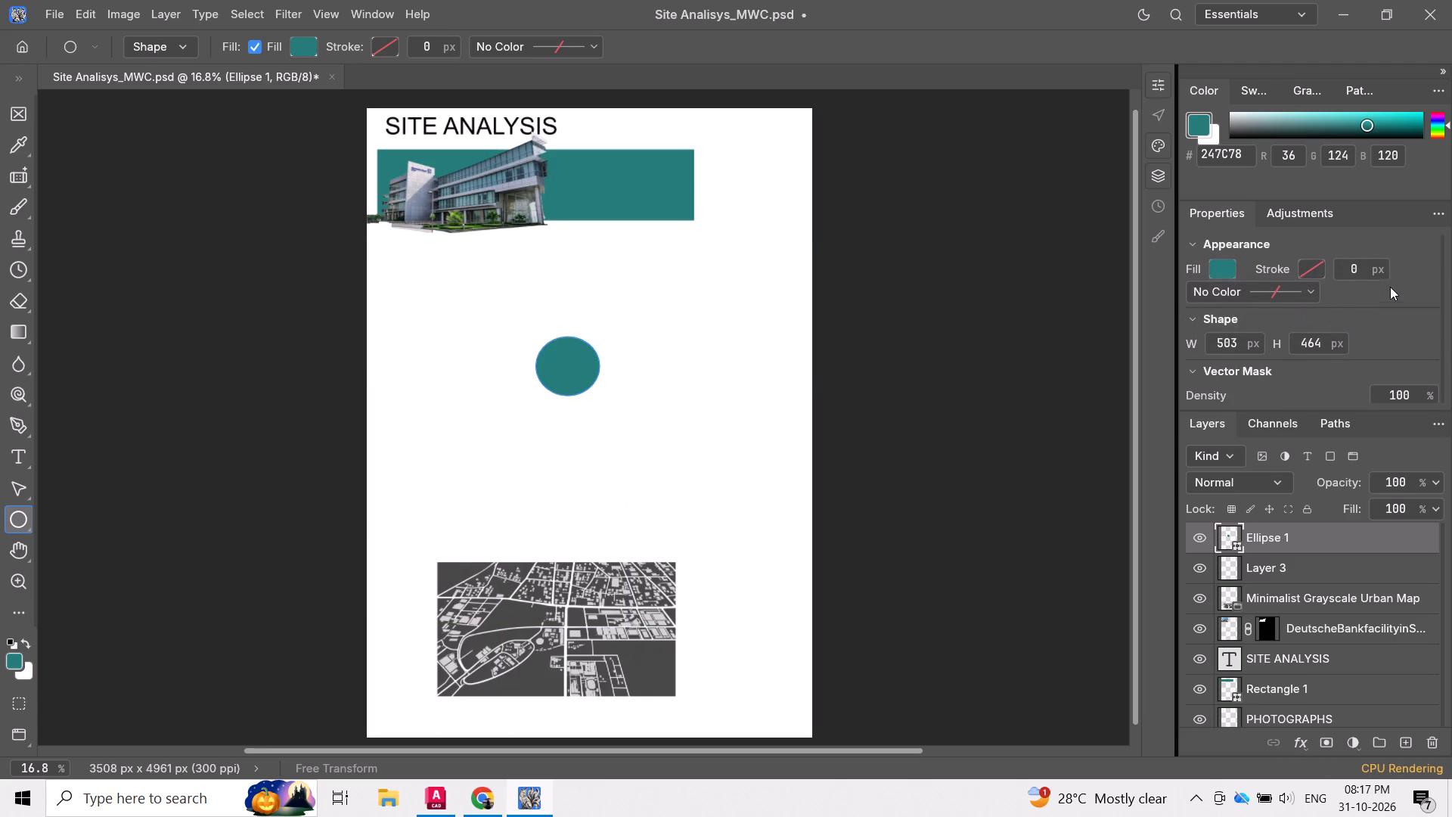
scroll(1390, 287, up, 1)
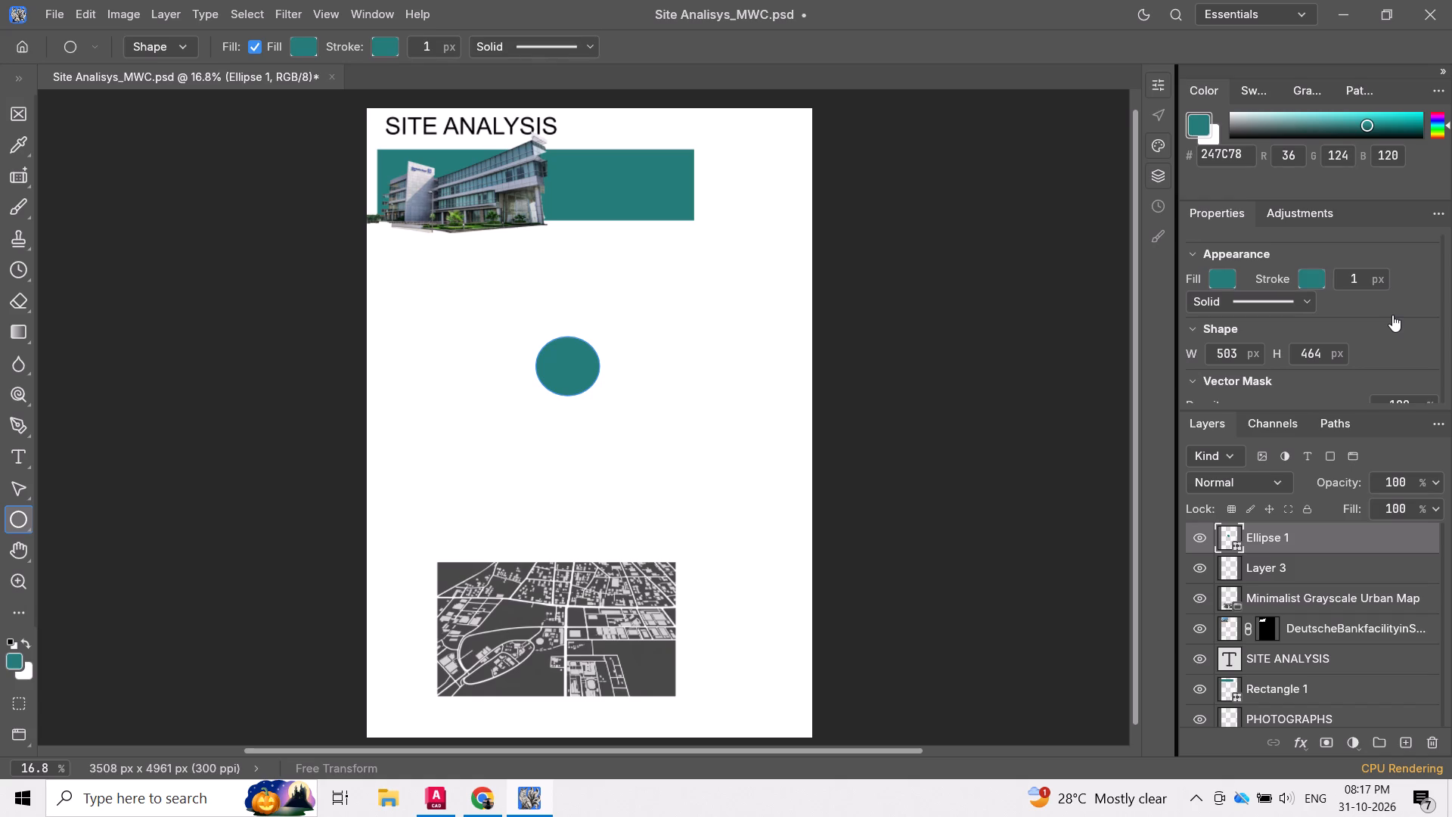
scroll(1392, 315, up, 3)
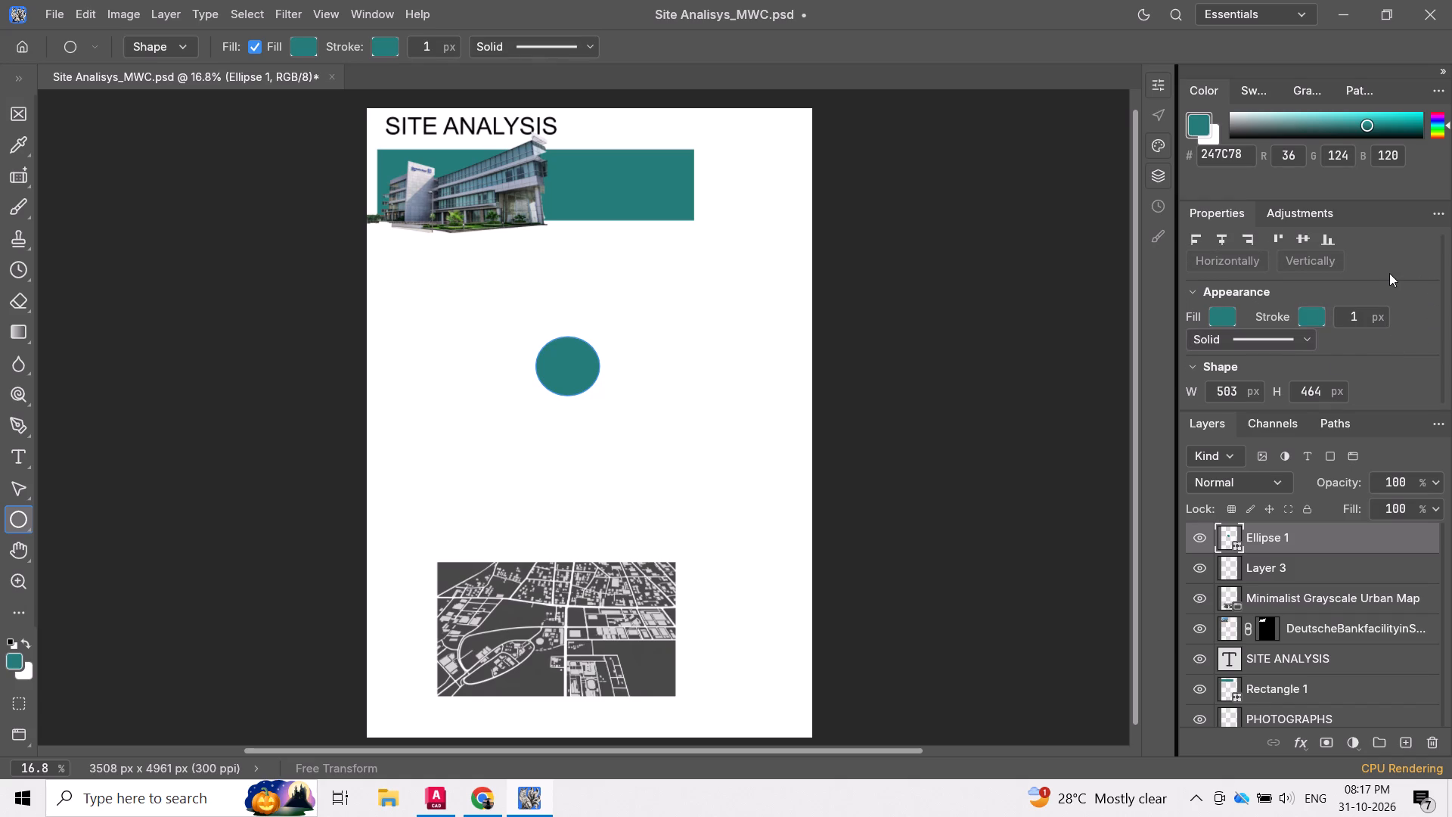
scroll(1389, 273, up, 3)
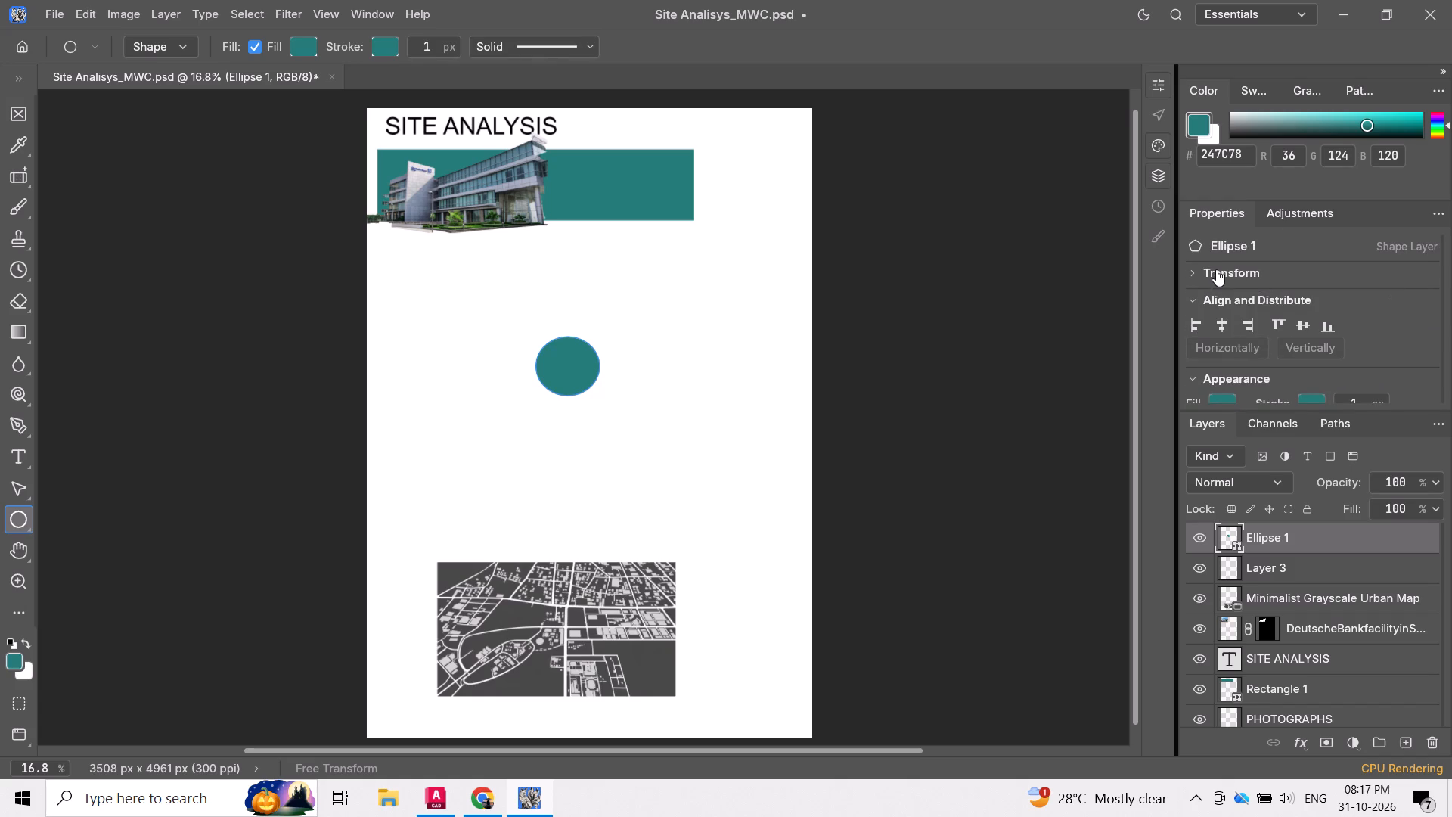
click(1216, 269)
scroll(1267, 299, down, 2)
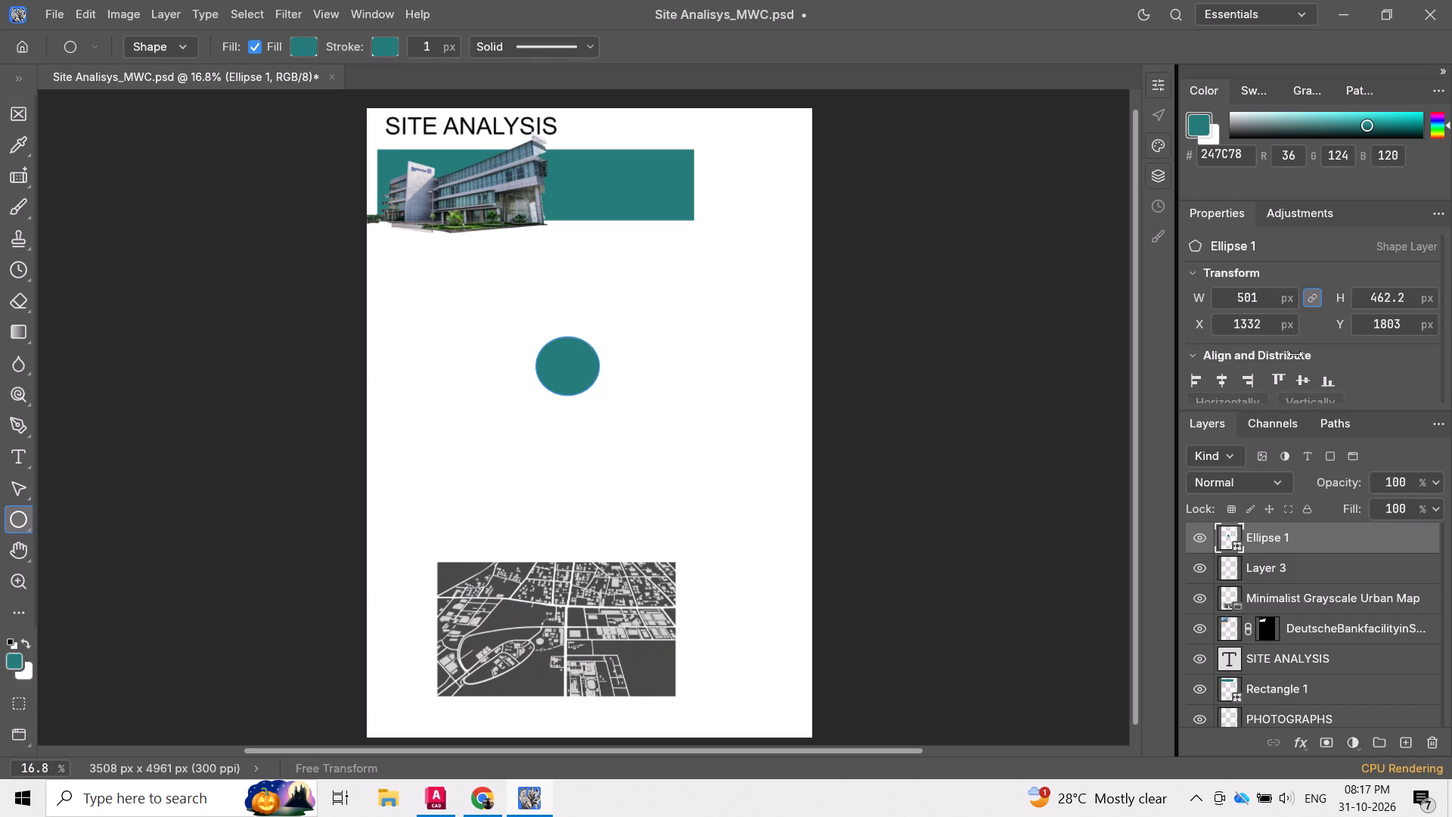
scroll(1356, 335, down, 4)
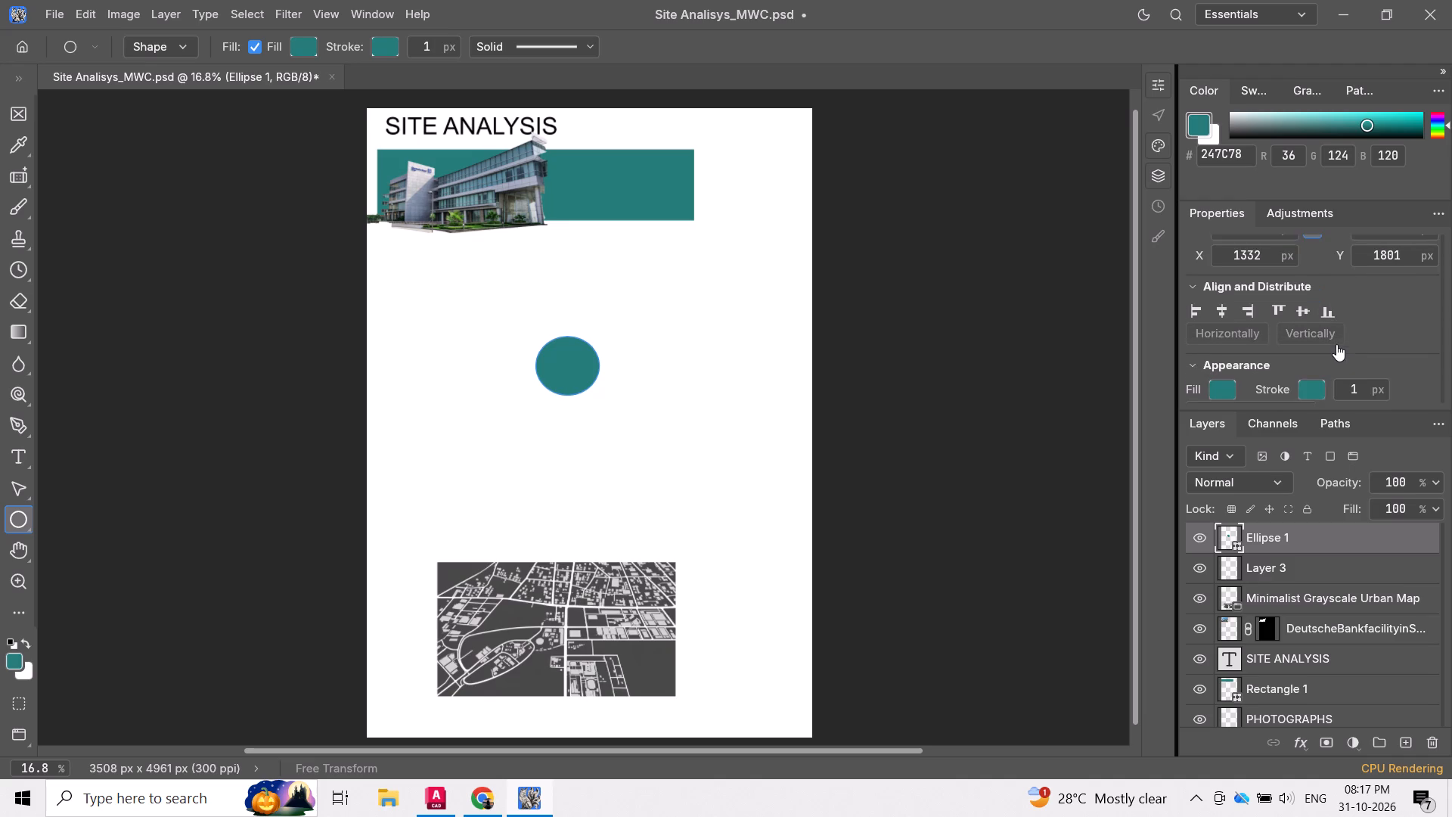
scroll(1336, 344, down, 3)
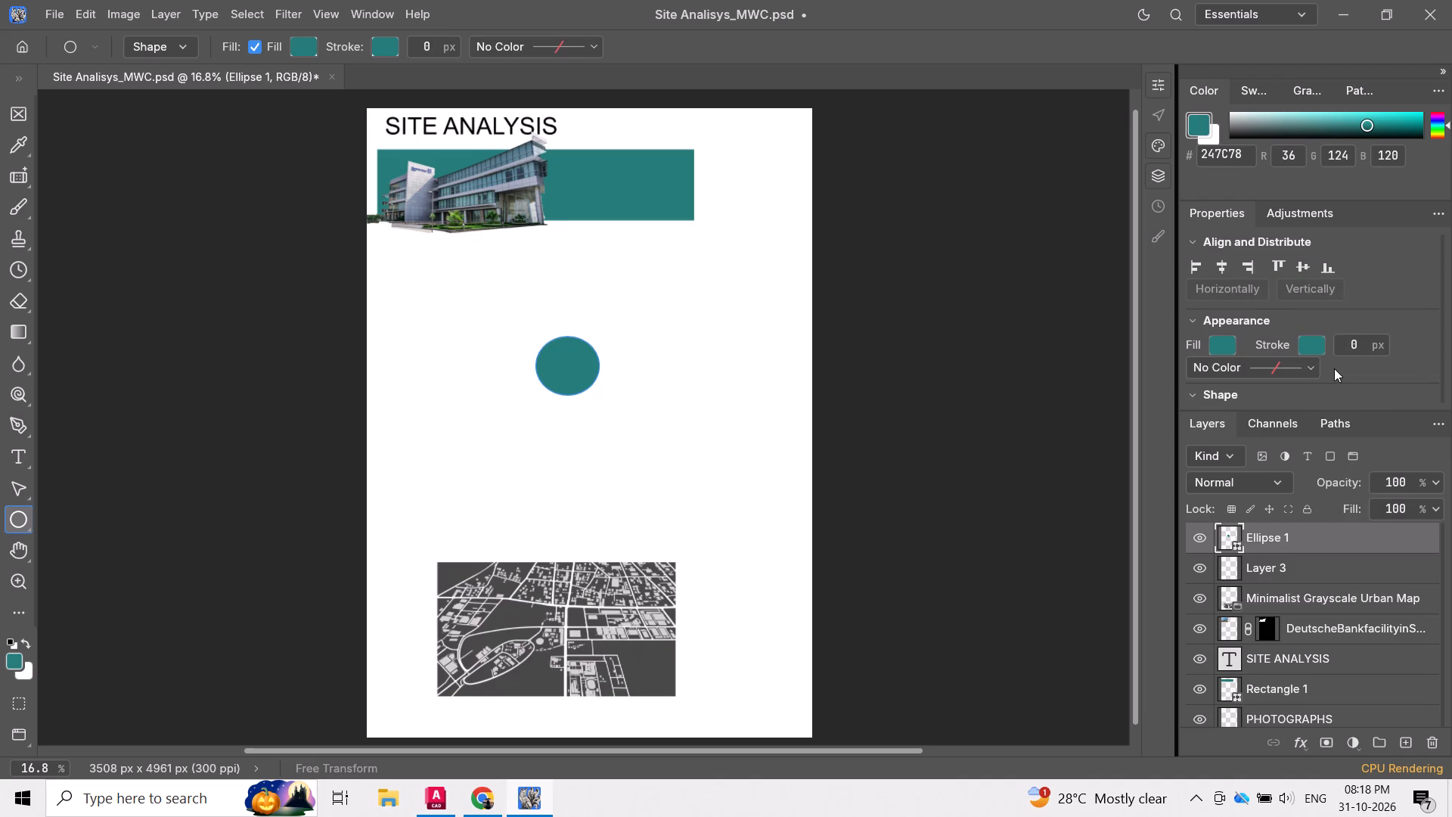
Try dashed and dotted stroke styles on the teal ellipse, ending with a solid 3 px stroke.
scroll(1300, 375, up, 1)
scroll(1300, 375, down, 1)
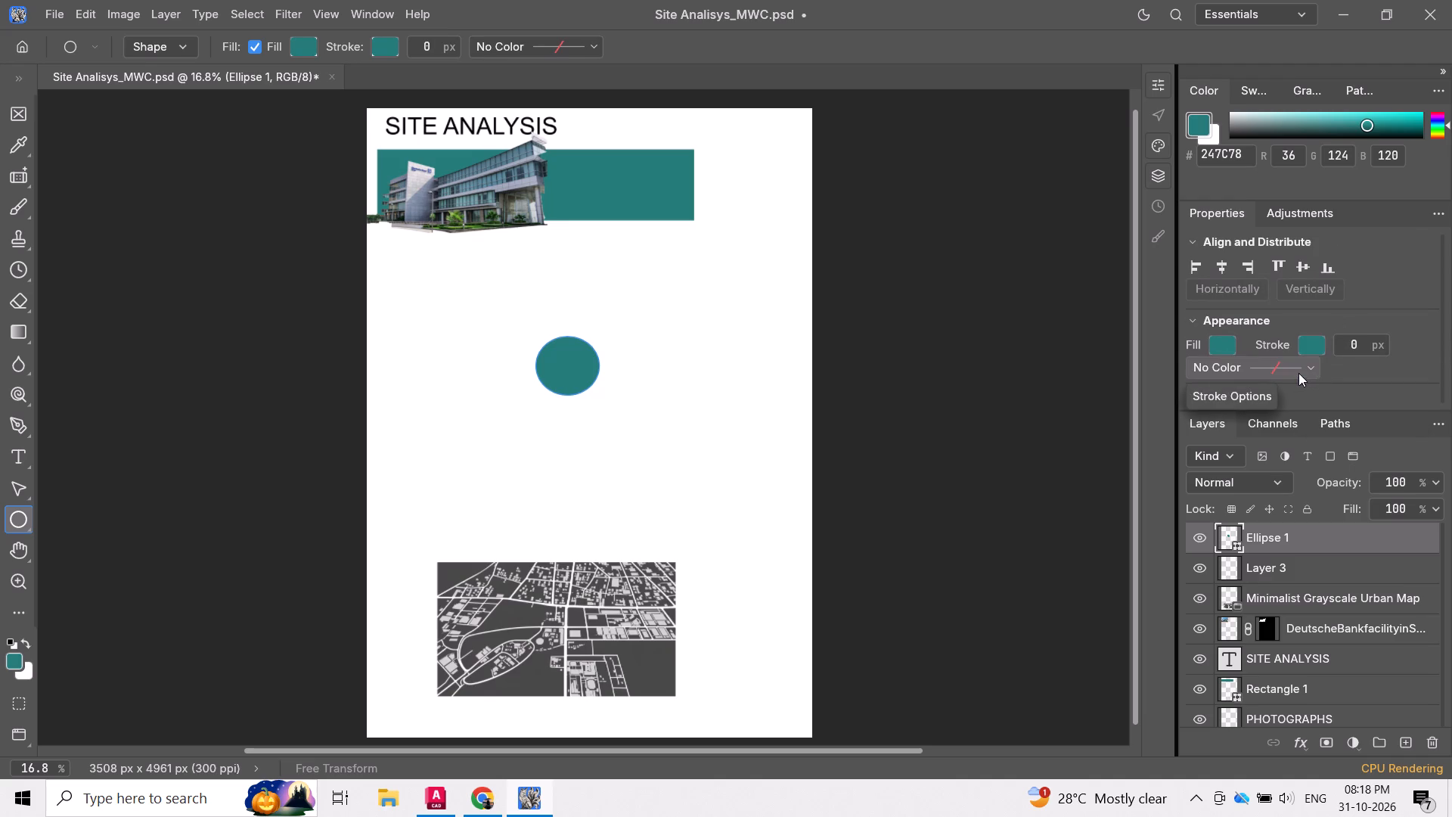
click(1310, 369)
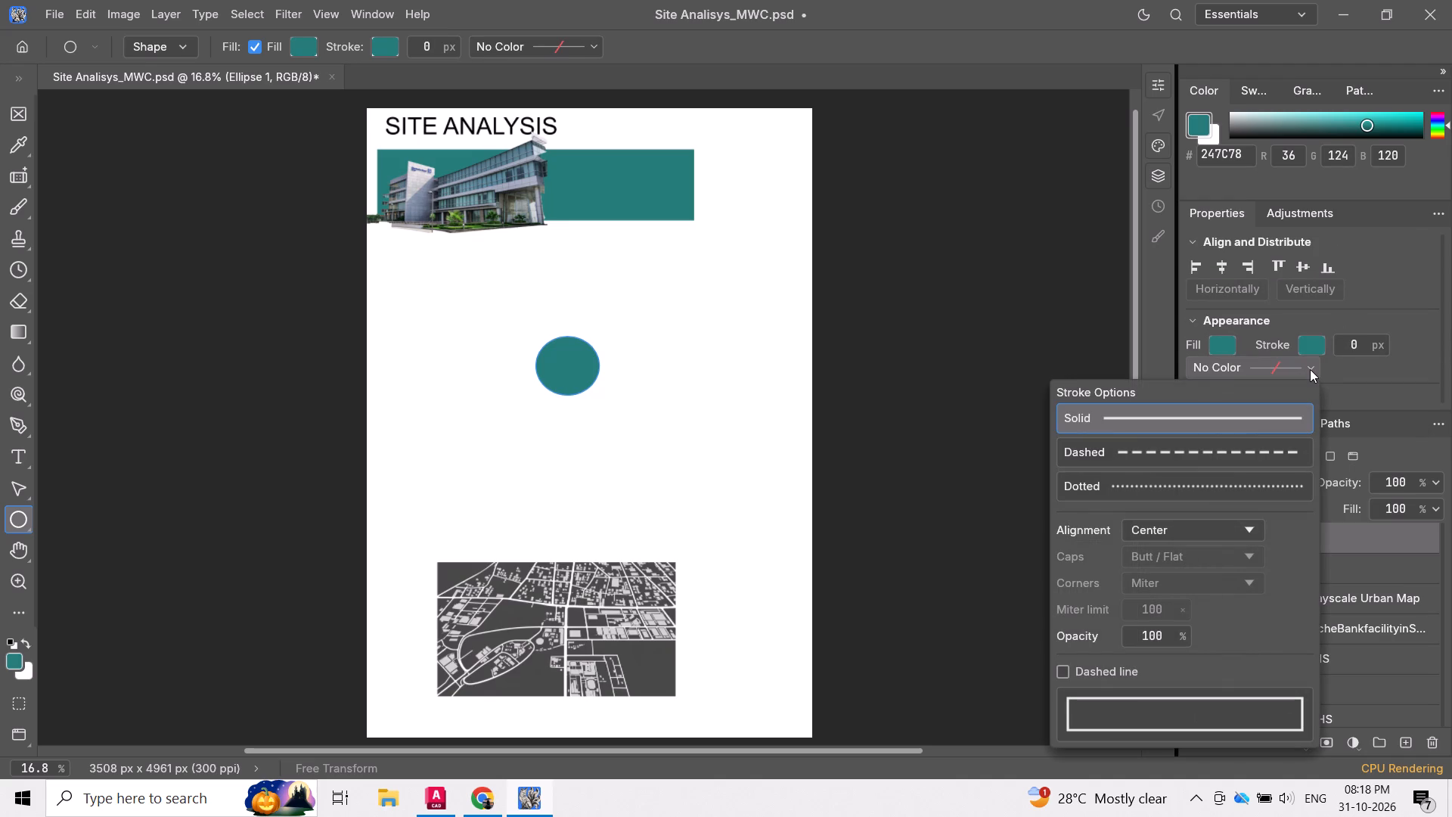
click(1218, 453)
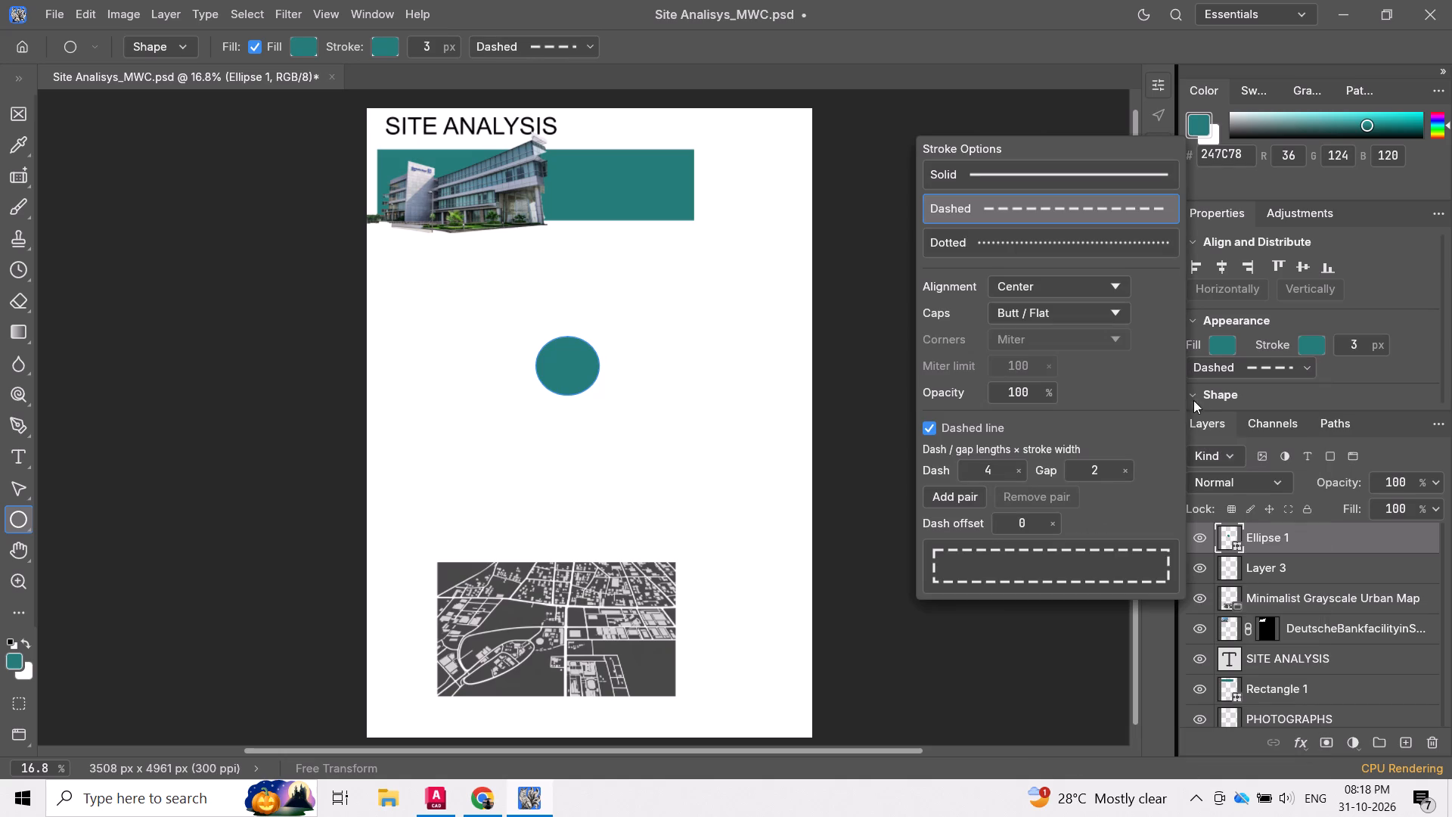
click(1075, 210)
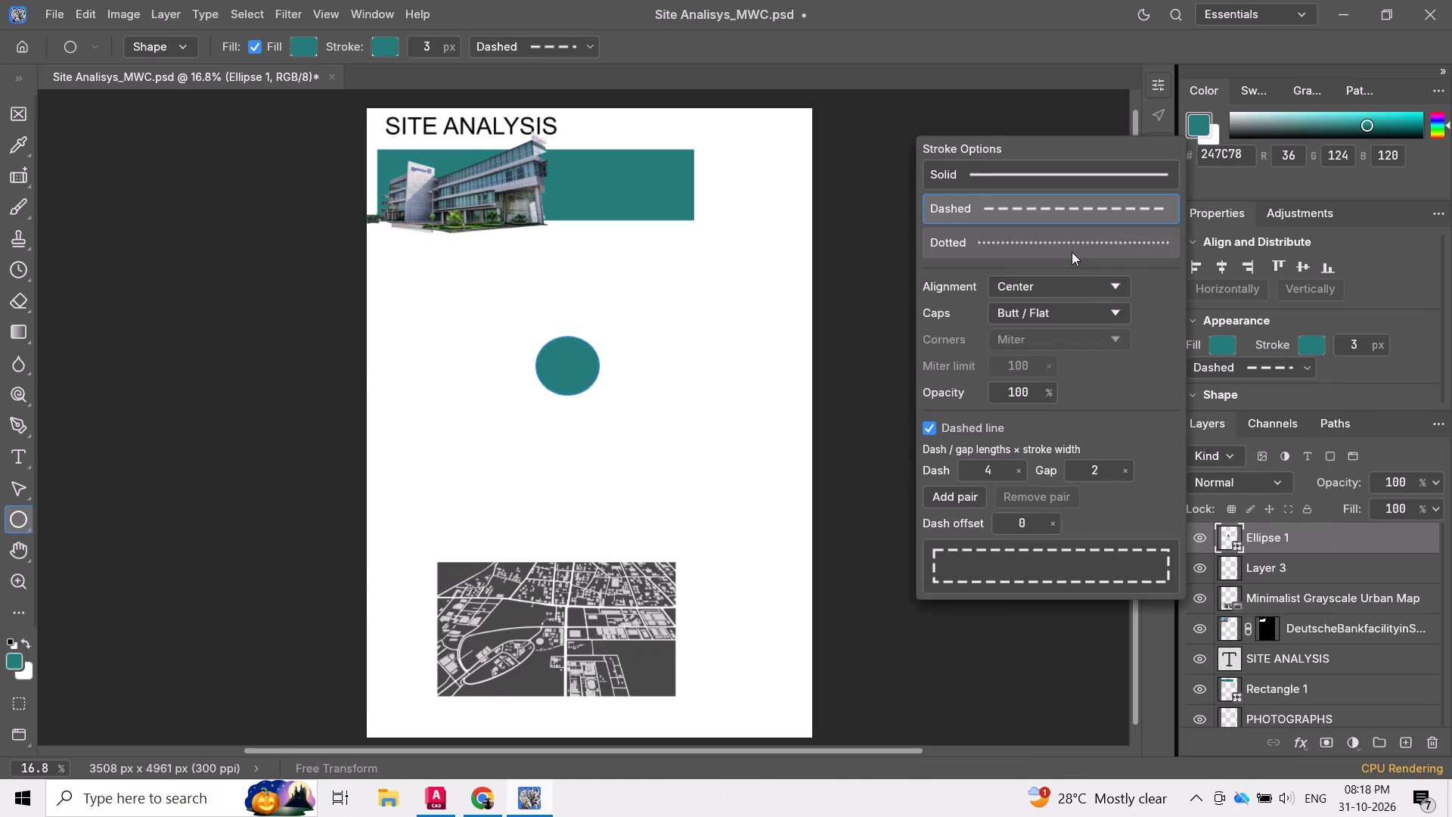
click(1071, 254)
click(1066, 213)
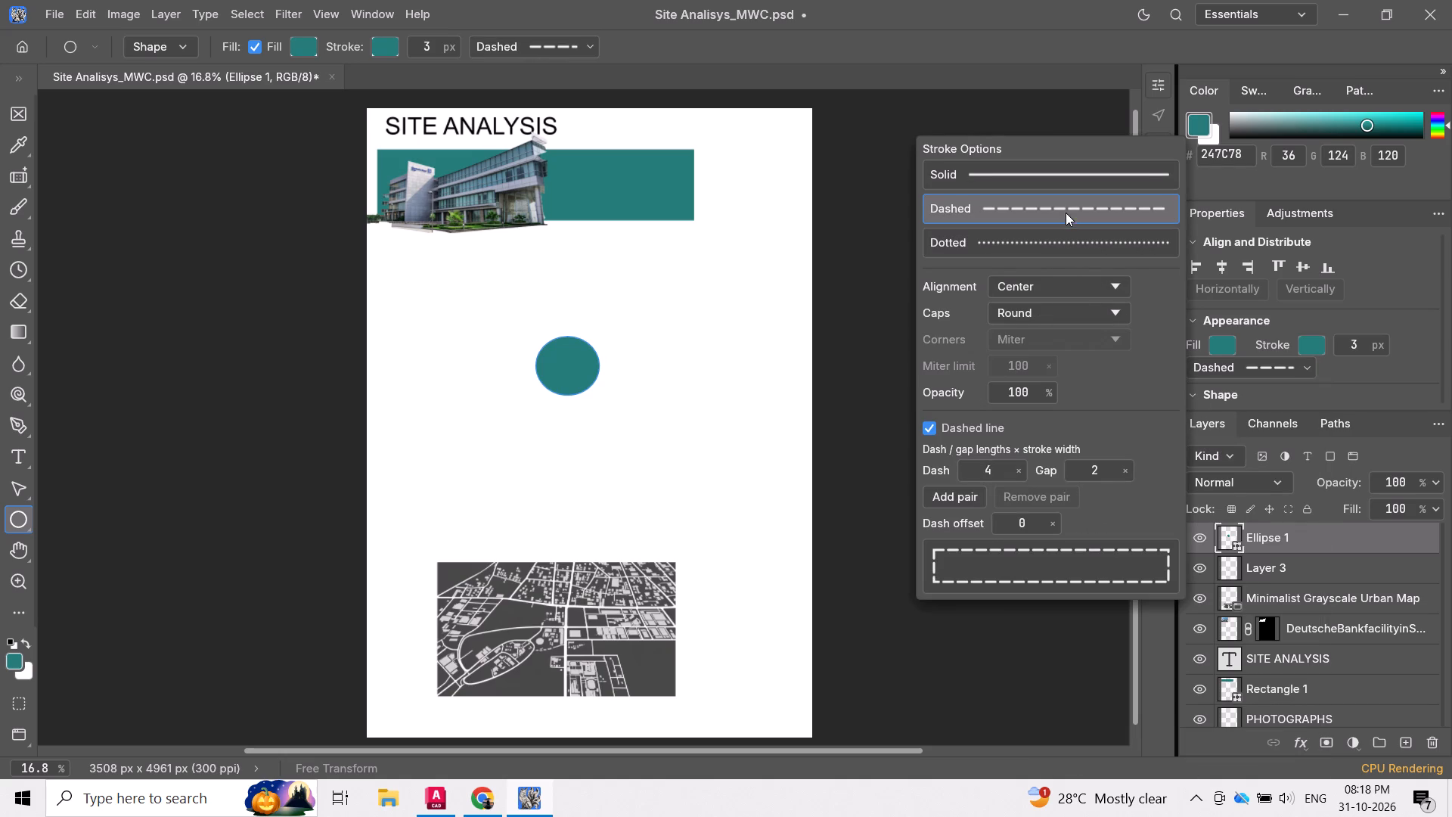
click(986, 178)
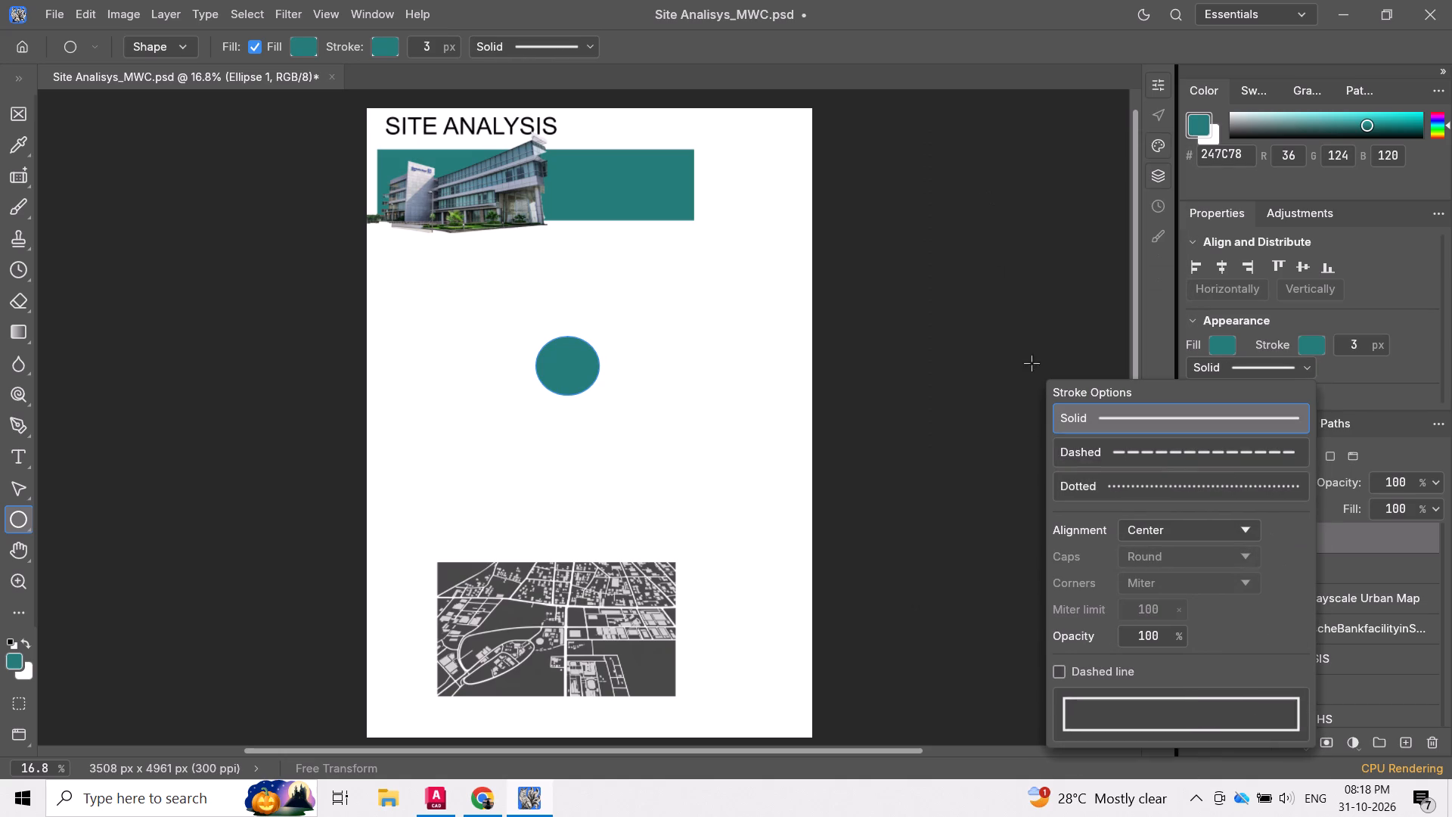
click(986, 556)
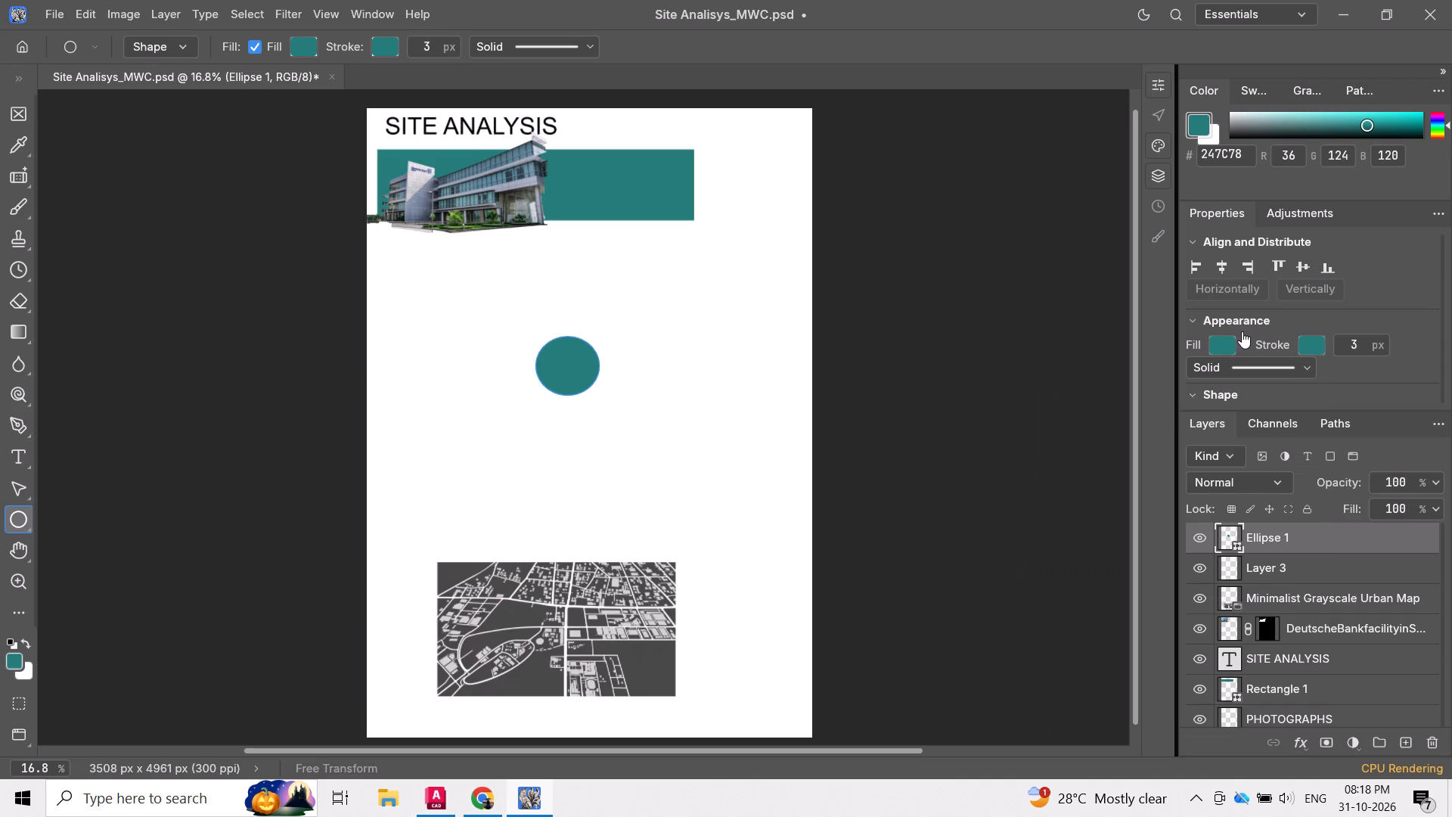
Enlarge the teal ellipse proportionally to 506 px wide by 466.8 px high.
scroll(1423, 302, down, 2)
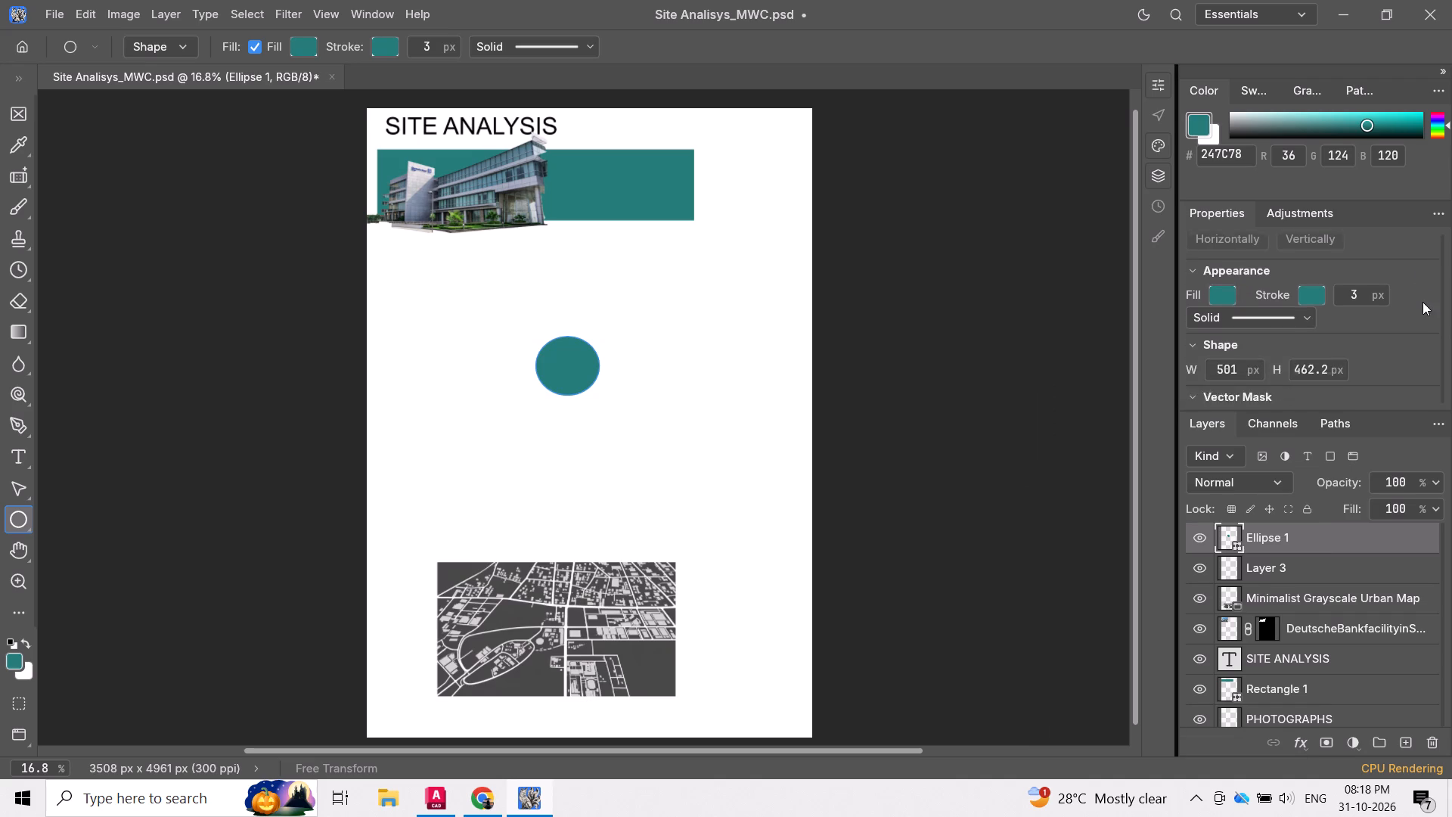
scroll(1423, 302, down, 2)
scroll(1323, 362, down, 2)
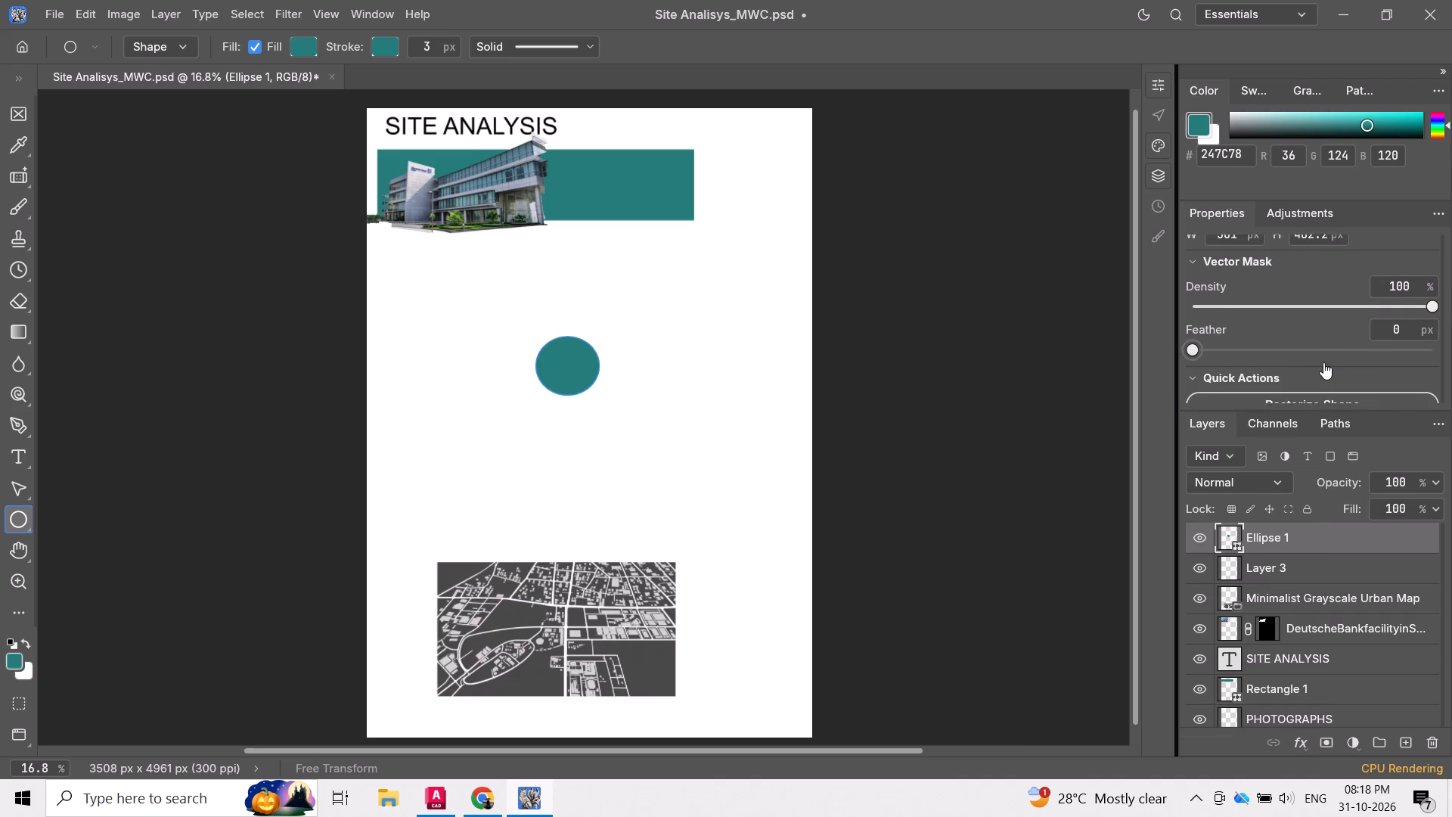
scroll(1323, 362, down, 2)
scroll(1230, 303, up, 13)
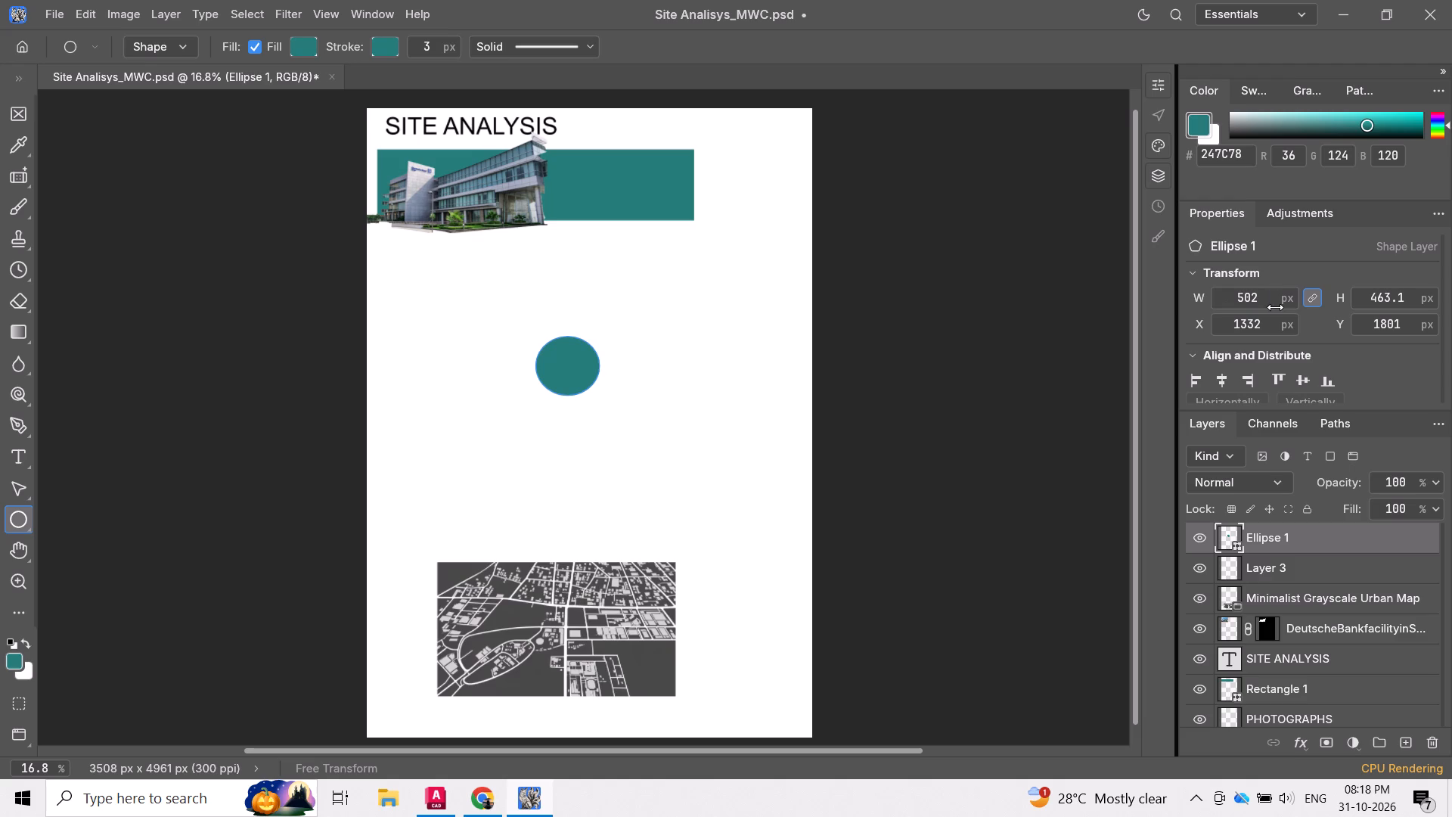
scroll(1255, 297, up, 5)
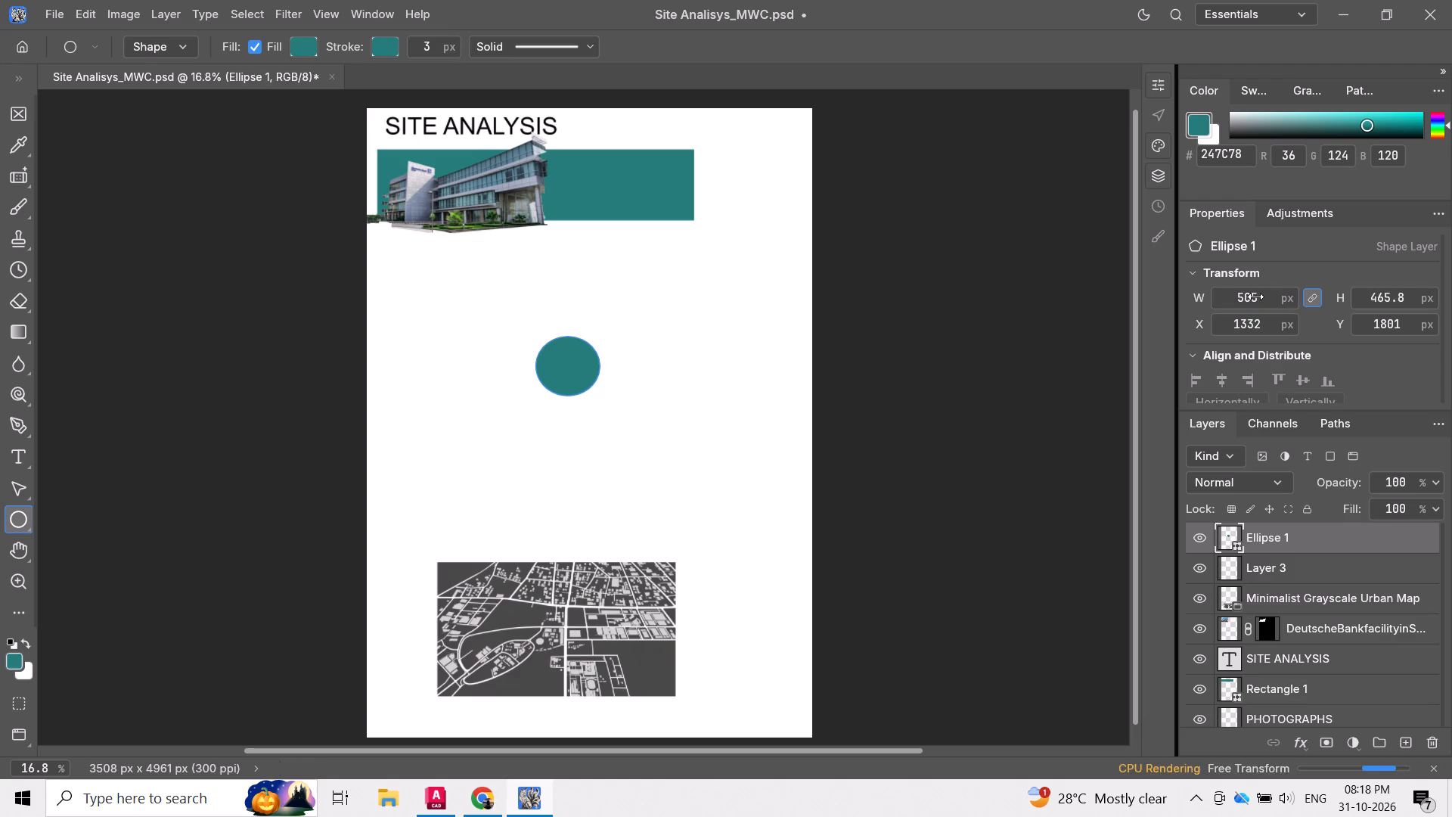
scroll(1255, 297, down, 4)
scroll(1255, 297, up, 4)
scroll(1255, 297, down, 4)
scroll(1255, 297, up, 4)
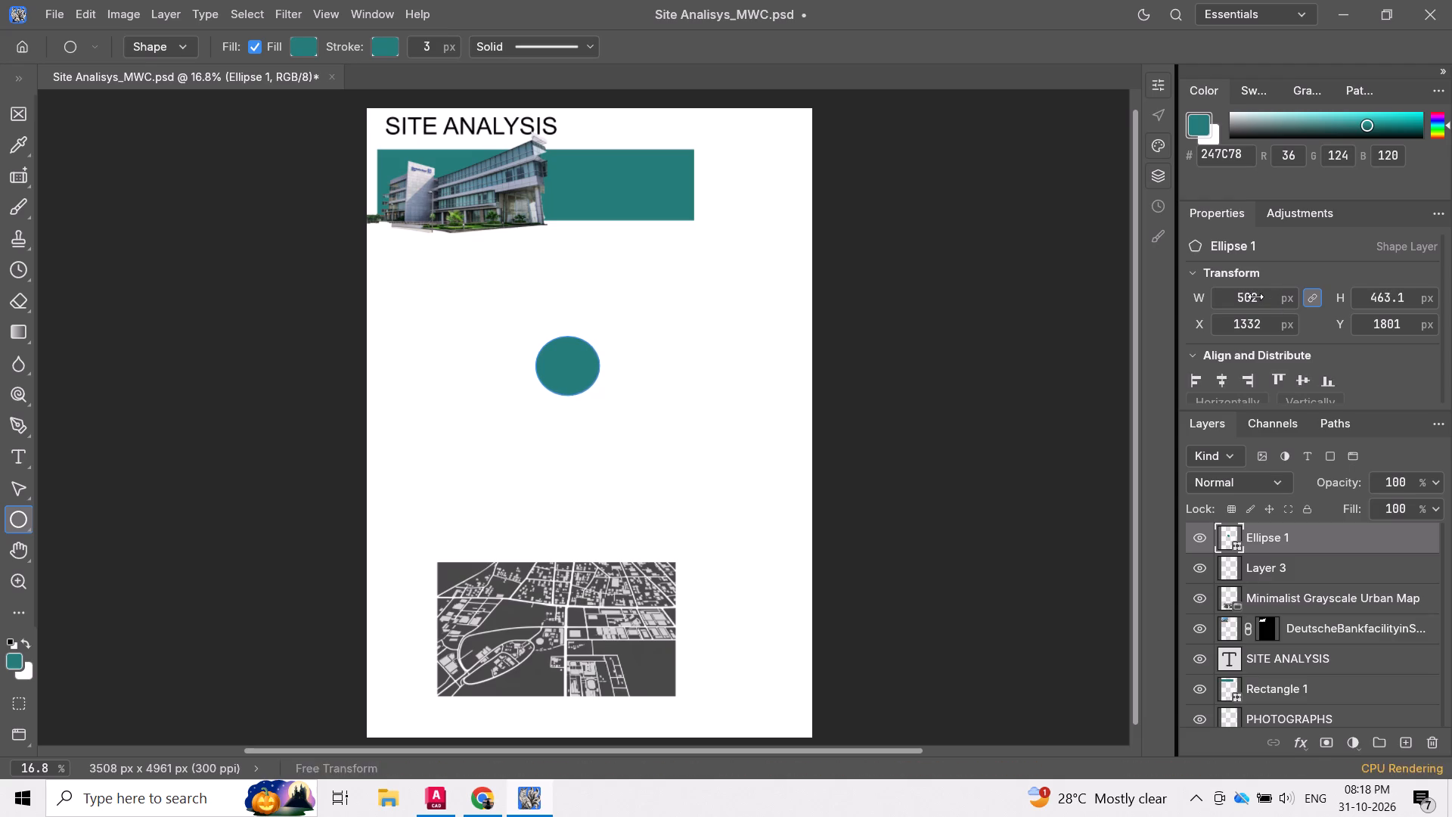
scroll(1255, 297, down, 2)
scroll(1255, 297, up, 1)
Lower the teal ellipse layer's opacity to about 27%.
click(1430, 480)
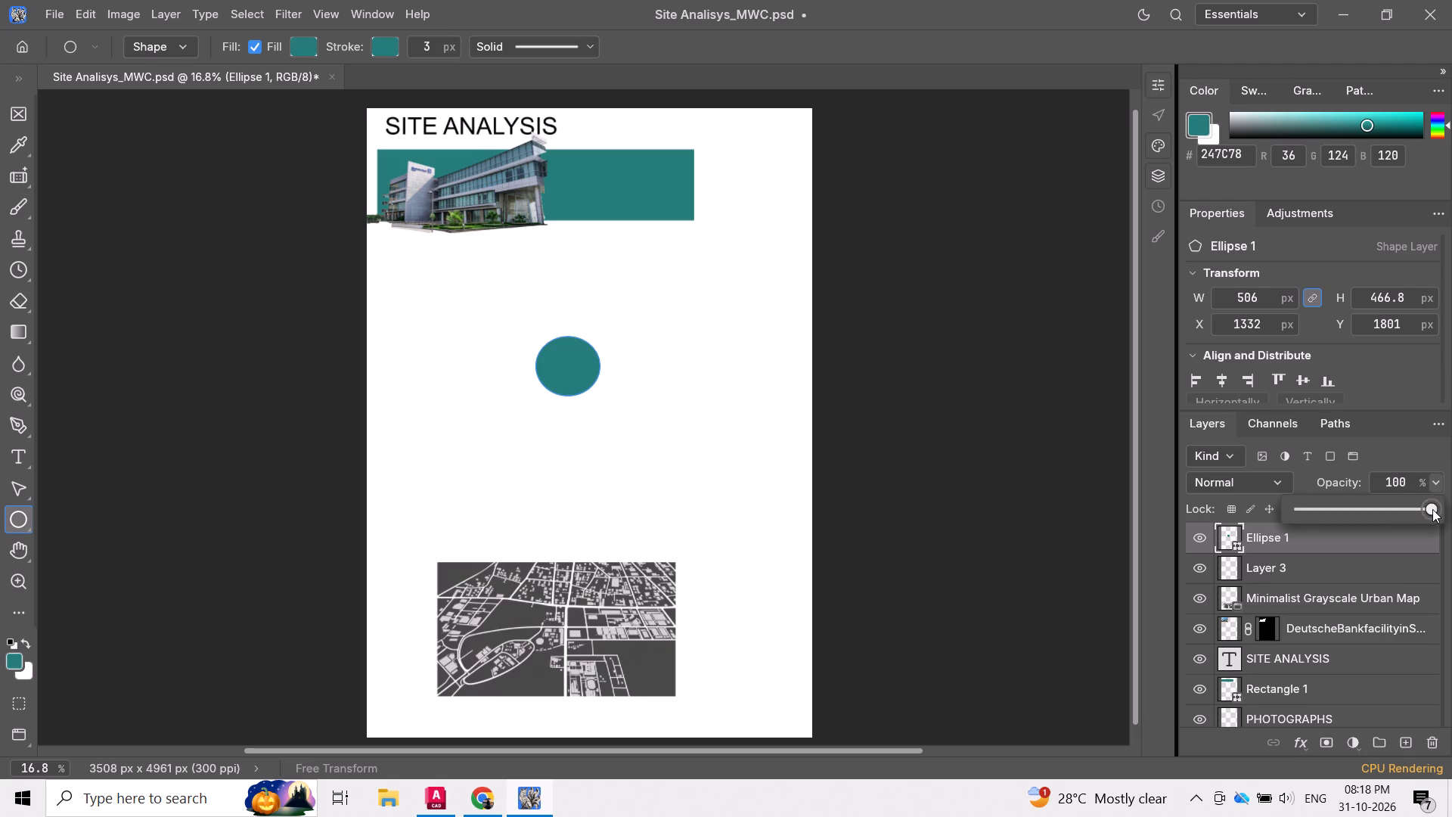
drag(1432, 509, 1331, 510)
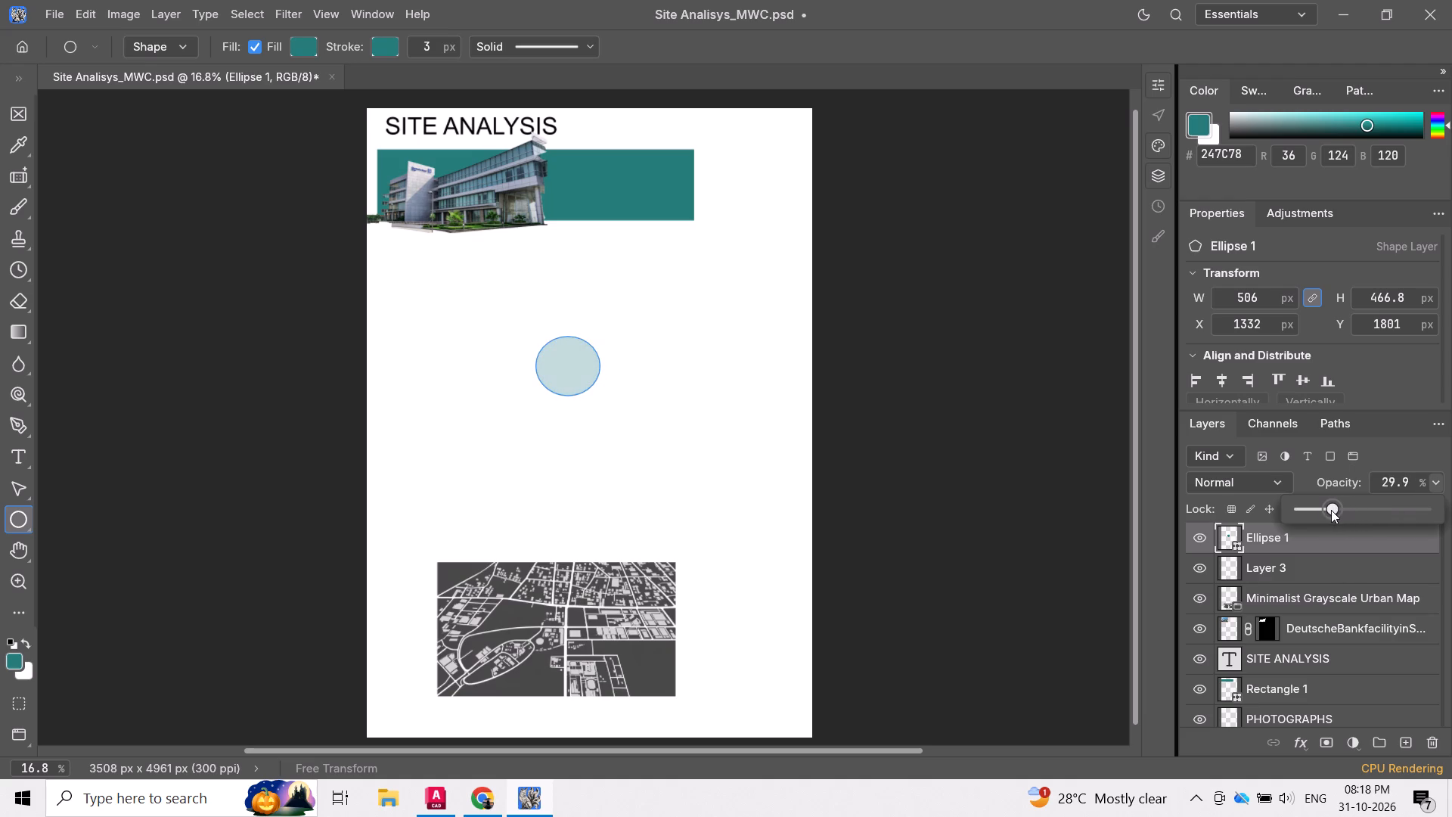
drag(1331, 510, 1327, 512)
drag(1327, 512, 1331, 508)
Give the ellipse a dashed stroke style with a dash of 4 and a gap of 2.
scroll(1373, 340, down, 2)
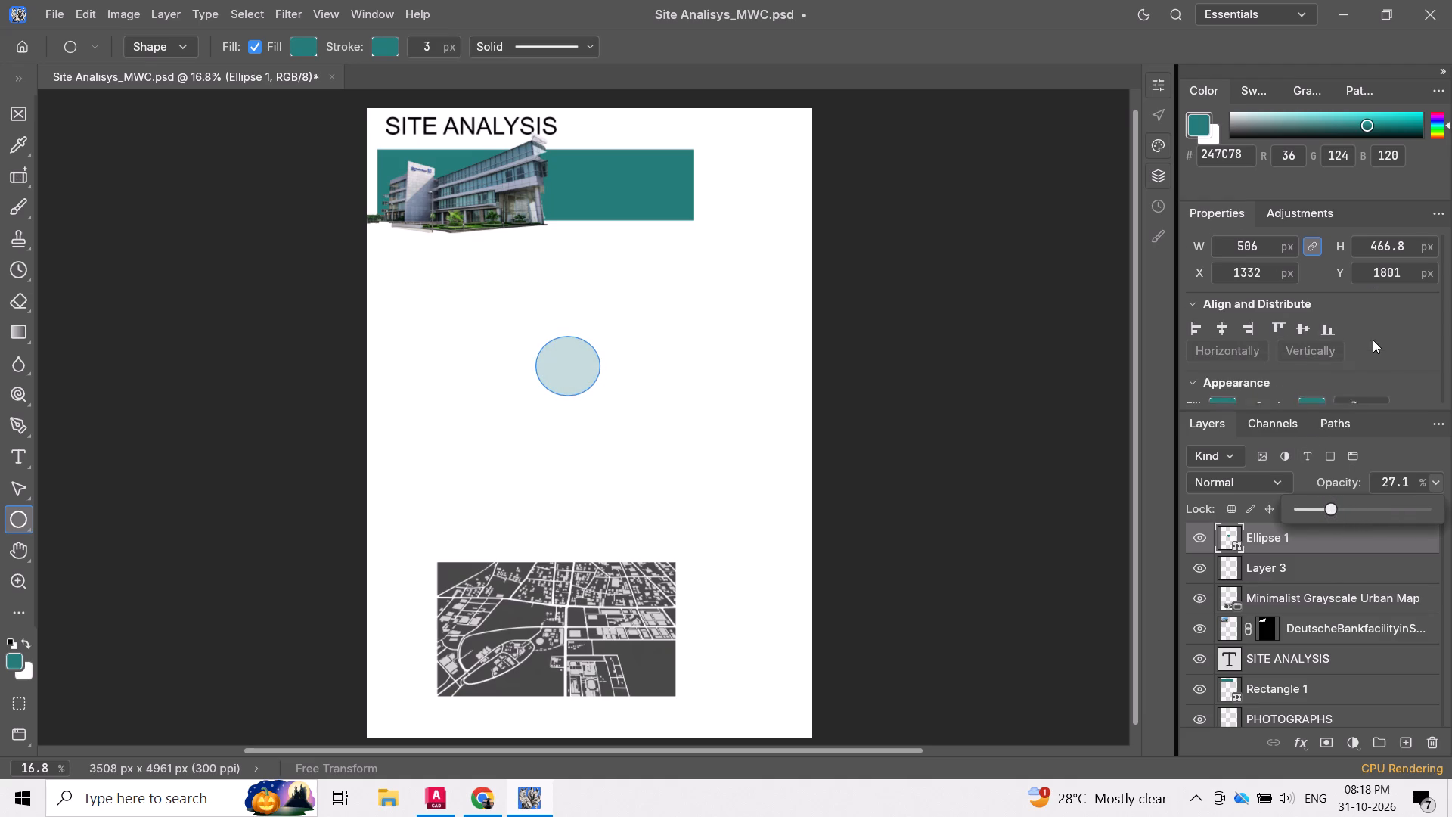
scroll(1273, 349, down, 1)
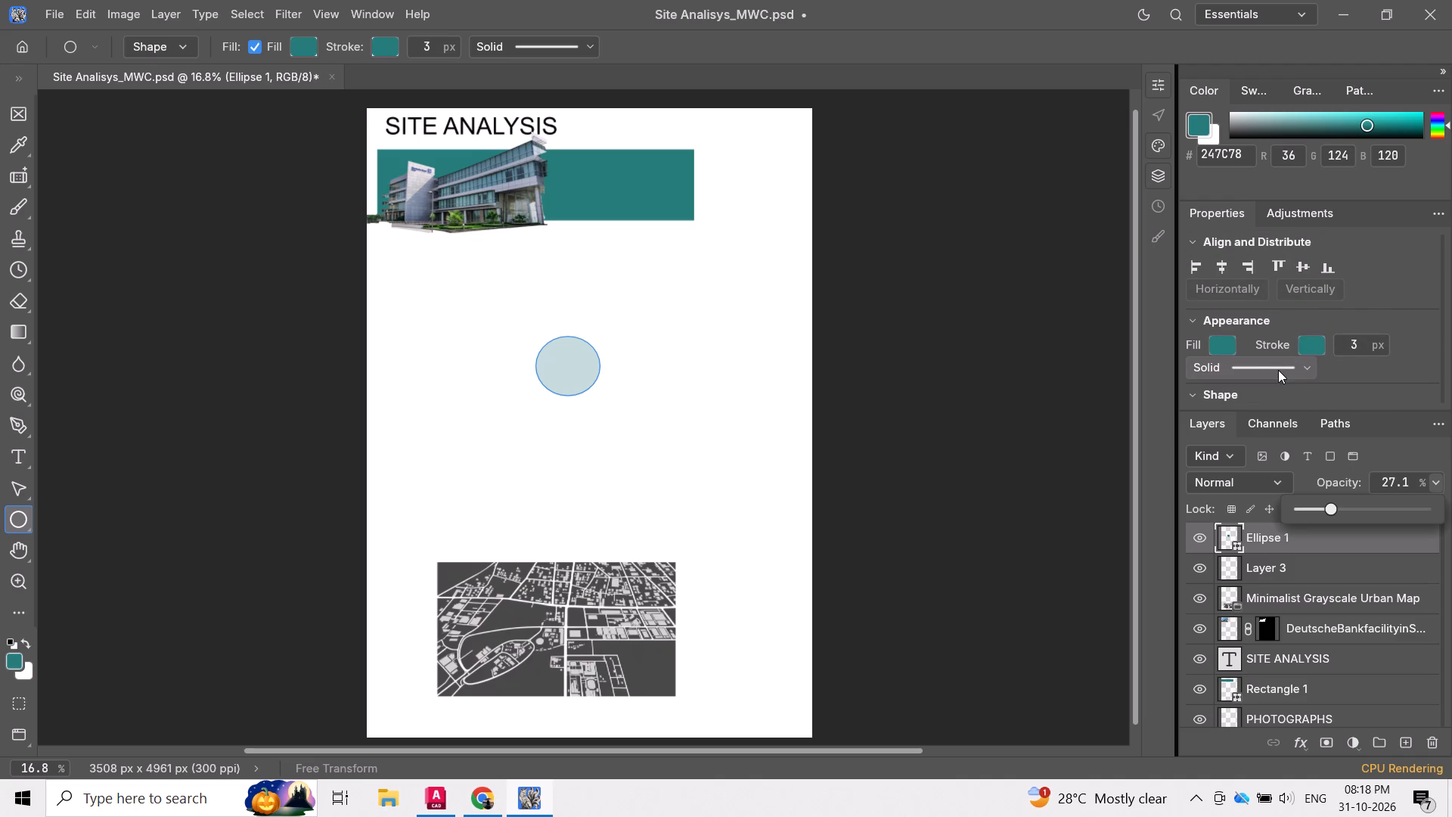
click(1278, 370)
click(1118, 449)
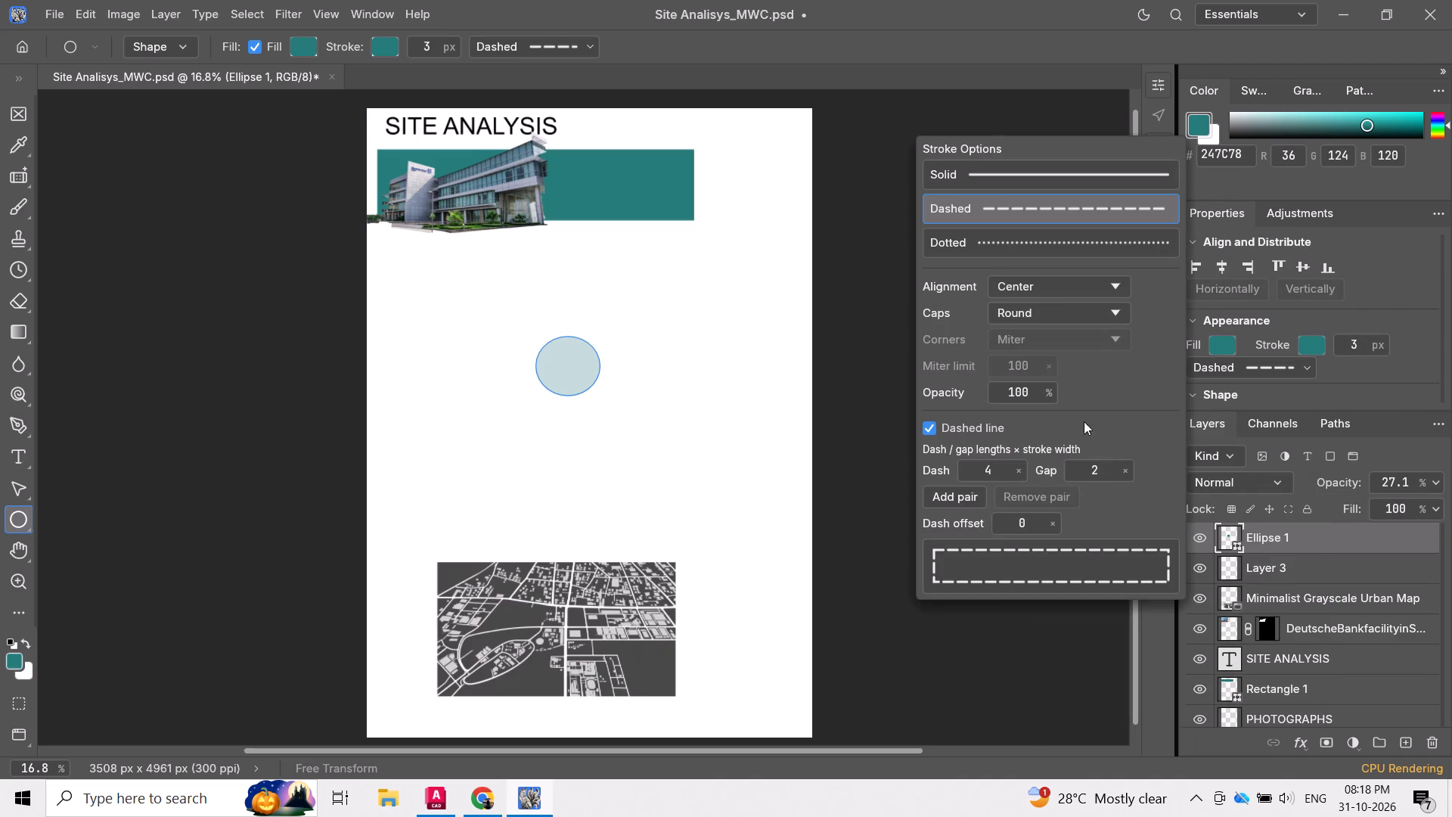
click(1007, 213)
click(907, 472)
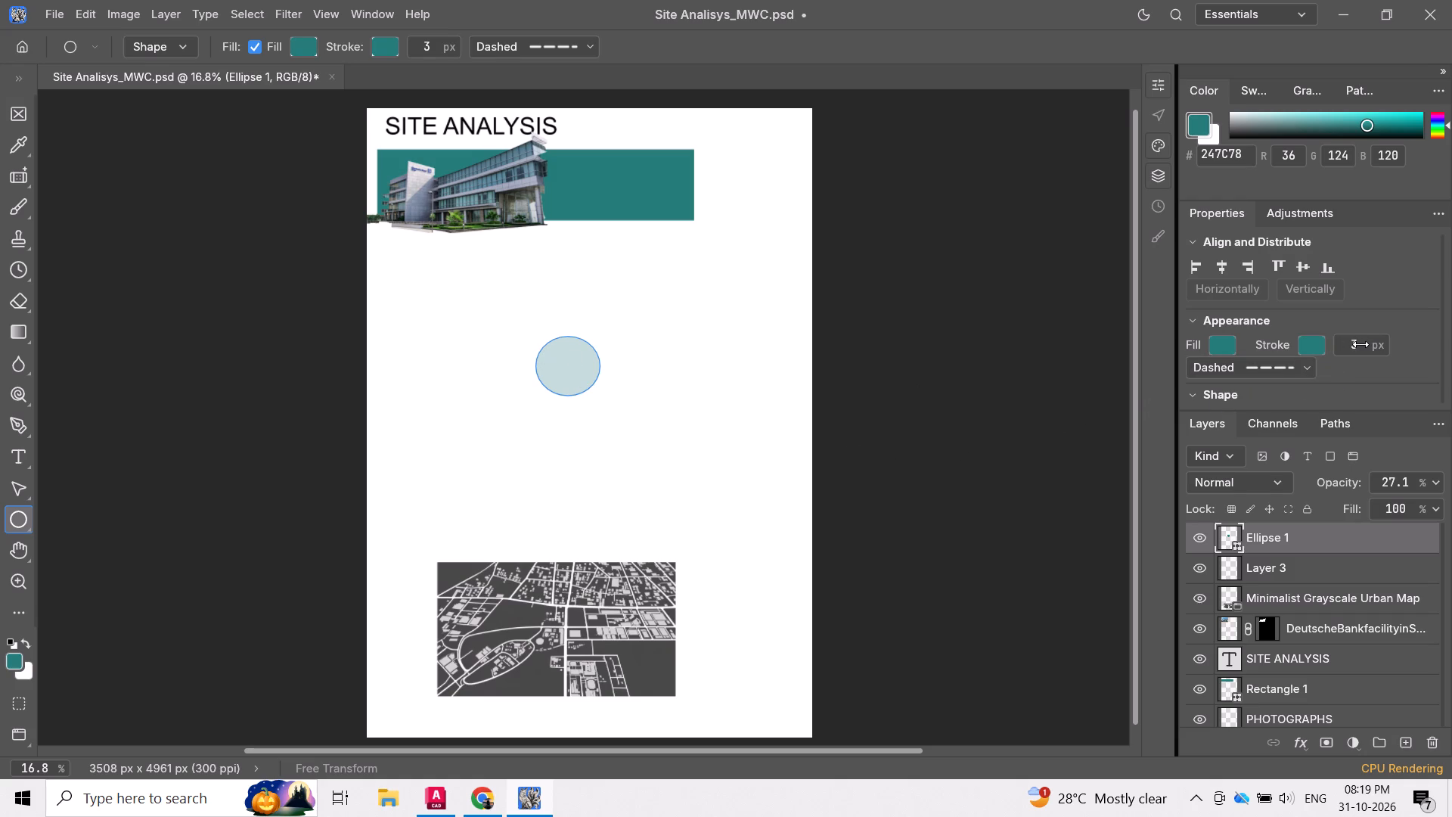
Thicken the ellipse's dashed stroke to 40 px.
scroll(1360, 344, up, 15)
scroll(1361, 346, down, 1)
scroll(1361, 346, up, 2)
scroll(1361, 346, up, 20)
scroll(1361, 346, up, 18)
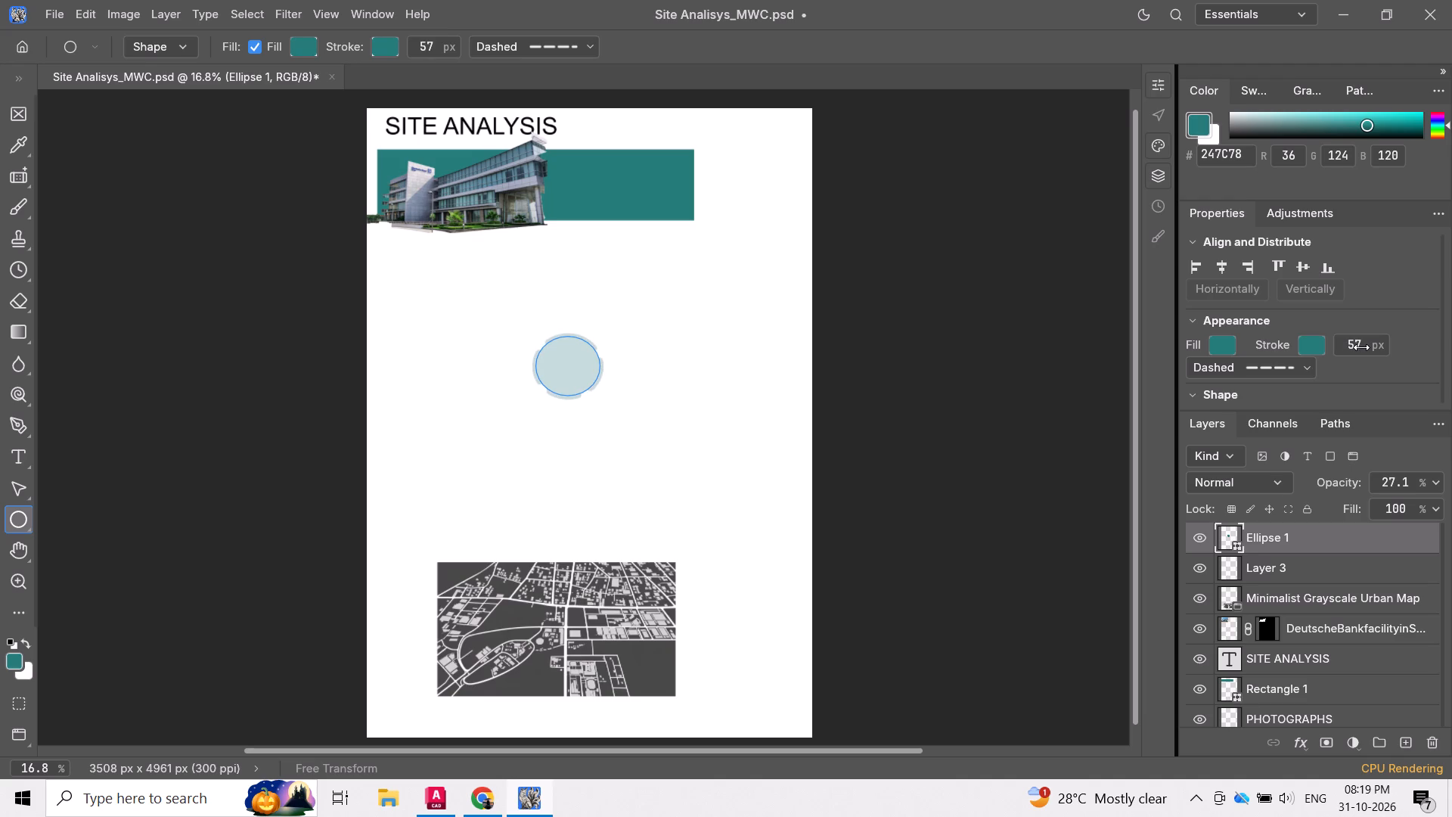
scroll(1361, 347, down, 17)
Change the ellipse's dashed stroke colour to solid black, 000000.
scroll(1405, 284, down, 1)
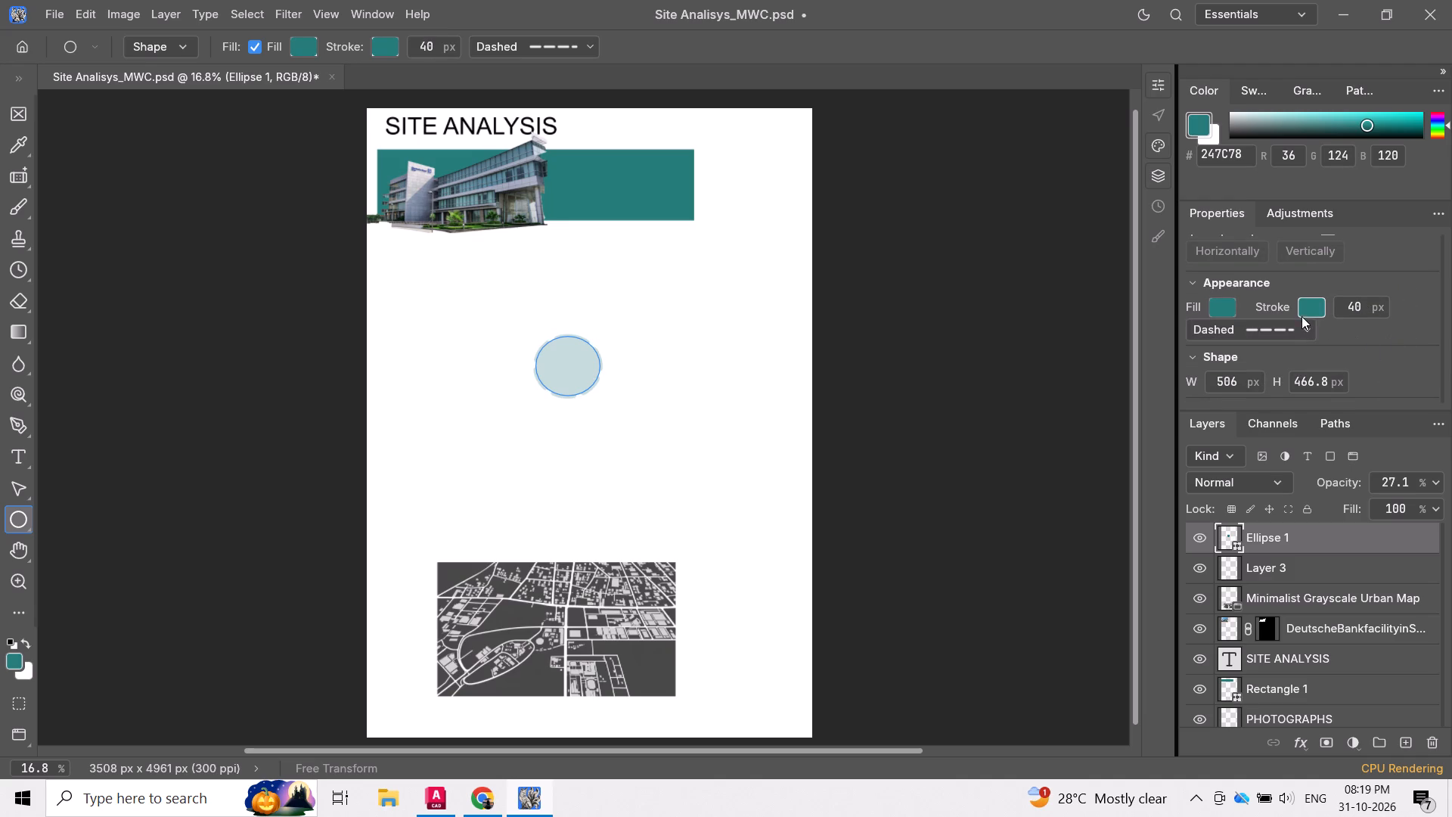
click(1304, 308)
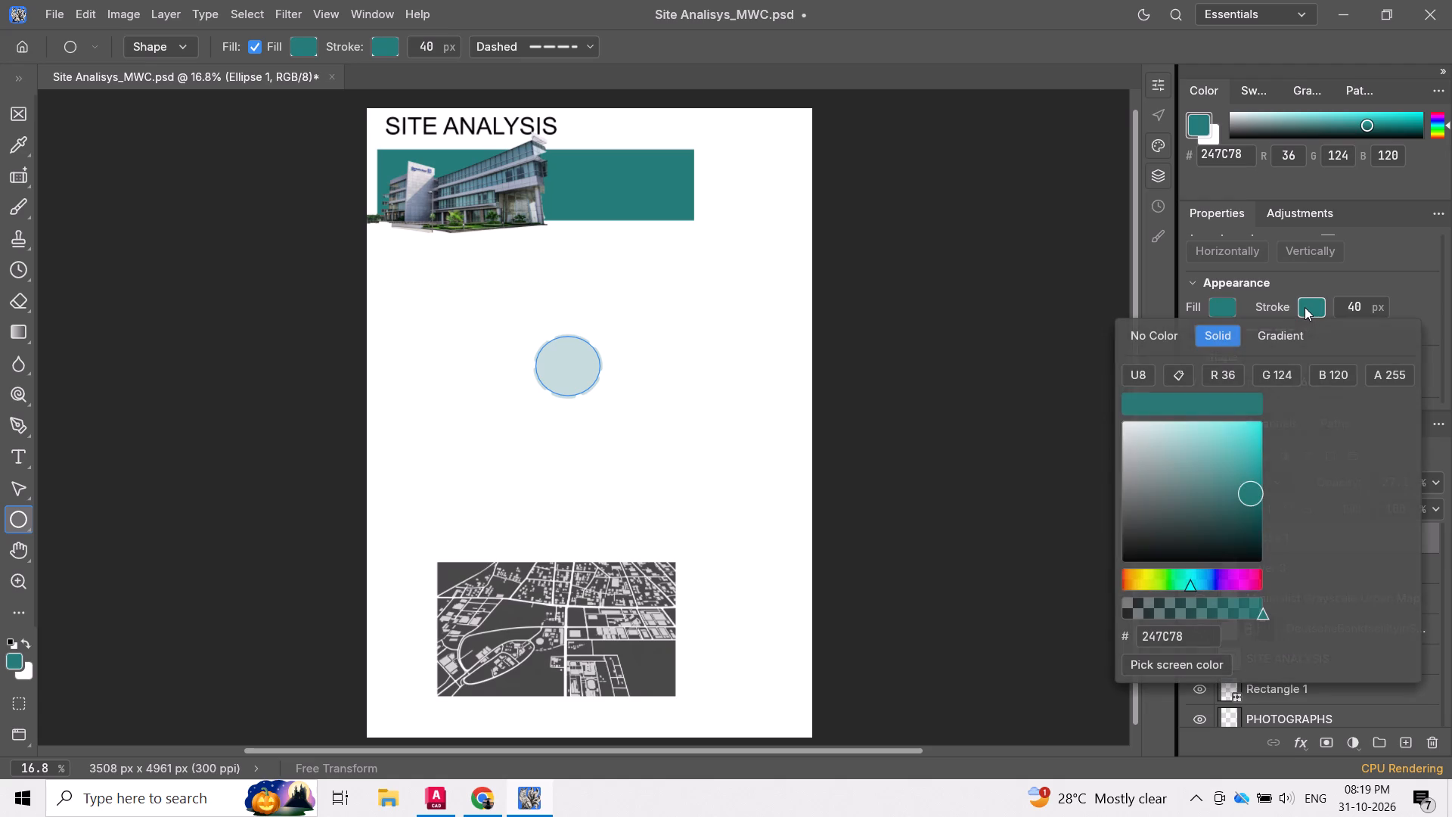
click(1175, 542)
click(1166, 548)
drag(1163, 540, 1102, 566)
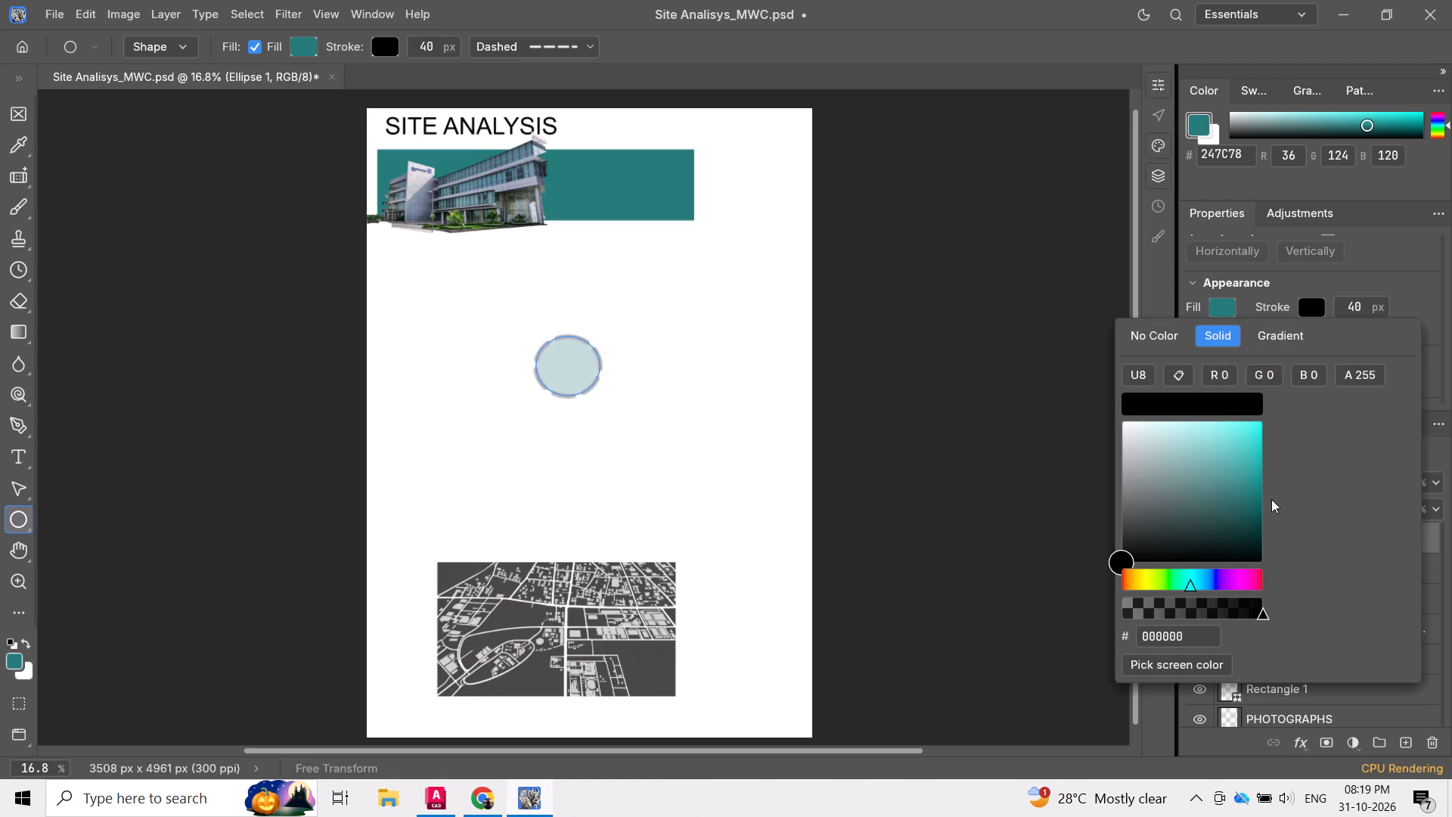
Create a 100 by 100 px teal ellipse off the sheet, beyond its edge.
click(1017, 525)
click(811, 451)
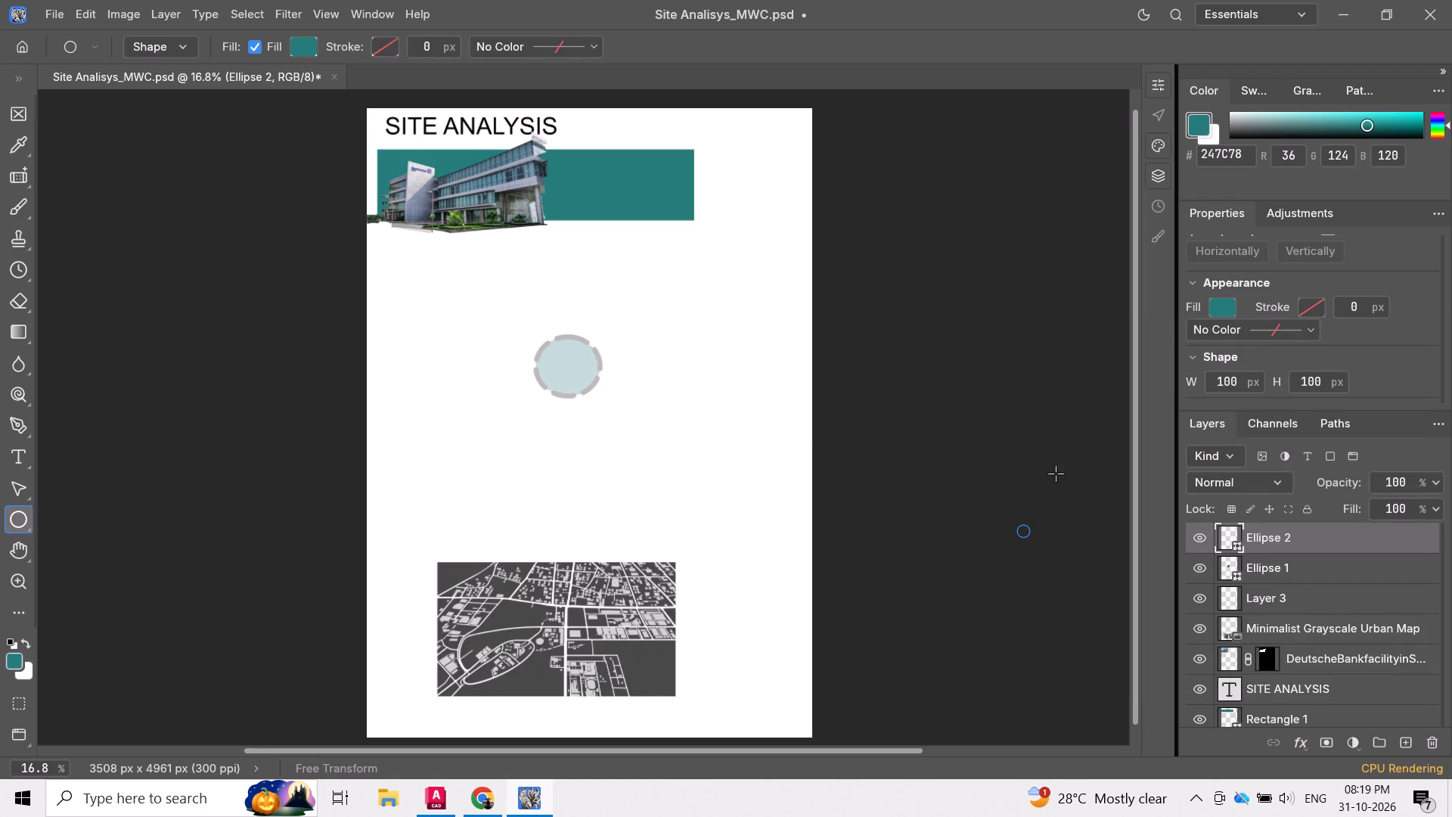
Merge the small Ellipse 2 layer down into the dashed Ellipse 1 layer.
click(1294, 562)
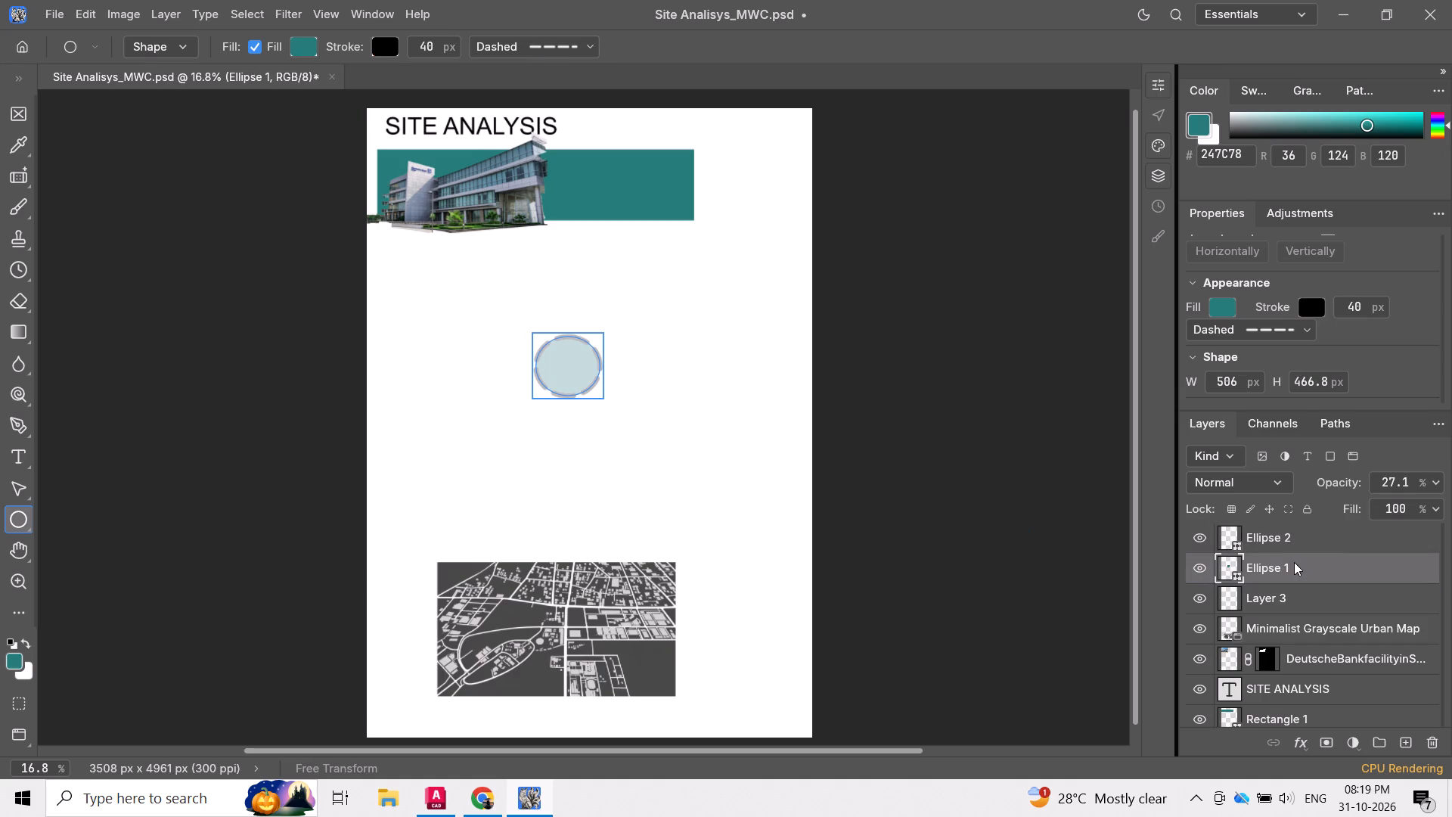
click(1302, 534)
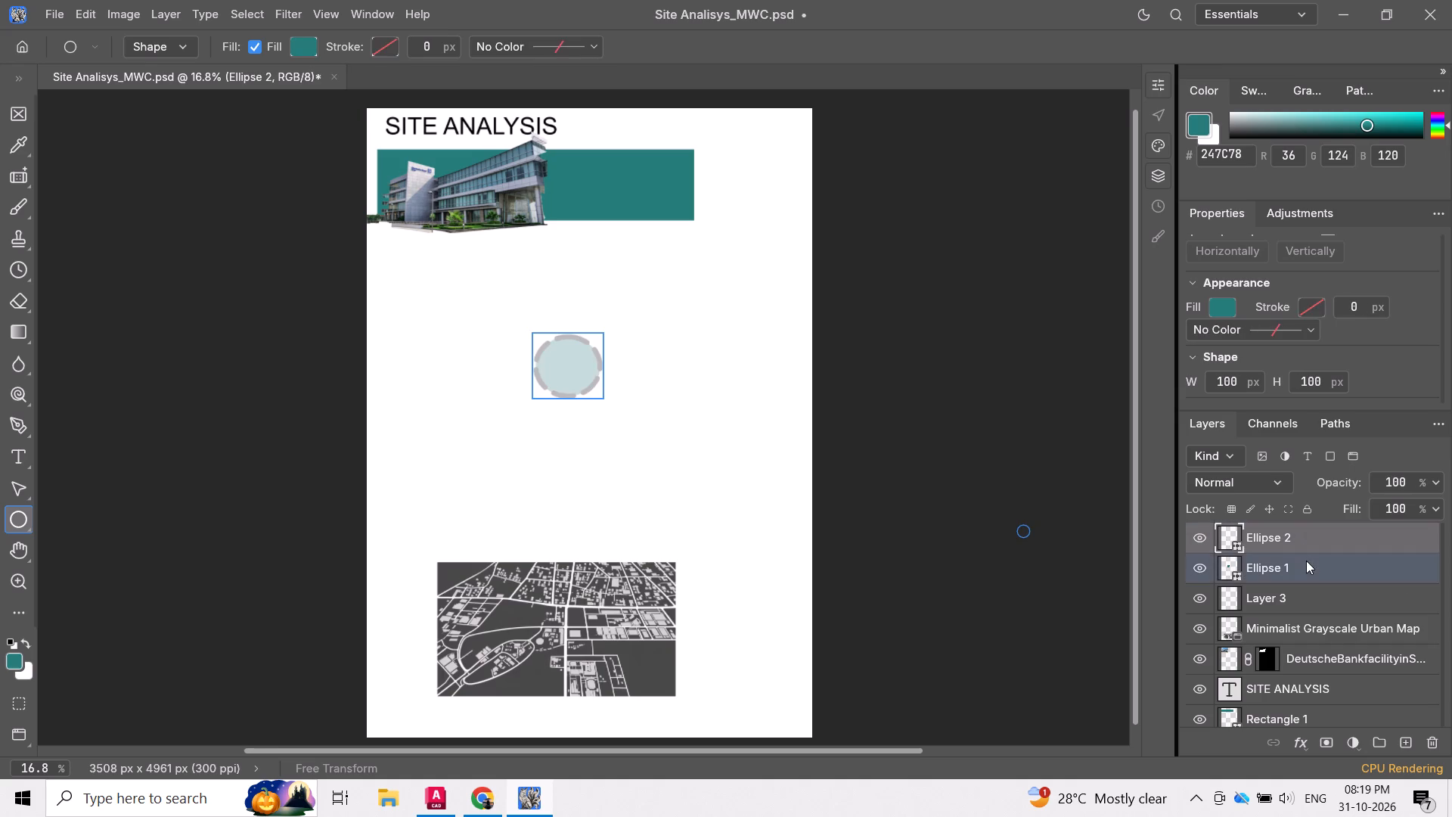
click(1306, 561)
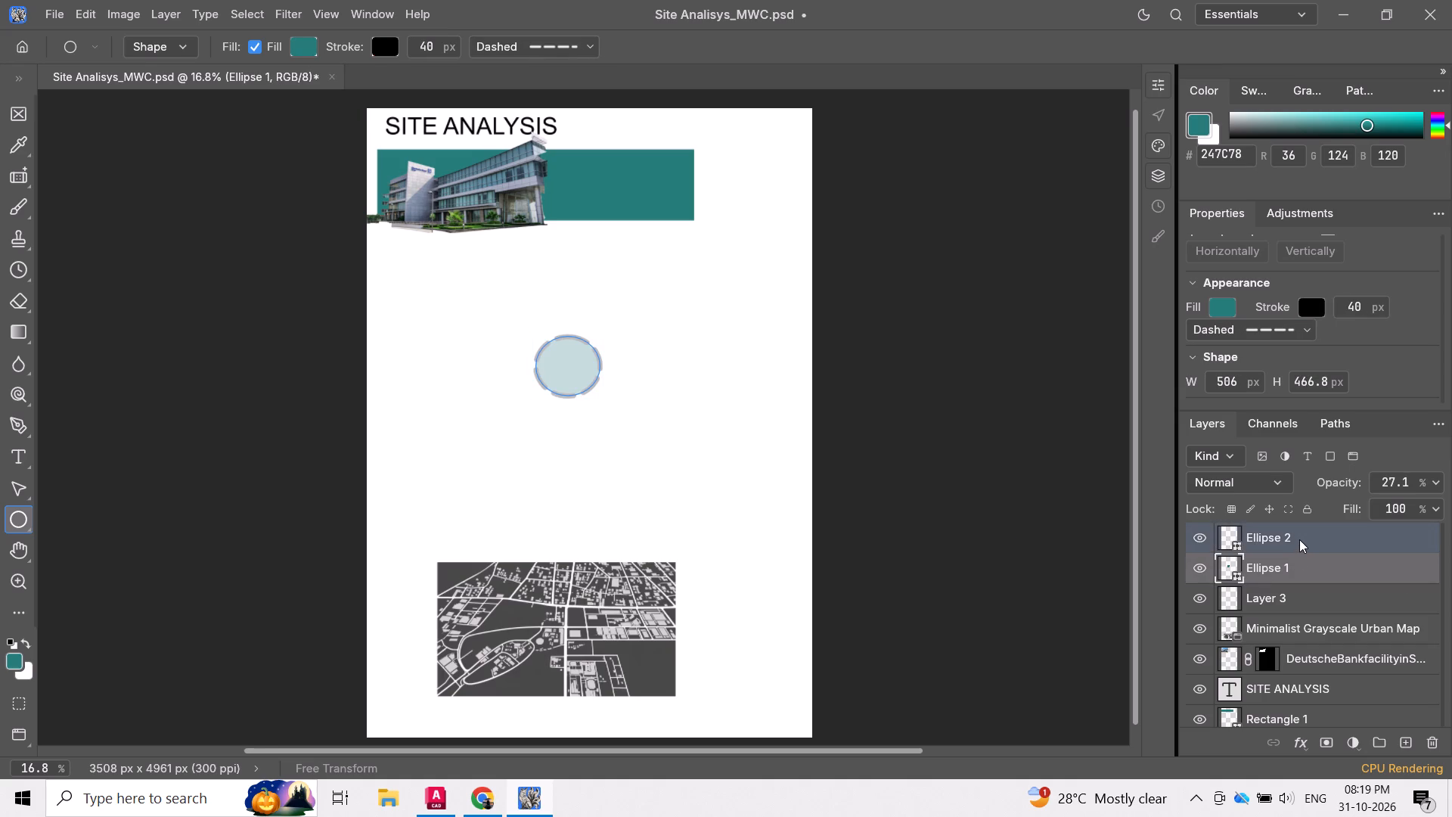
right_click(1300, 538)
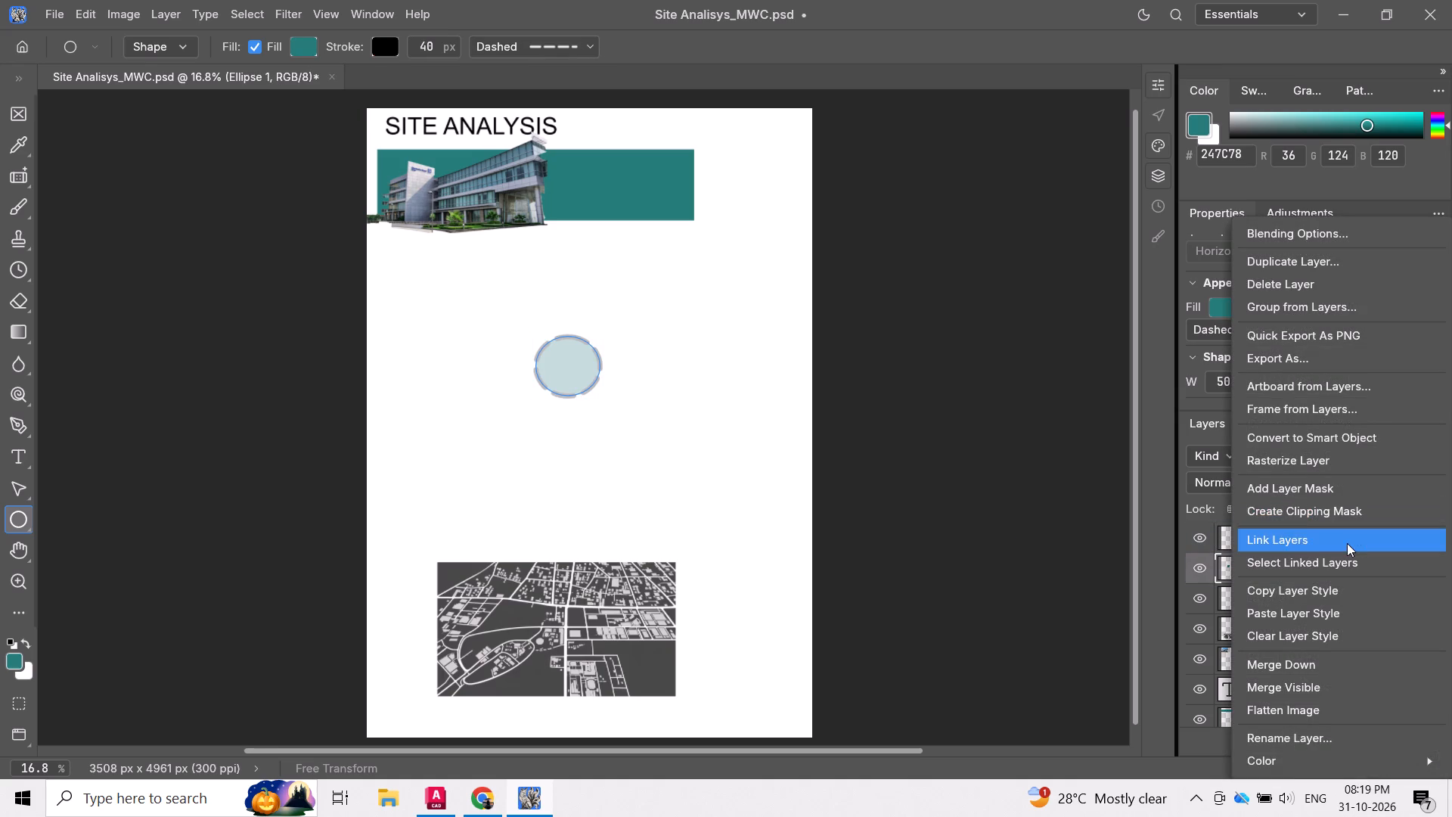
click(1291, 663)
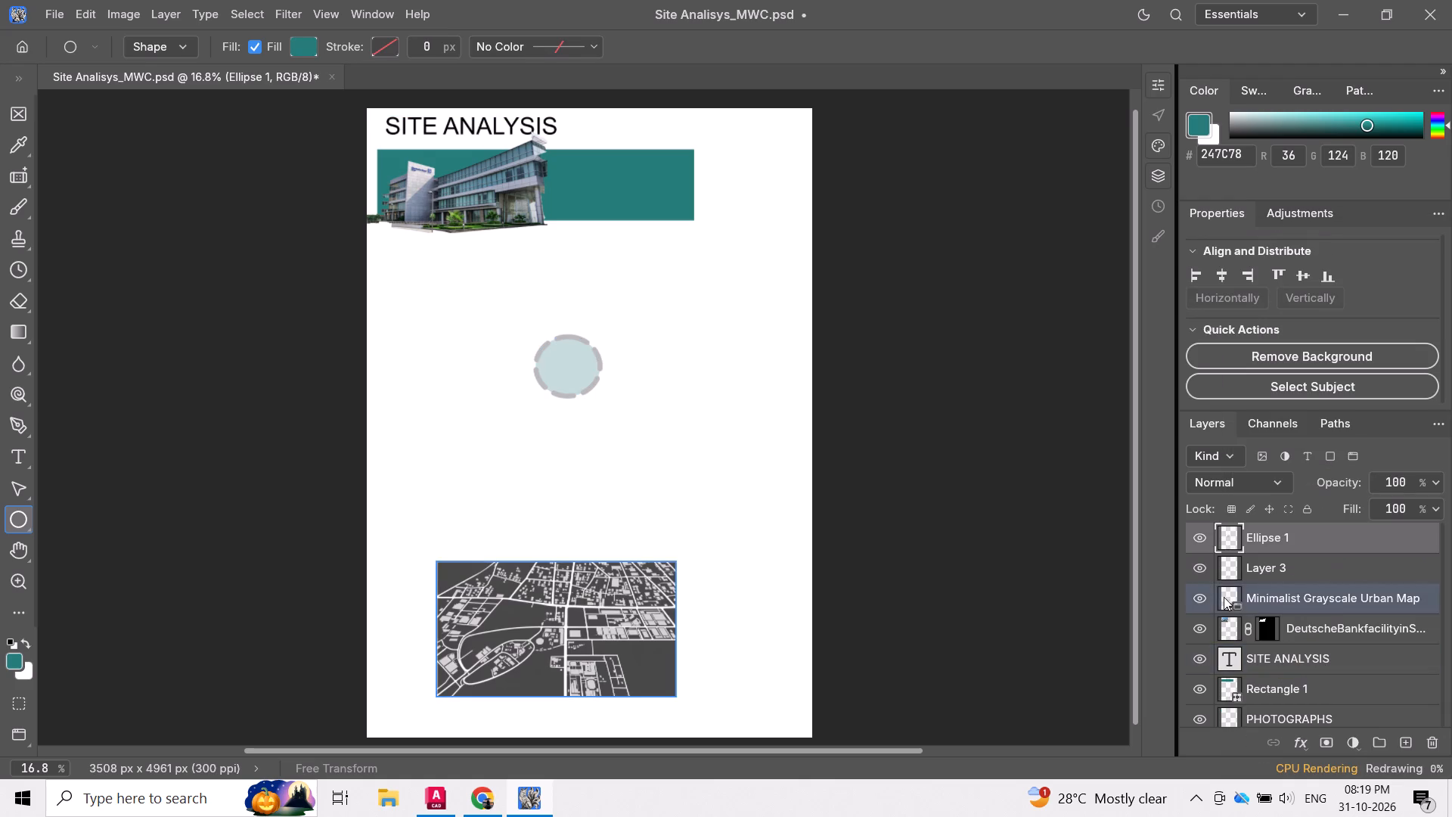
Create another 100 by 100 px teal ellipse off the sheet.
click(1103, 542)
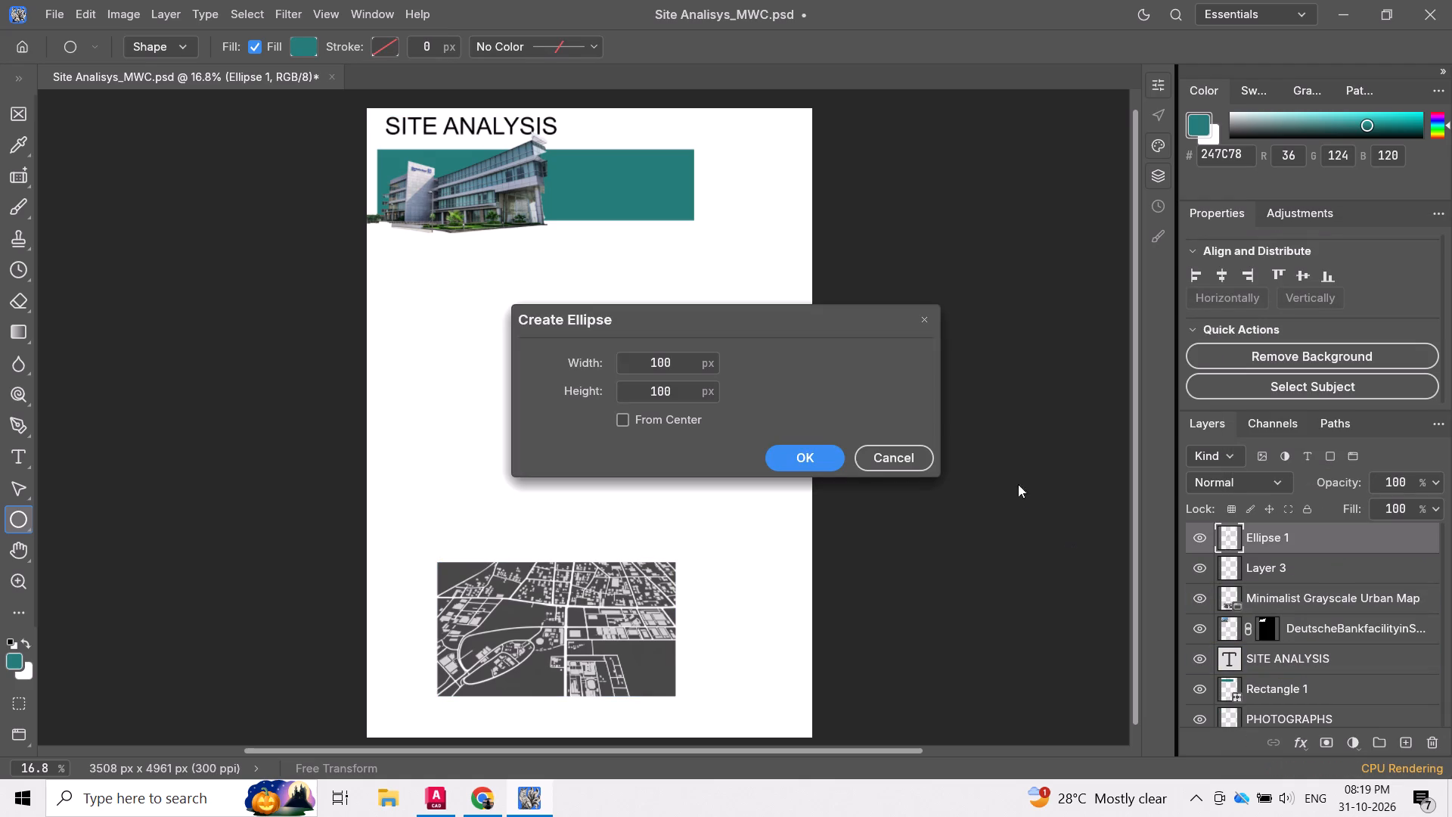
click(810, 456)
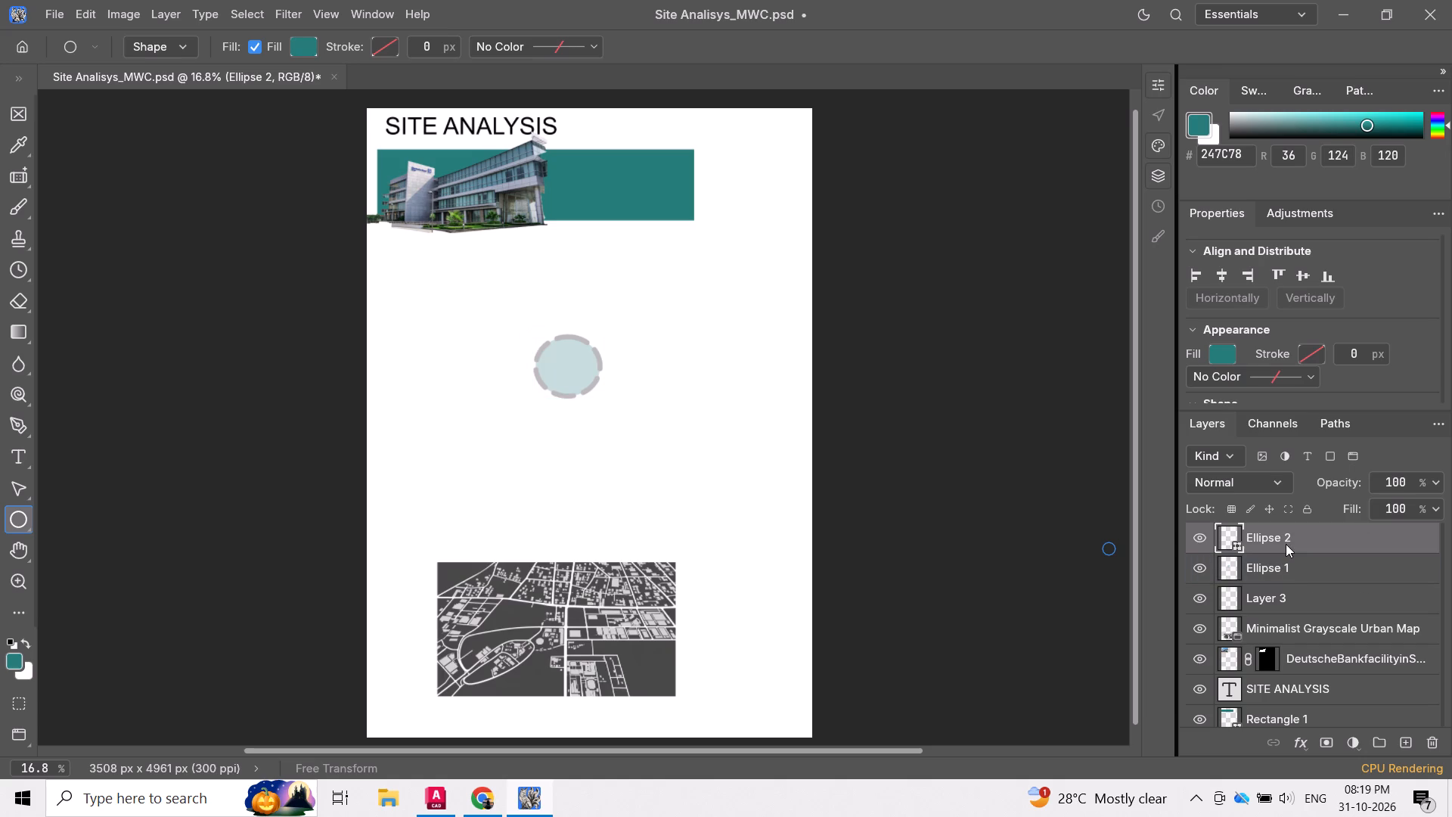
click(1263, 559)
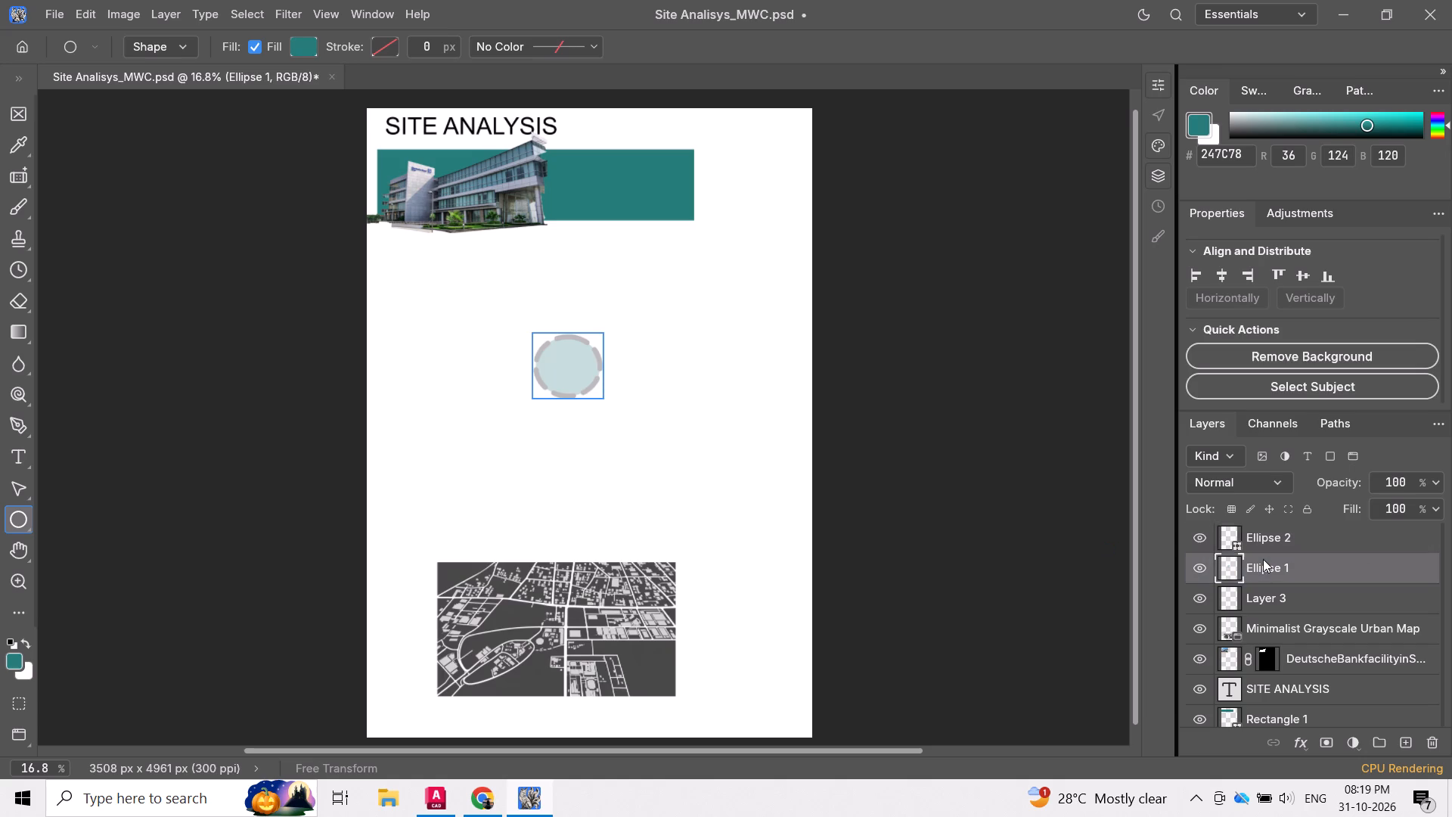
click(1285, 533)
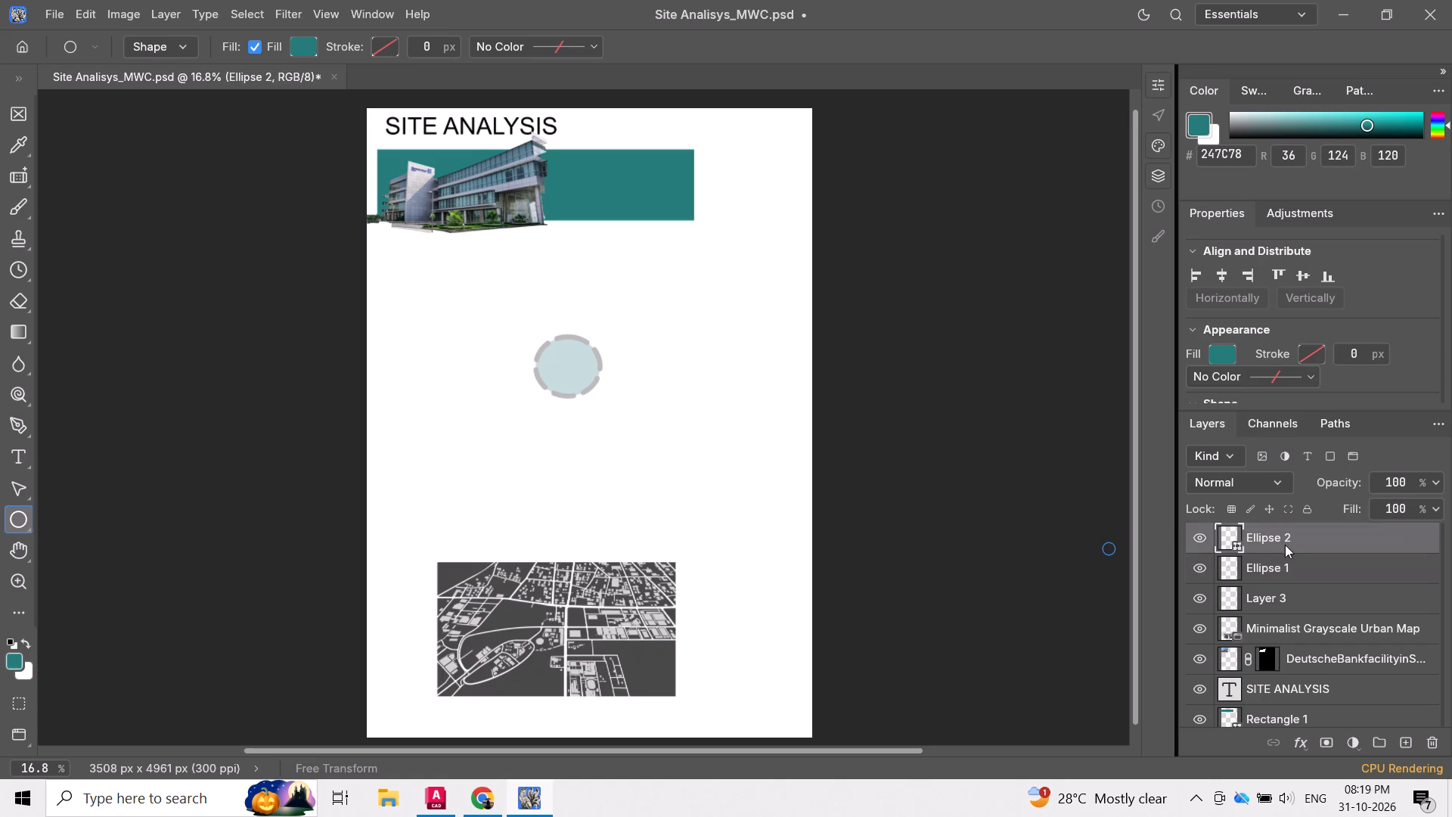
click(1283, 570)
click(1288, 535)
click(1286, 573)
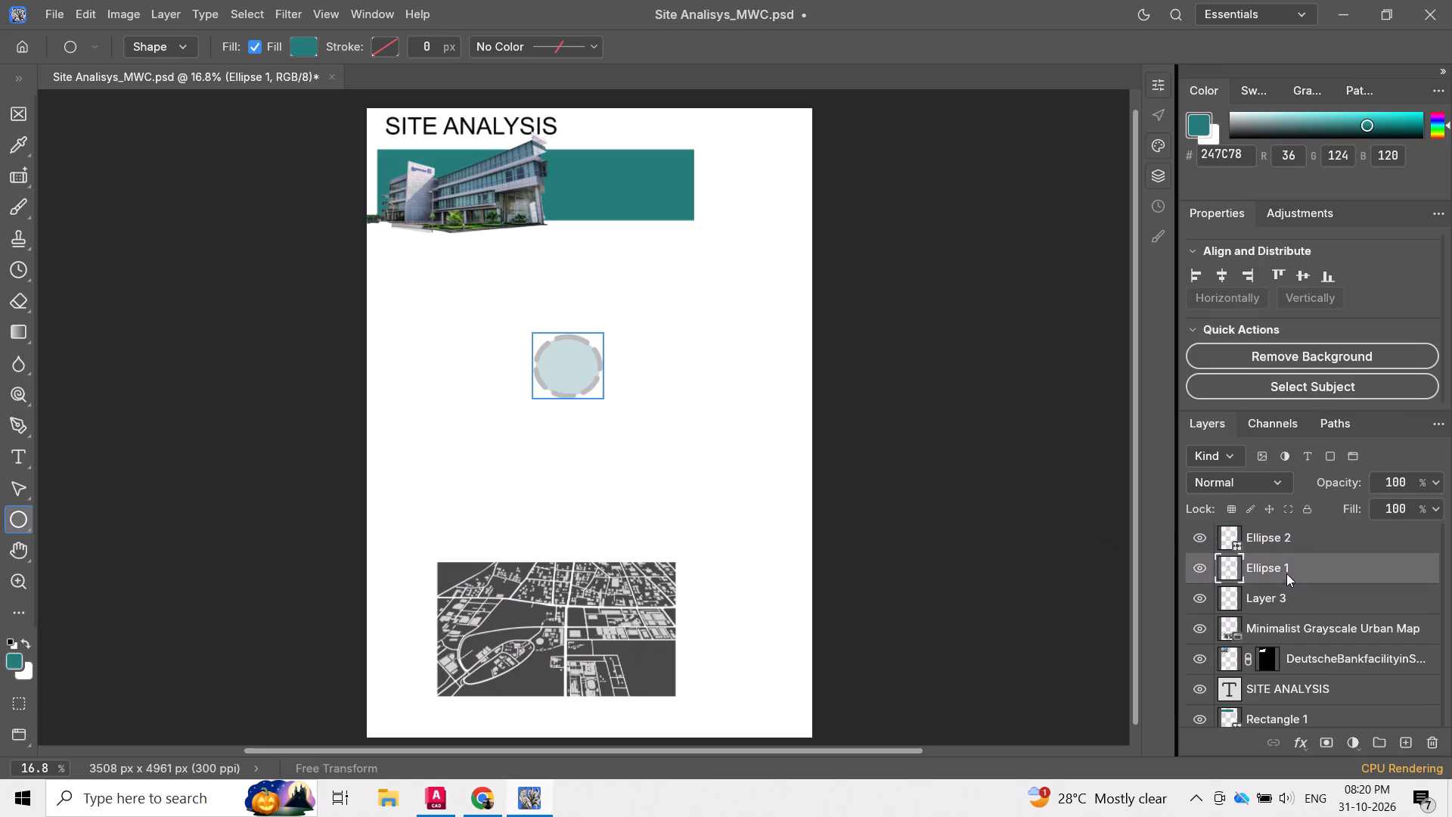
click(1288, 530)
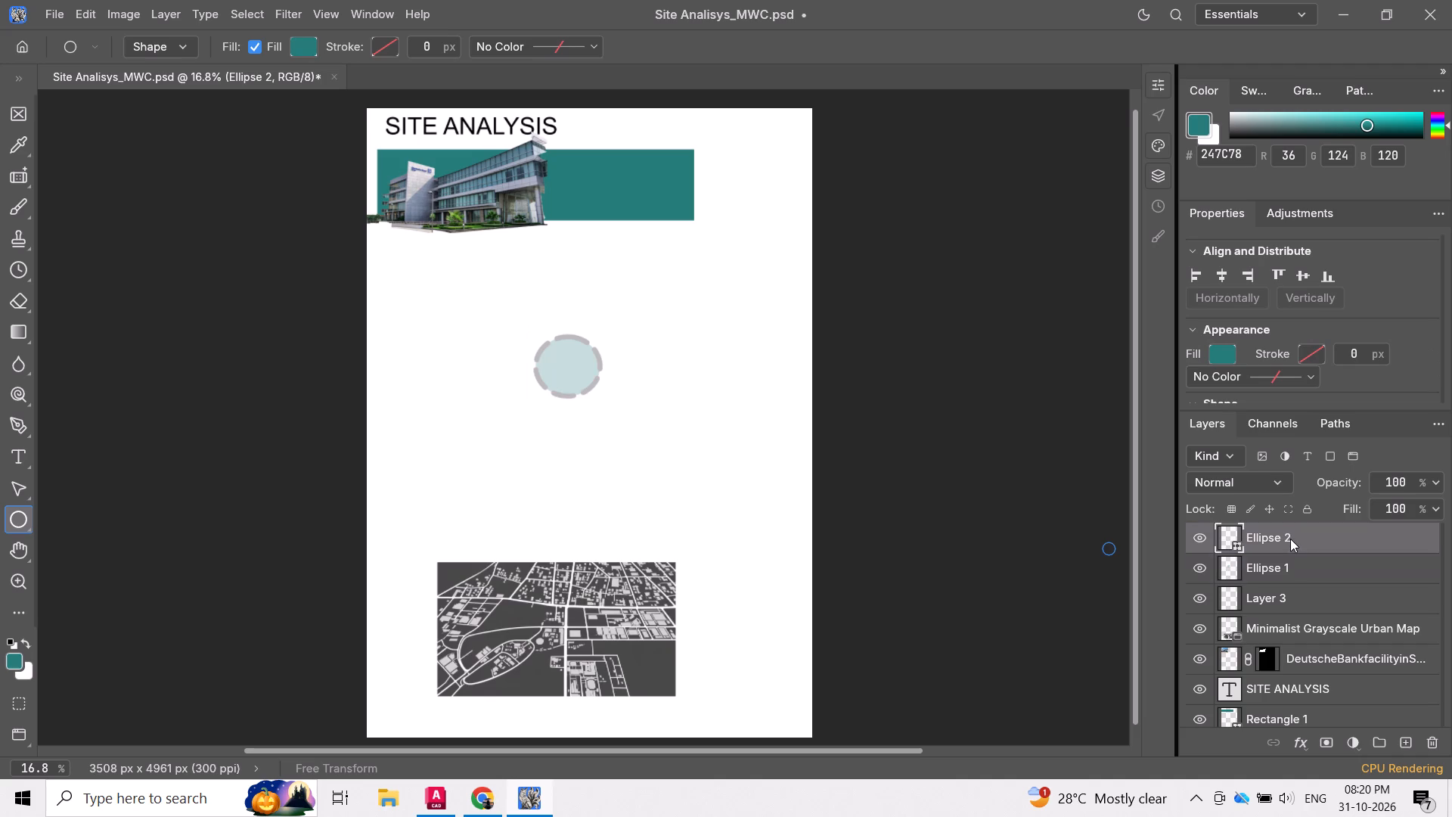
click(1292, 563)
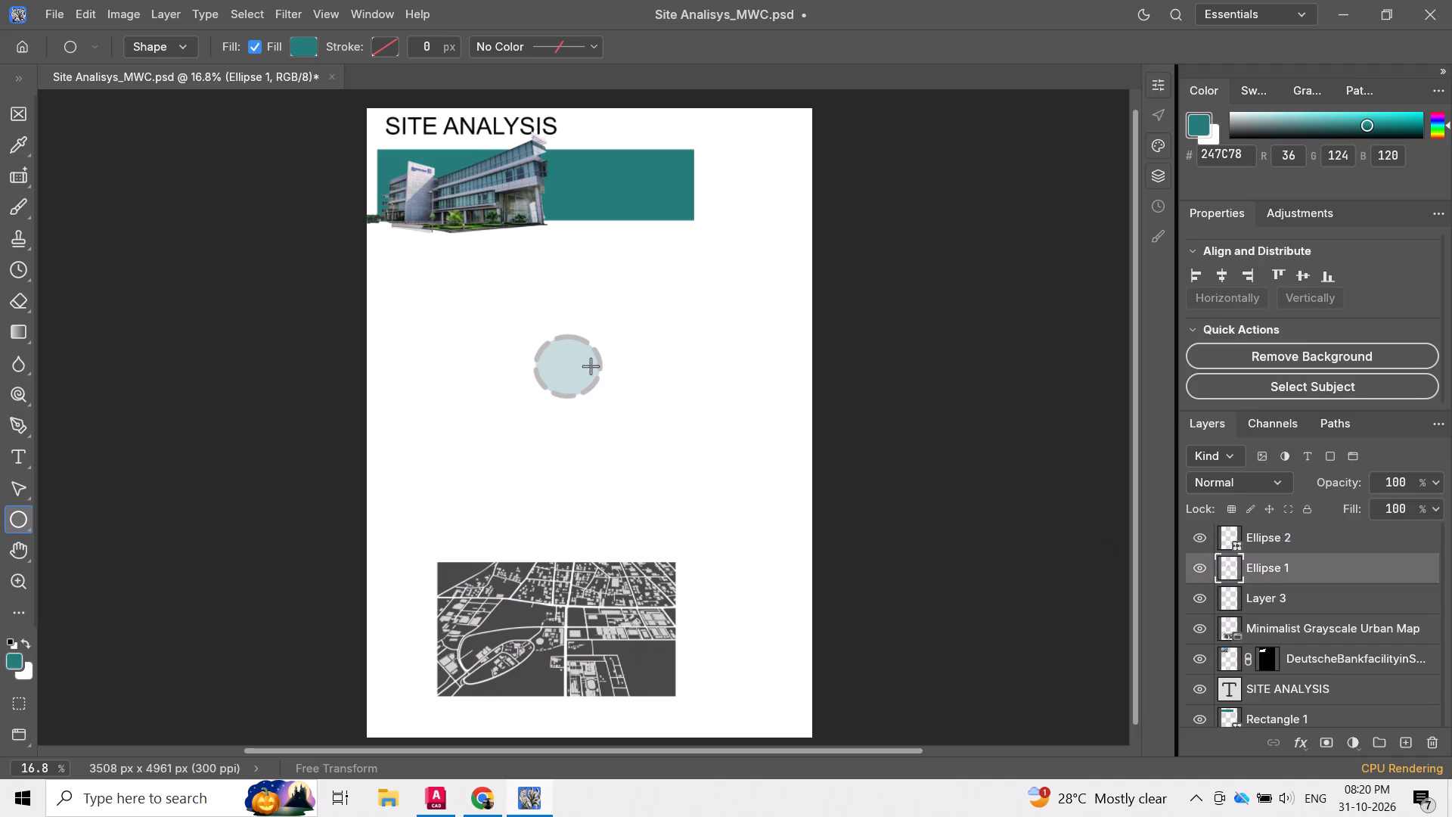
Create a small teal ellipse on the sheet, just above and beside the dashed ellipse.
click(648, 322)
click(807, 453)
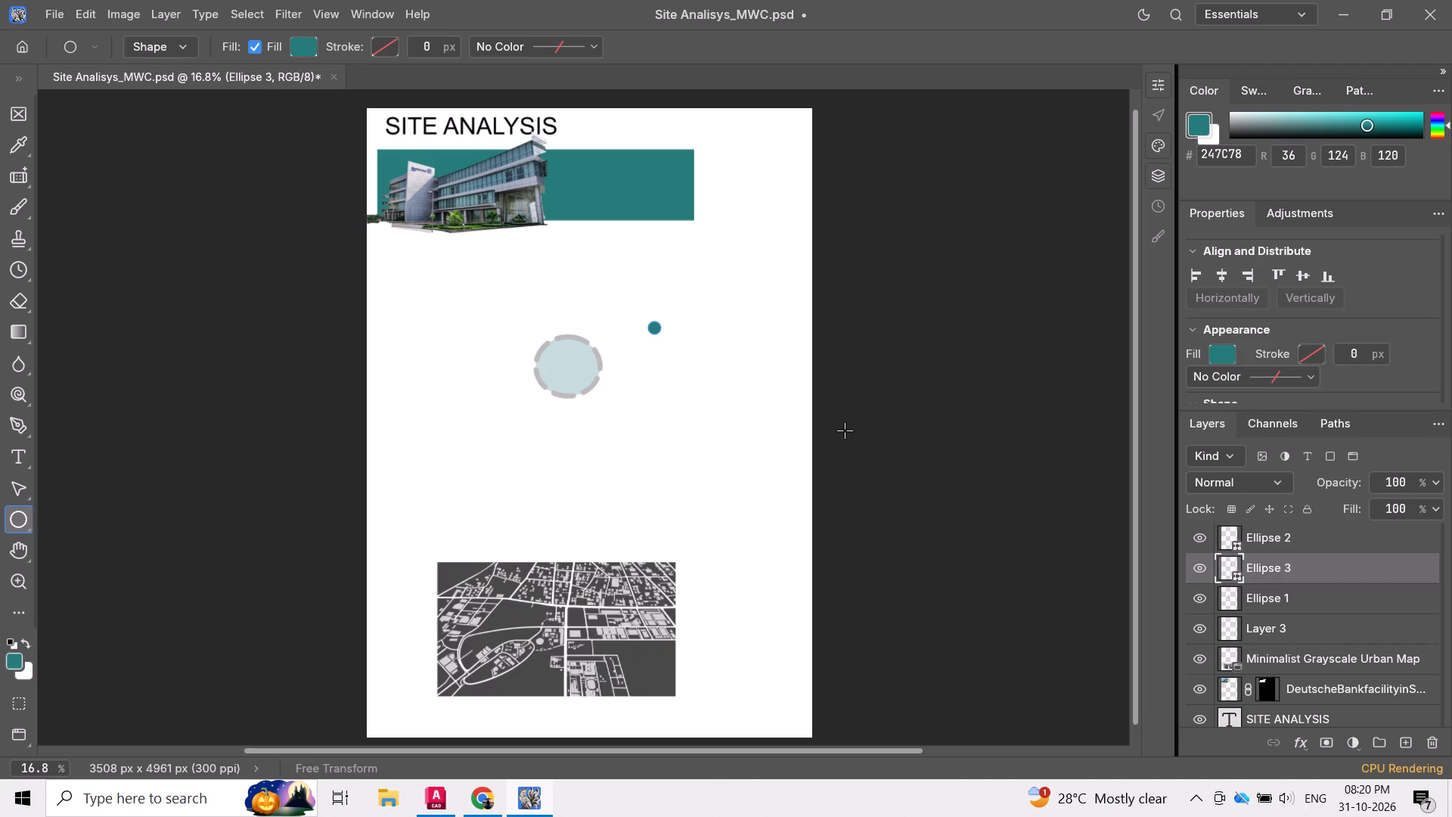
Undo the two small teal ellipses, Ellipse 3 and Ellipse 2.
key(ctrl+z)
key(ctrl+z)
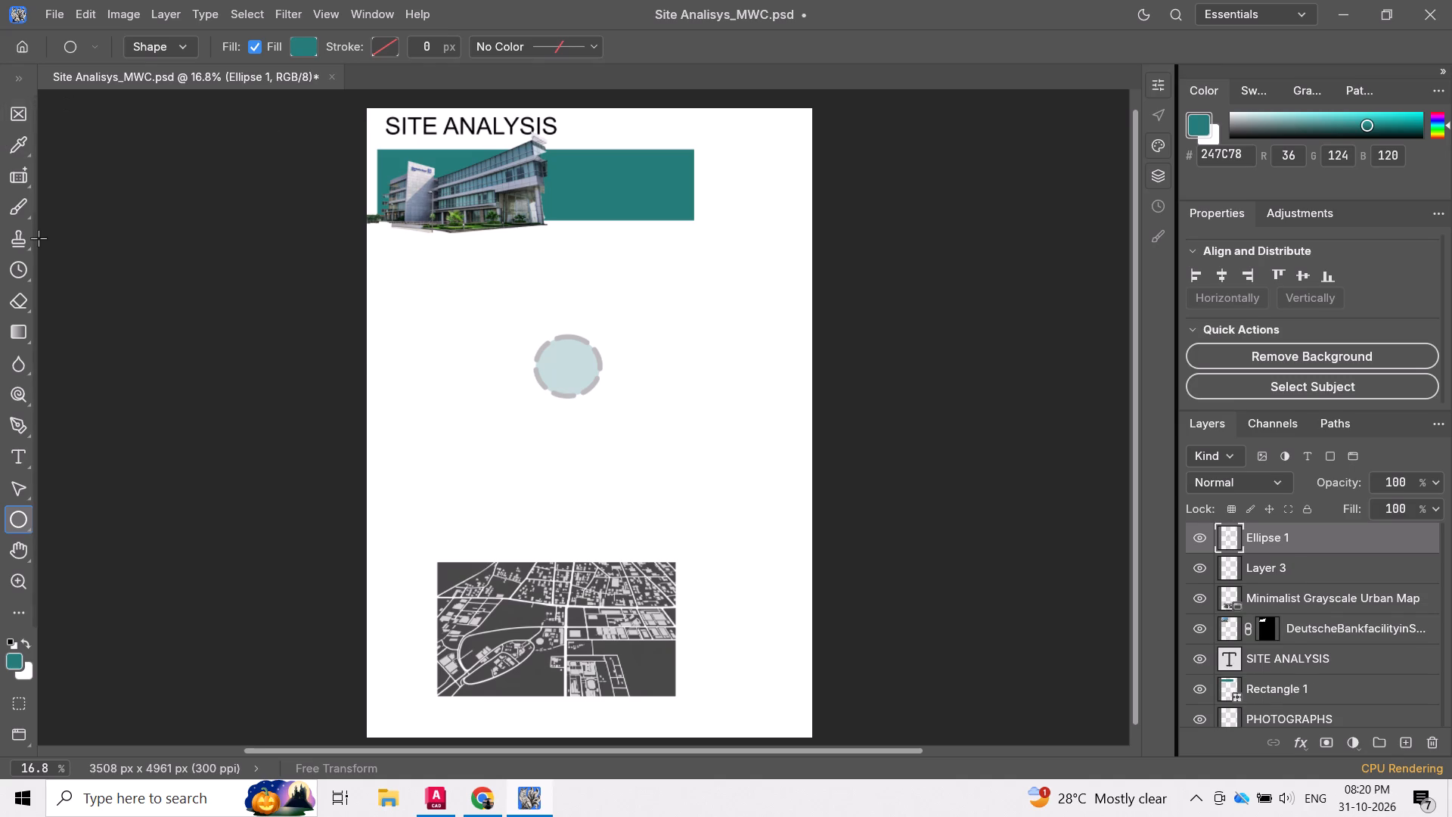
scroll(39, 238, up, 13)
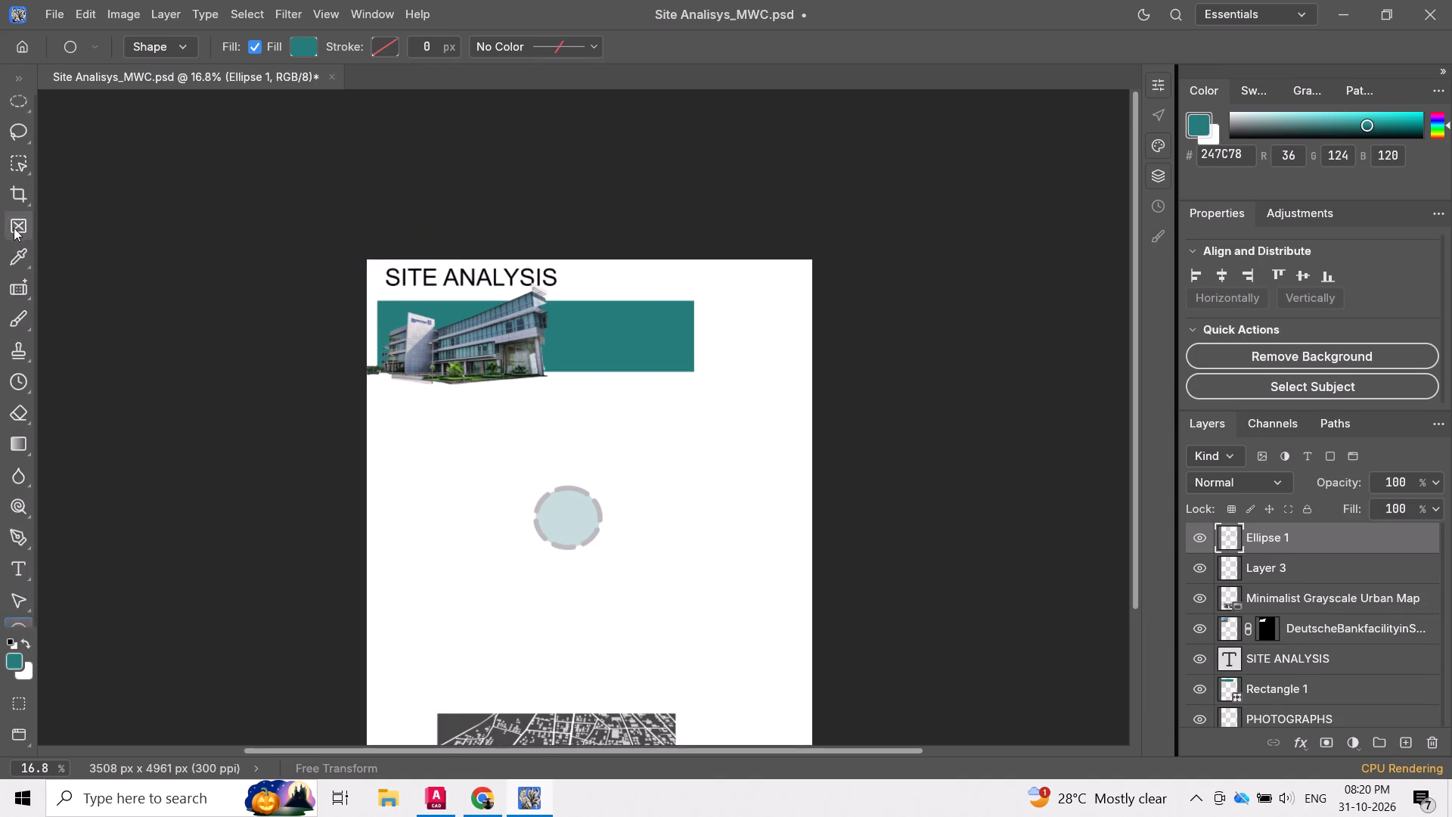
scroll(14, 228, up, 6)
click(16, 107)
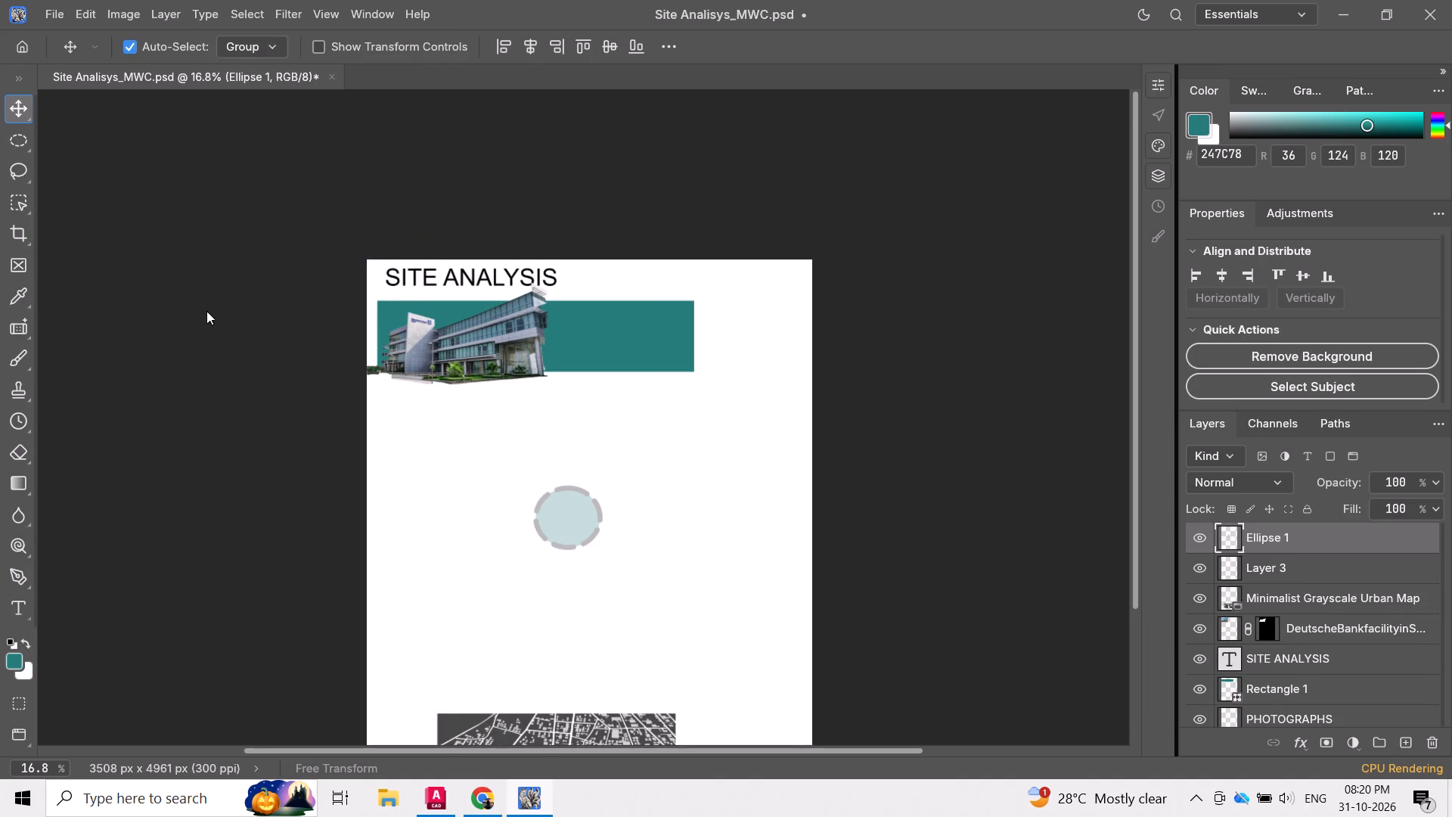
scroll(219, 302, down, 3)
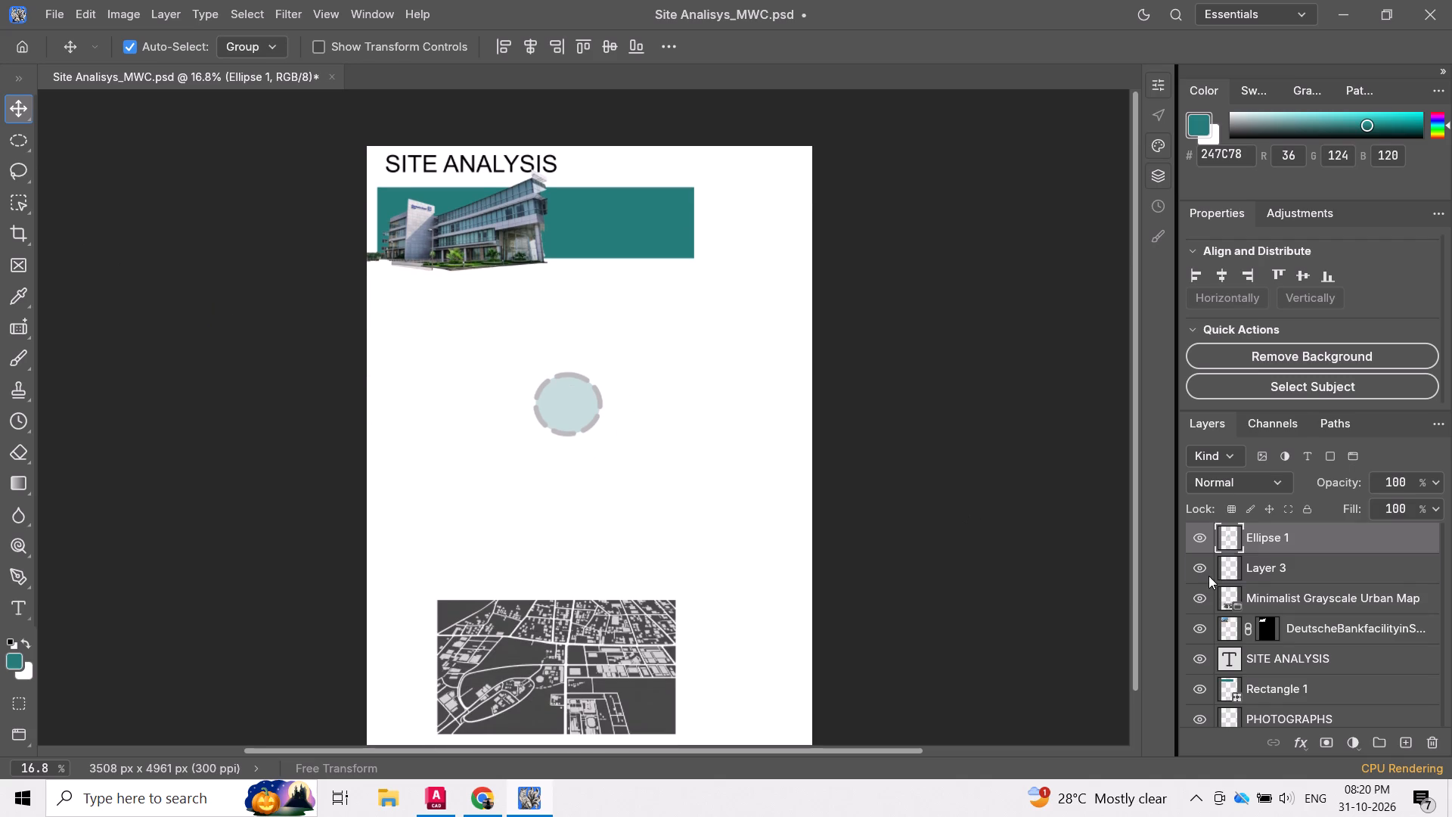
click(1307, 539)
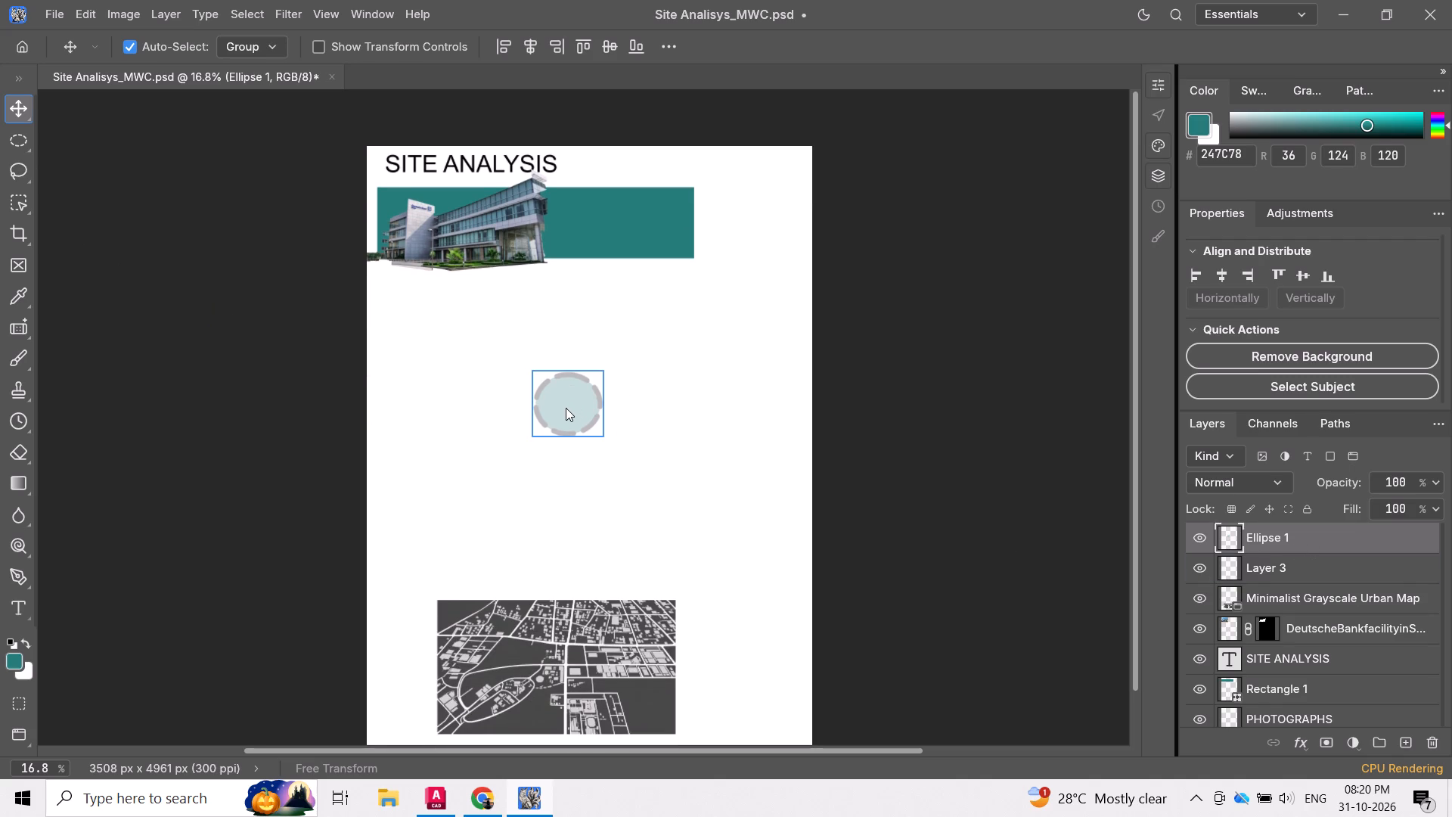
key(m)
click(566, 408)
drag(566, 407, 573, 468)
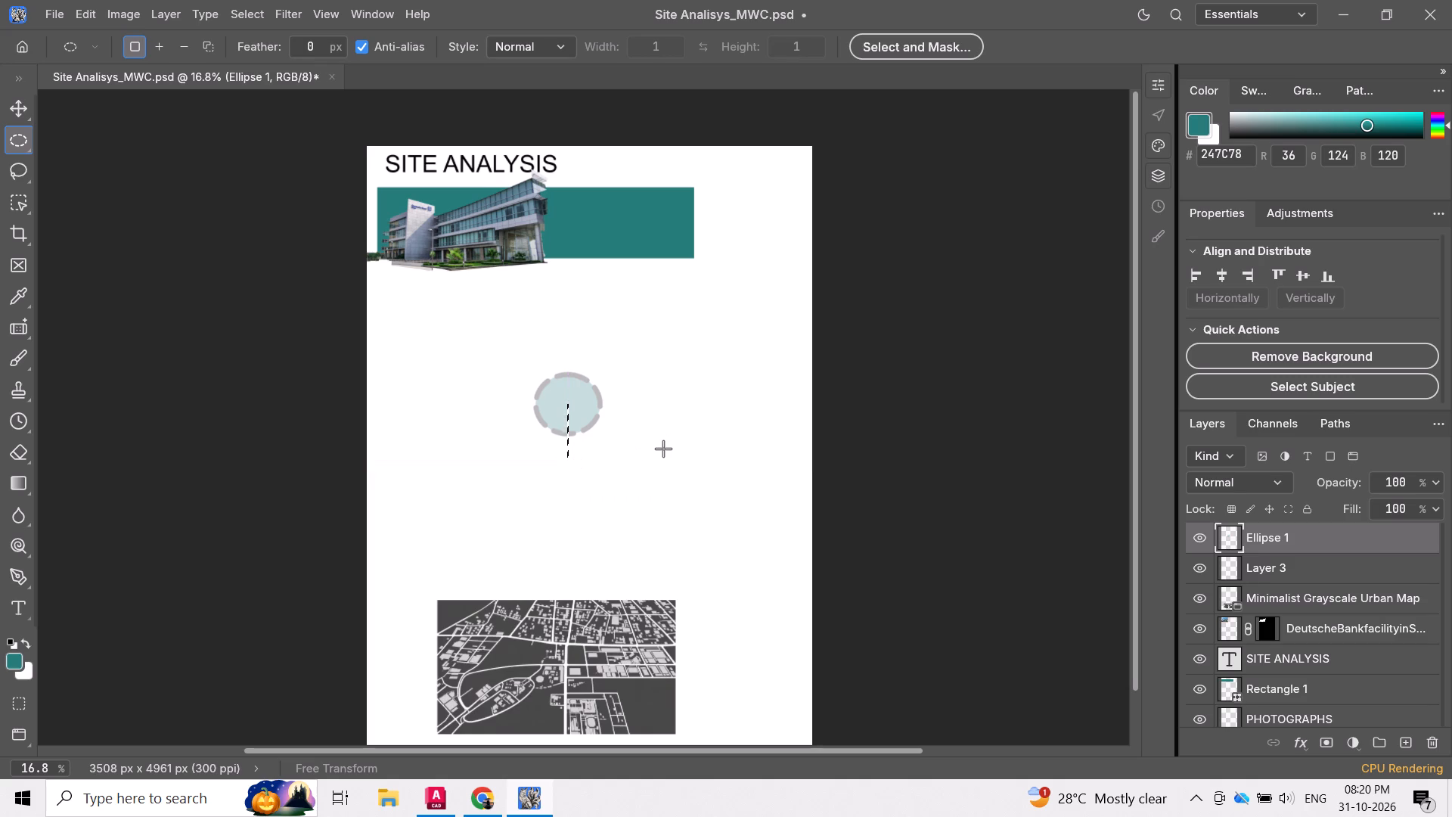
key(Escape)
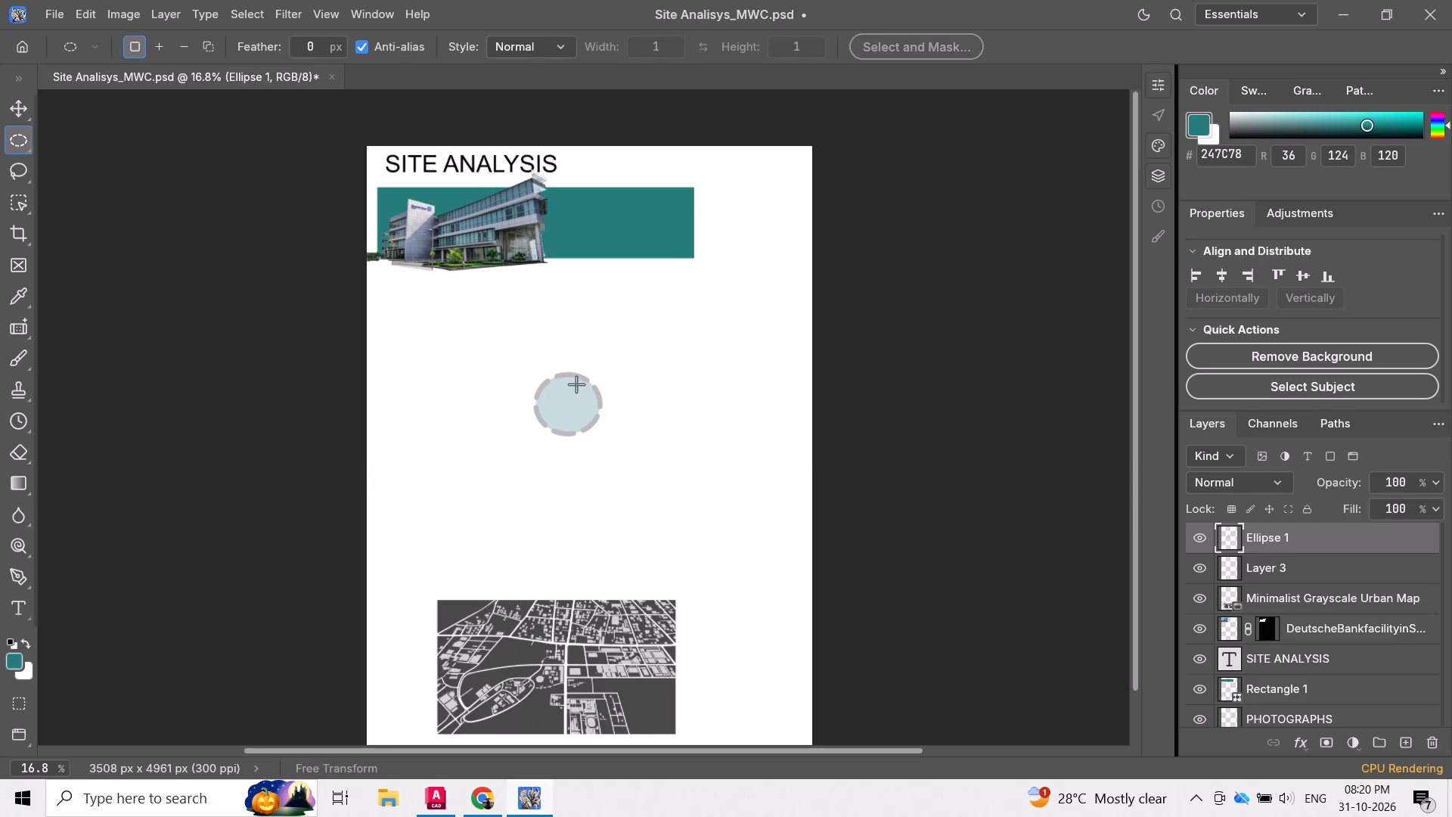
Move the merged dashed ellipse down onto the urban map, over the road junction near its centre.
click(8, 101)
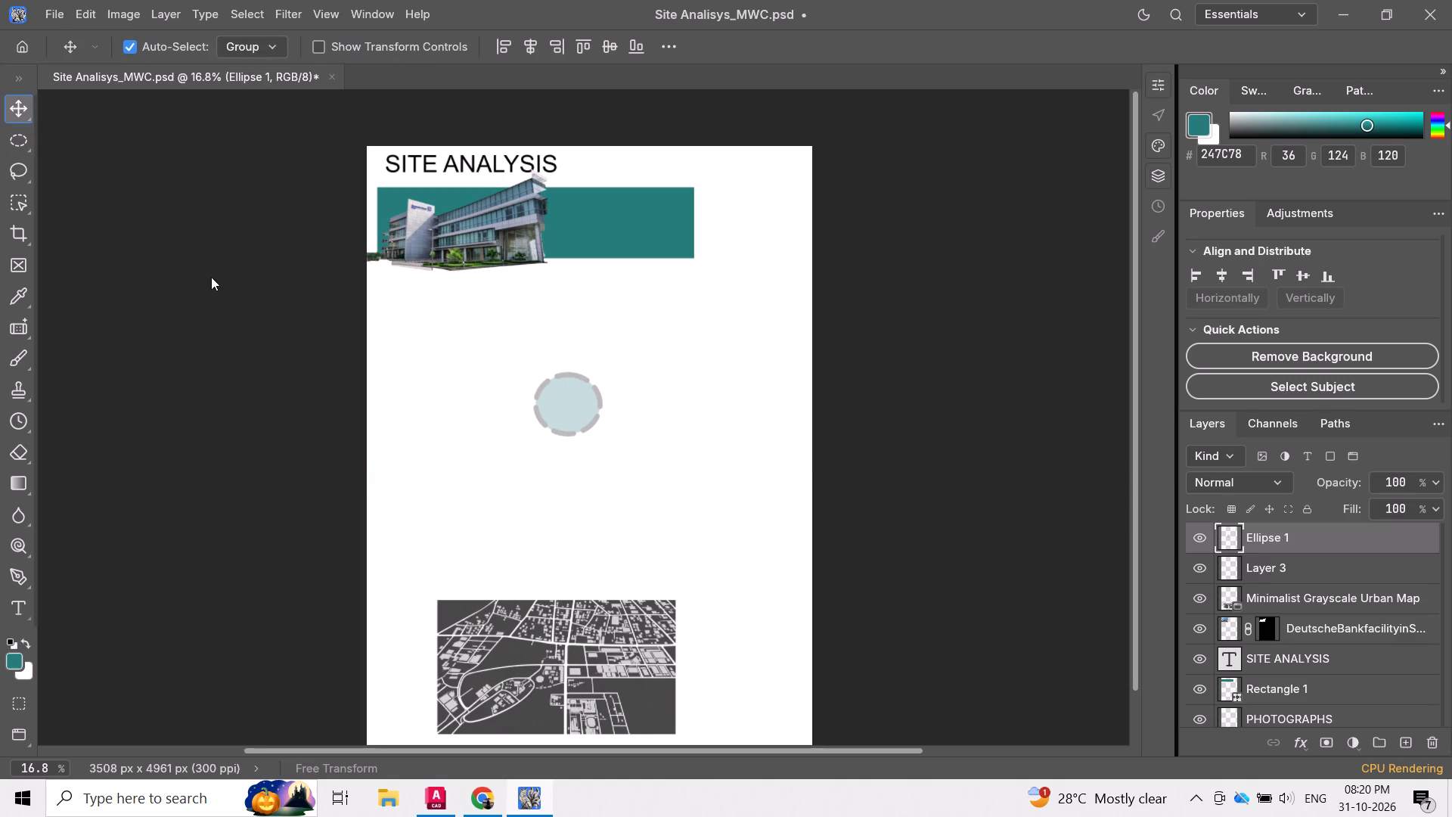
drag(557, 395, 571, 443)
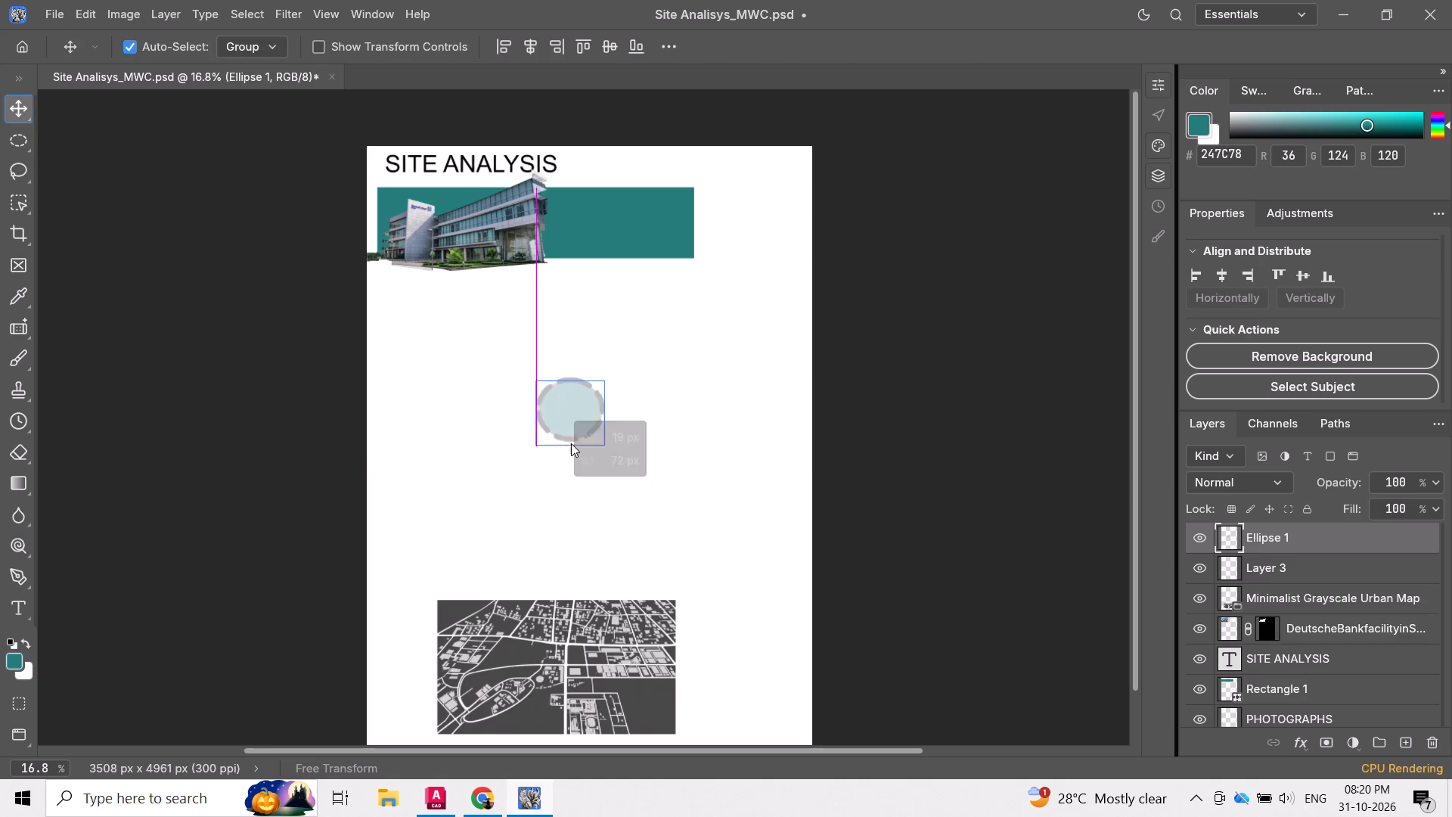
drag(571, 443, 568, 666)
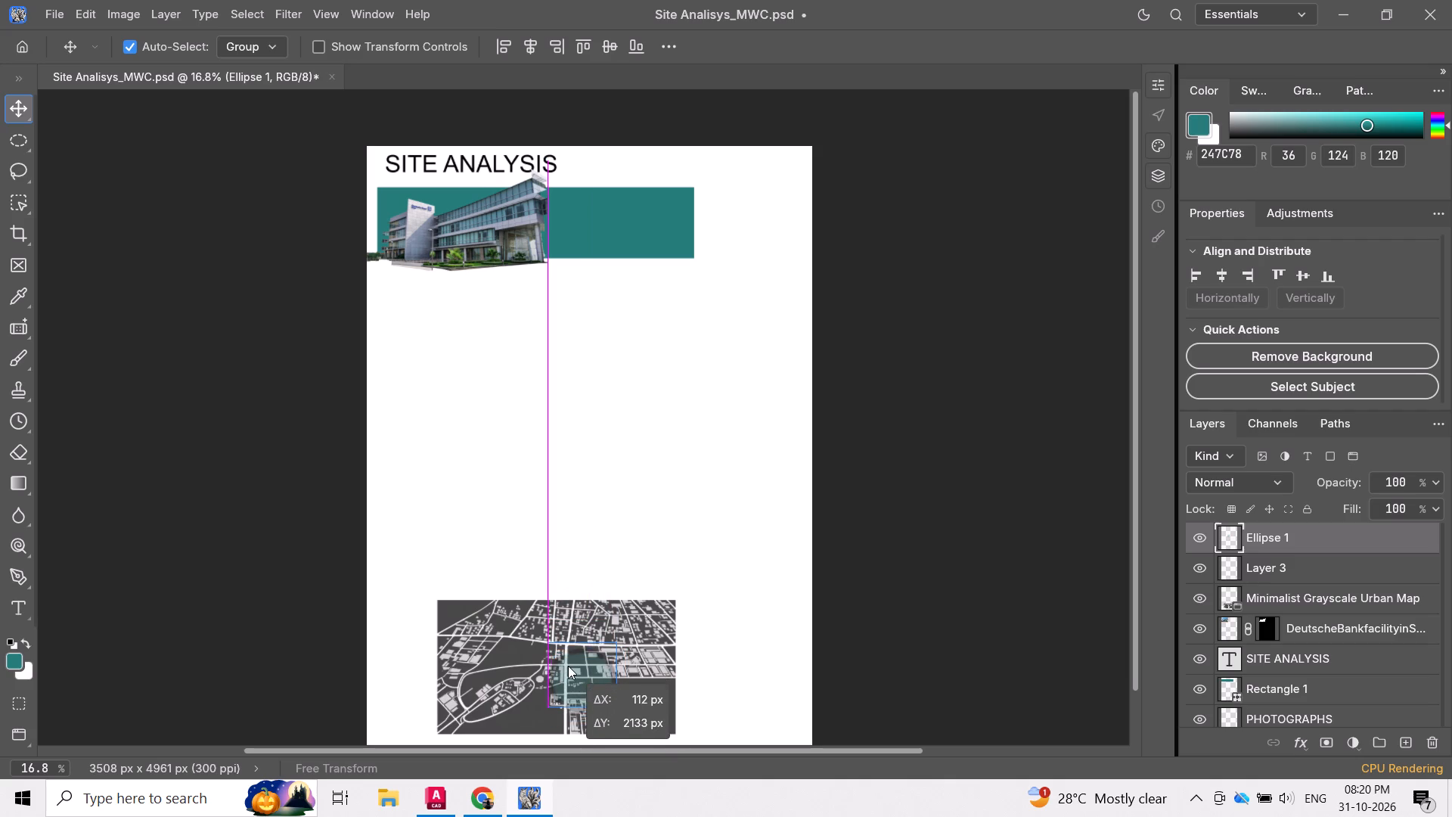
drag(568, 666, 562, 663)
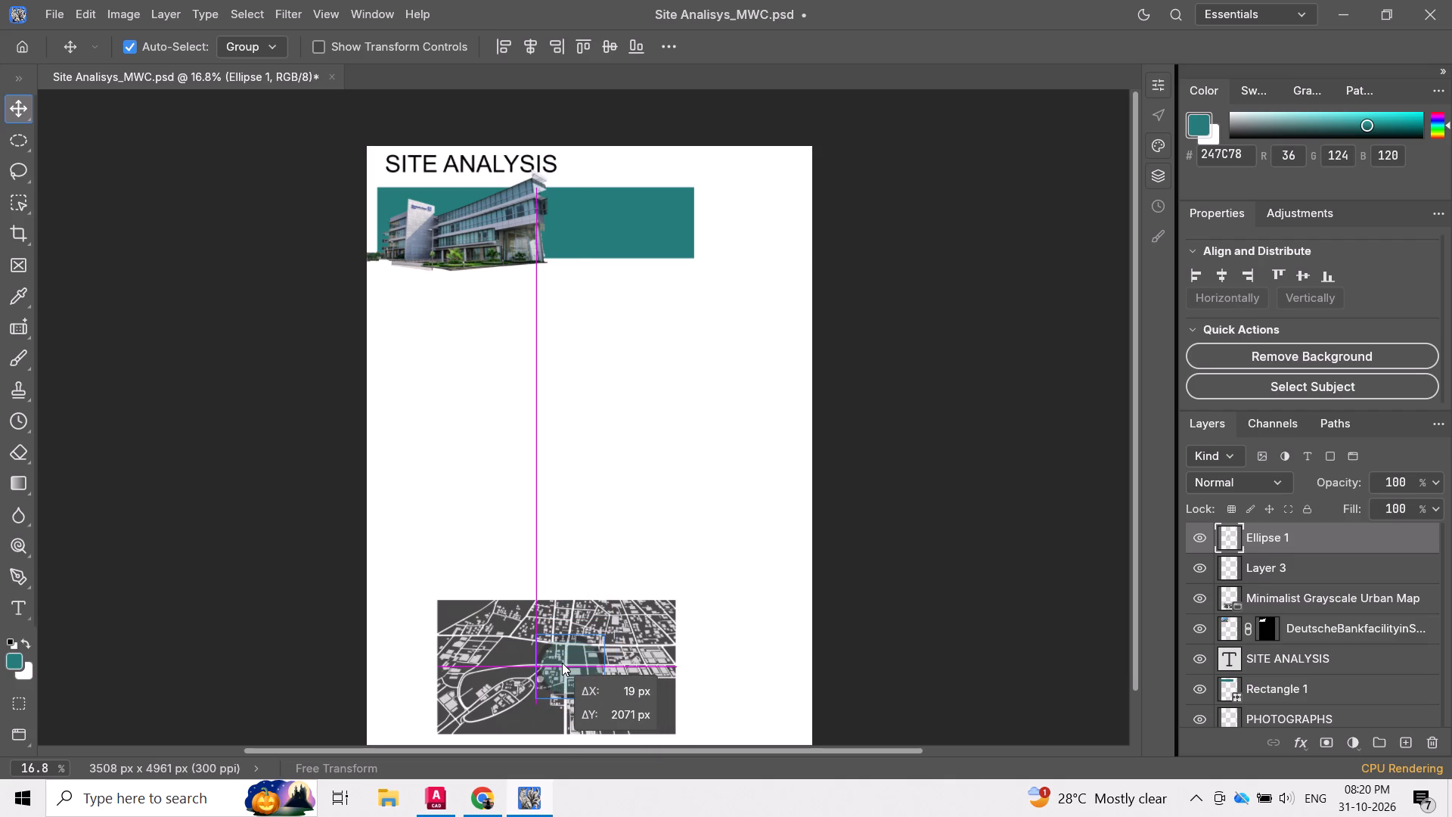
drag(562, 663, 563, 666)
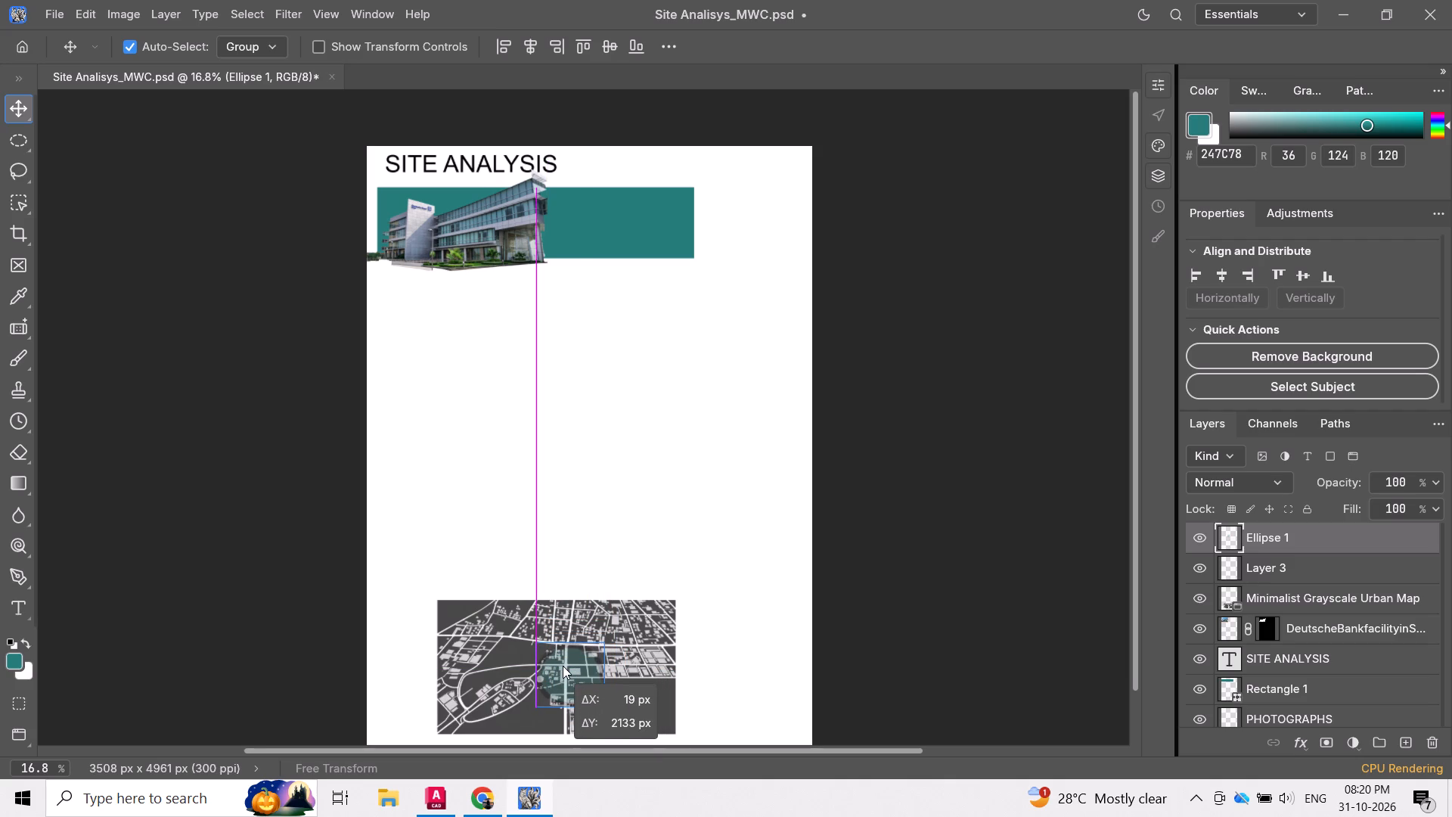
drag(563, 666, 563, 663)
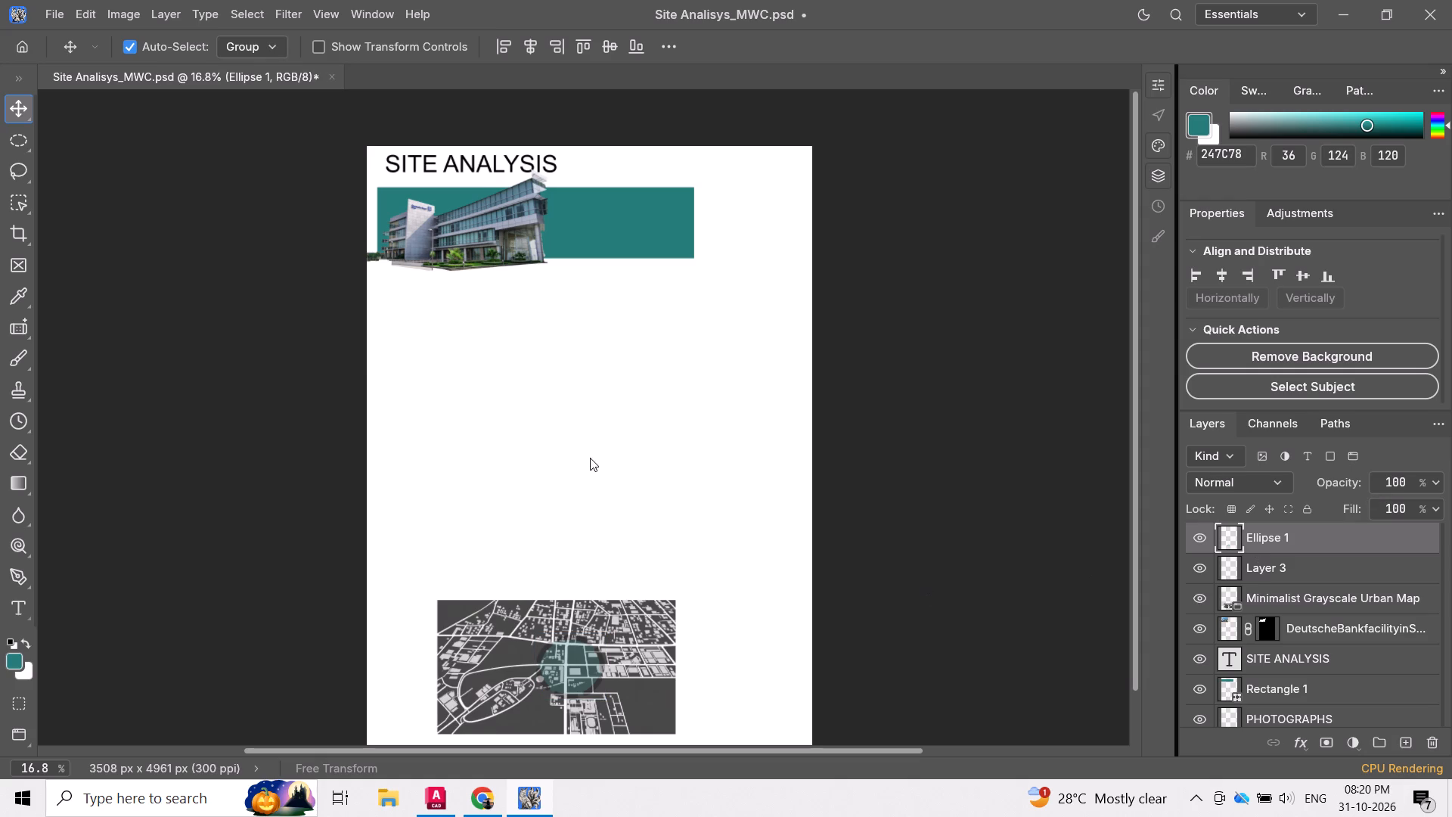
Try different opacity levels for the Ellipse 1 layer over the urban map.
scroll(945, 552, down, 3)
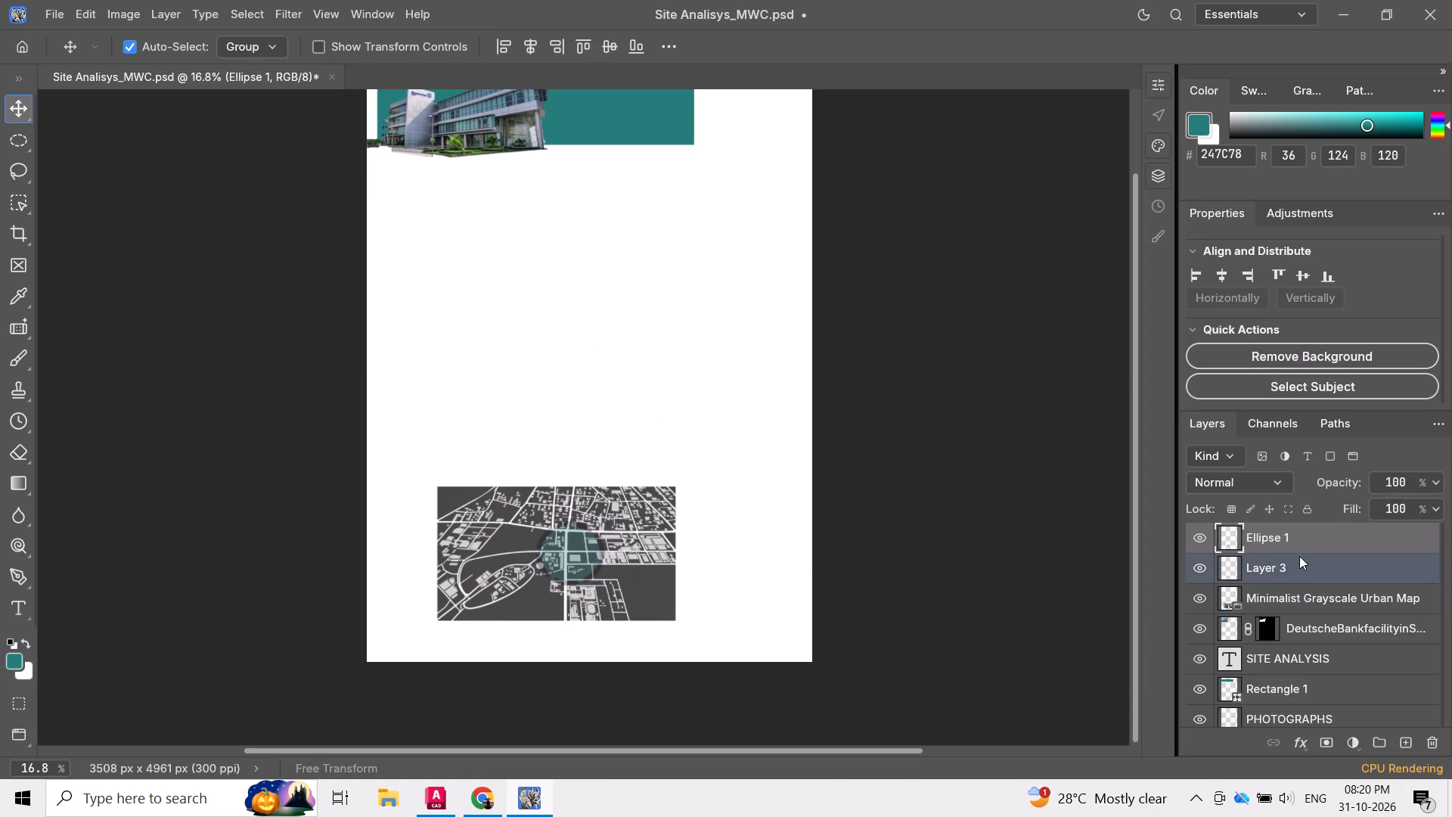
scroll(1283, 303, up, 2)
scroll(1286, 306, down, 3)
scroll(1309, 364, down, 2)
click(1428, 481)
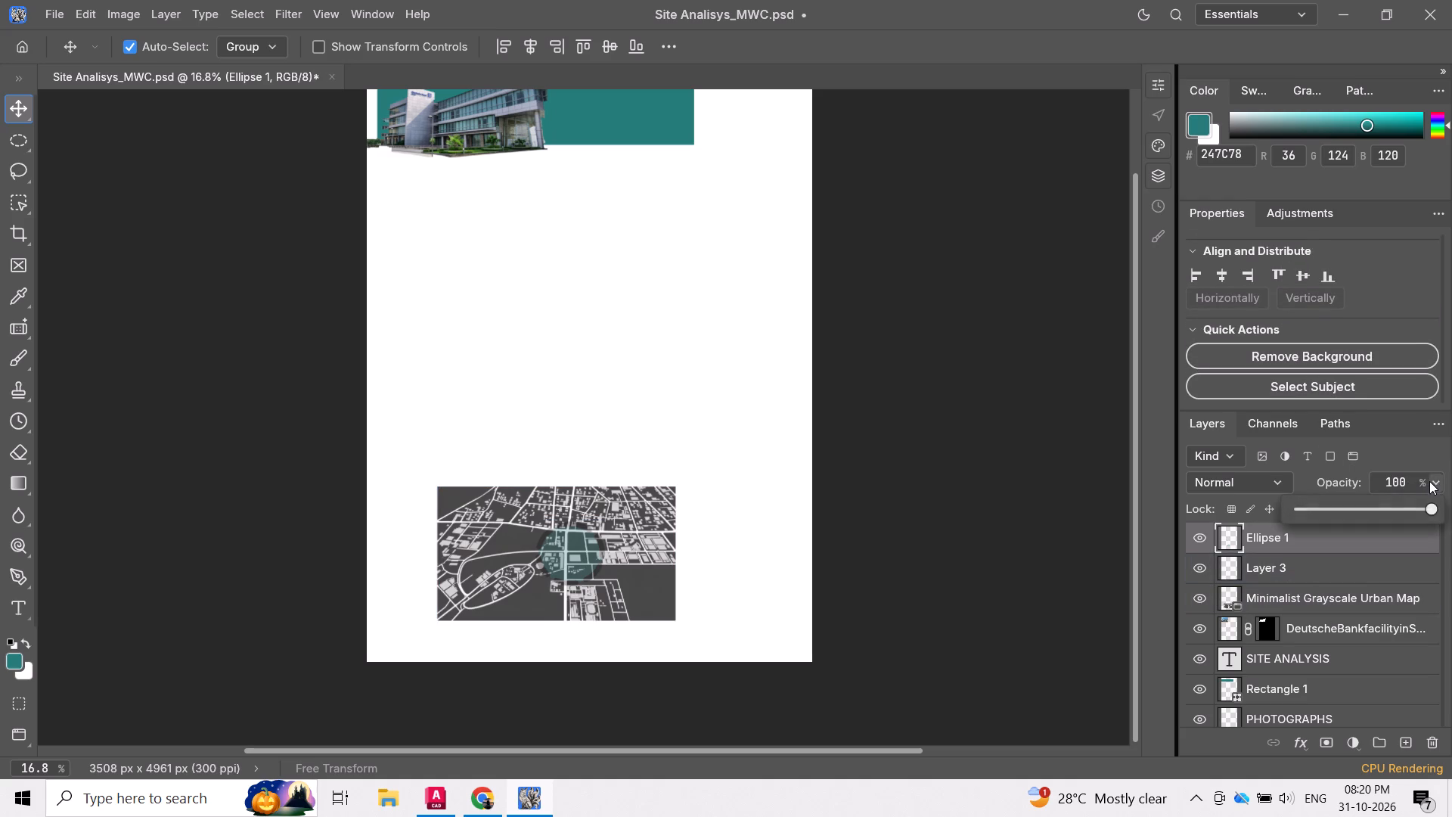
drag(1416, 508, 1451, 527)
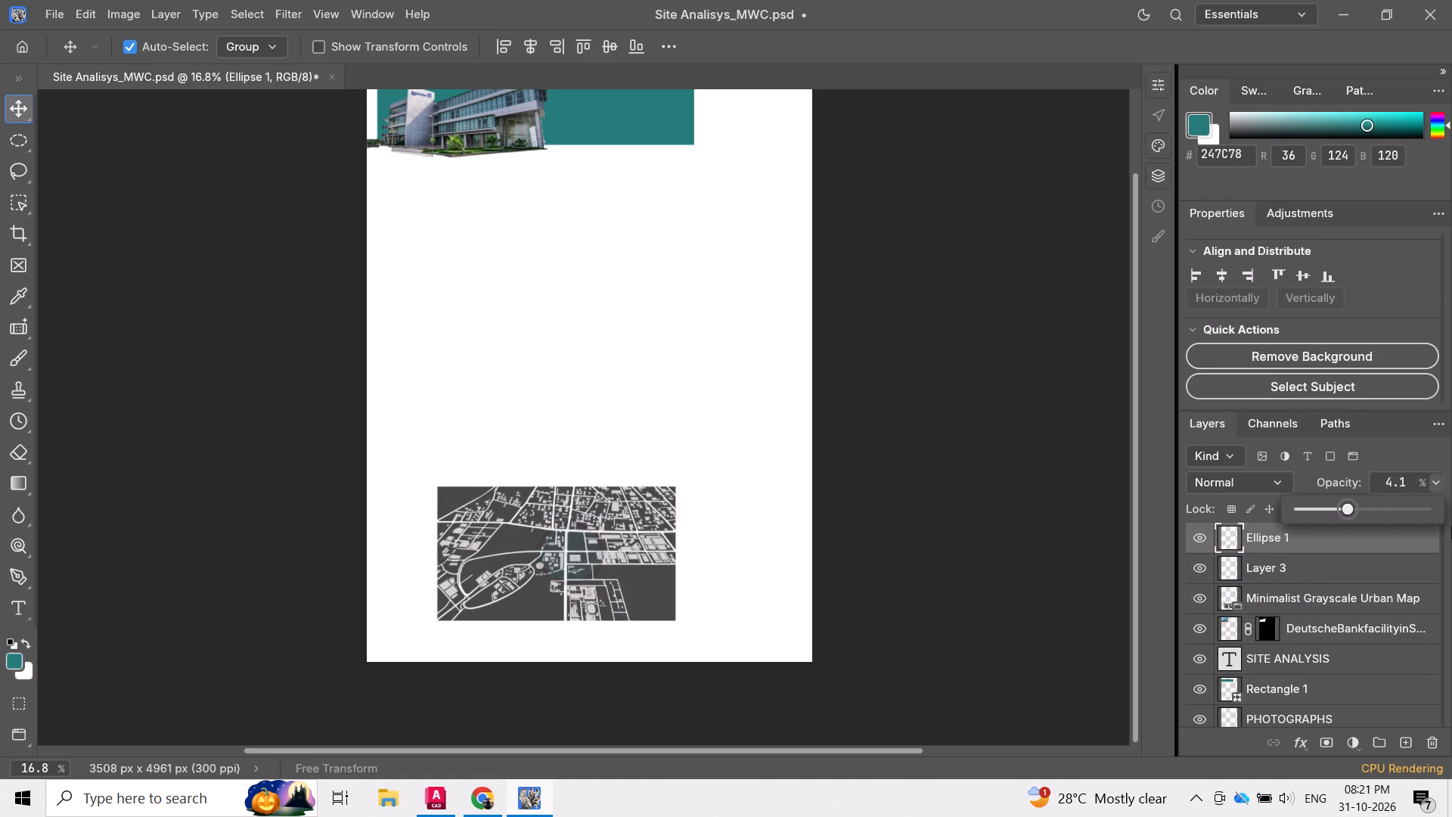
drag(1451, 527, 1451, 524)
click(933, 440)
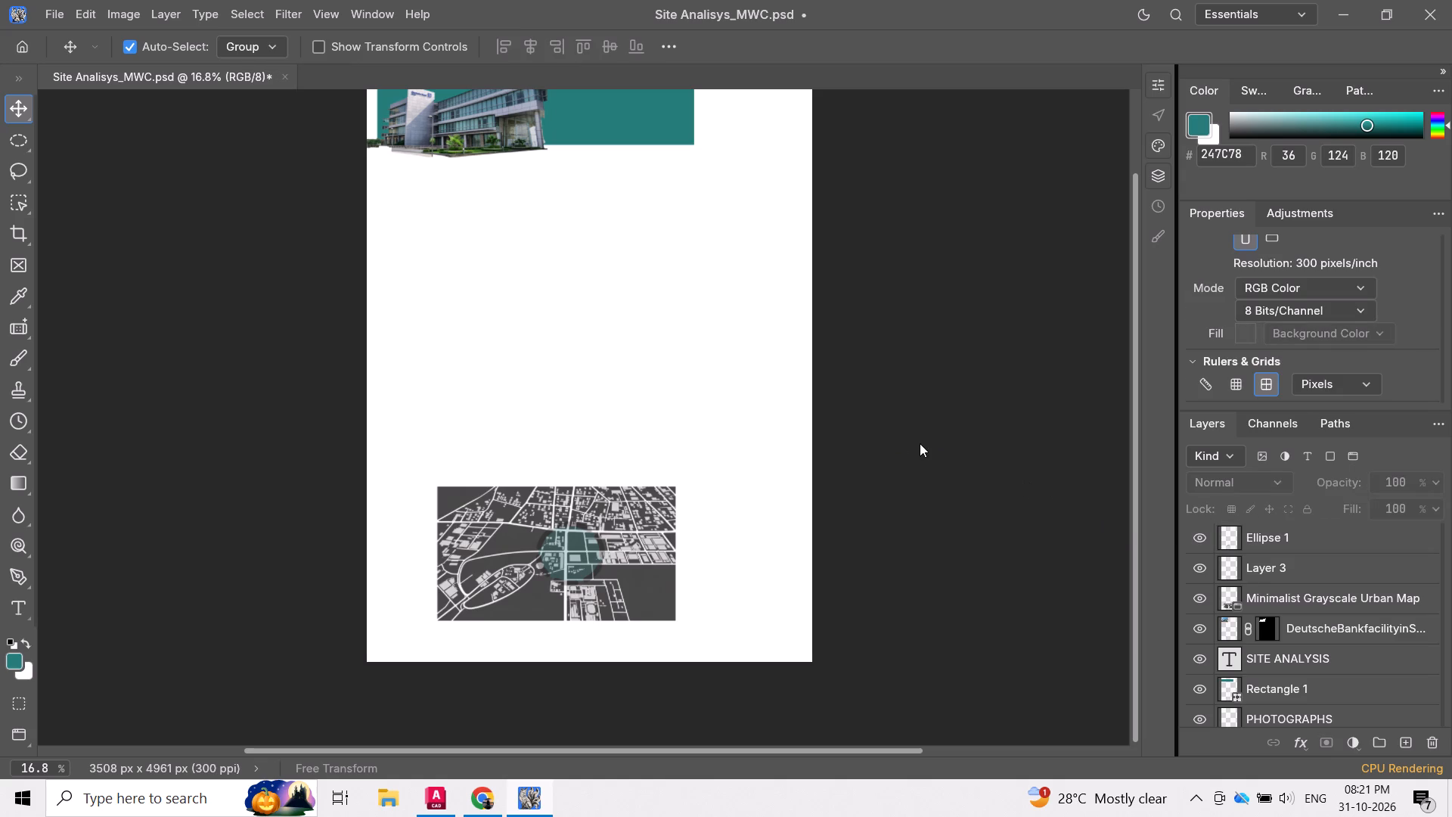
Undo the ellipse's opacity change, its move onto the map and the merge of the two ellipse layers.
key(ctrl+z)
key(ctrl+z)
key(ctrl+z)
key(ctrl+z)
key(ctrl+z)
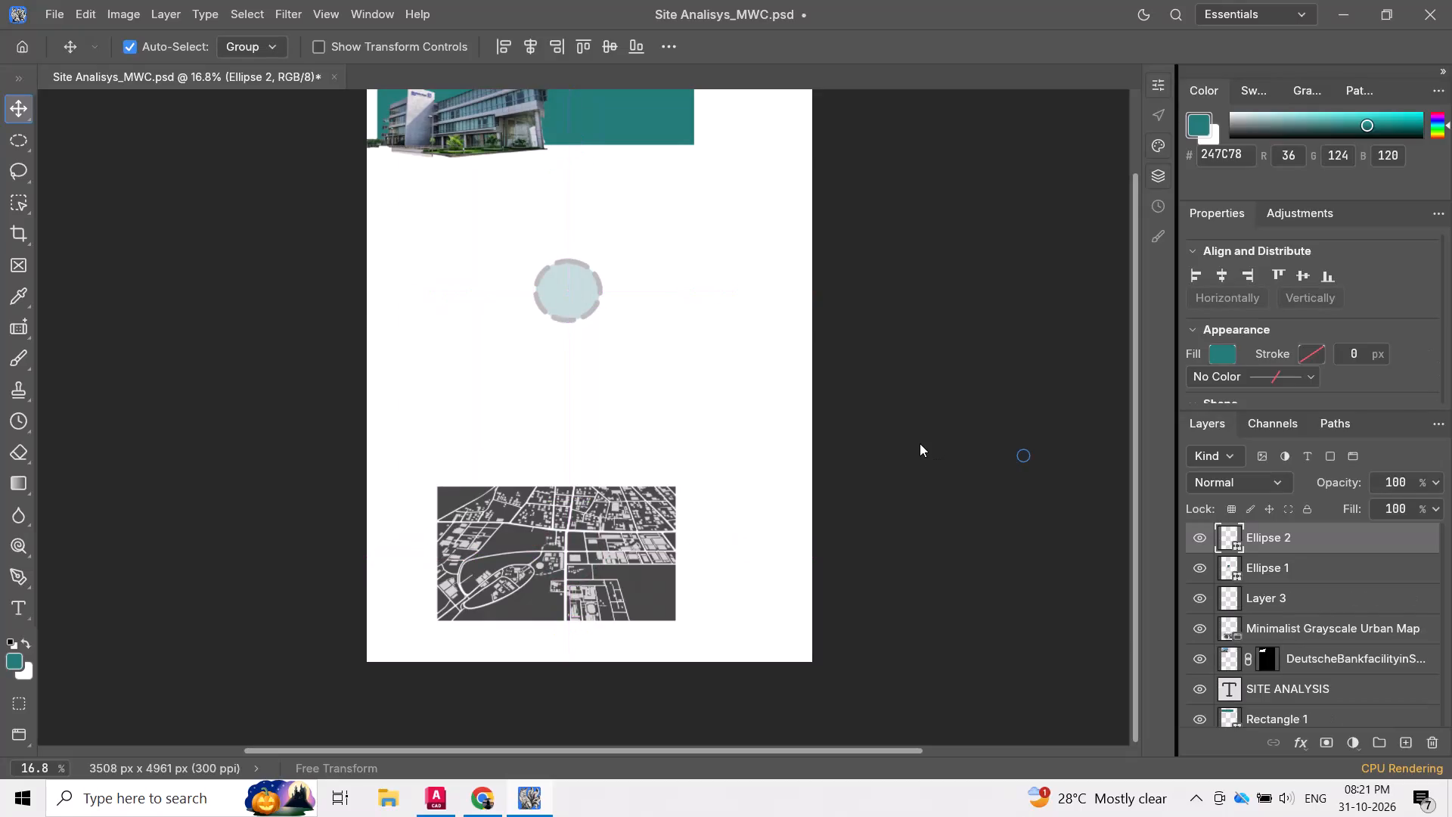
Undo the extra small ellipse and the black stroke edits, back to Ellipse 1's teal 41 px dashed stroke.
key(ctrl+z)
key(ctrl+z)
key(ctrl+z)
key(ctrl+z)
key(ctrl+z)
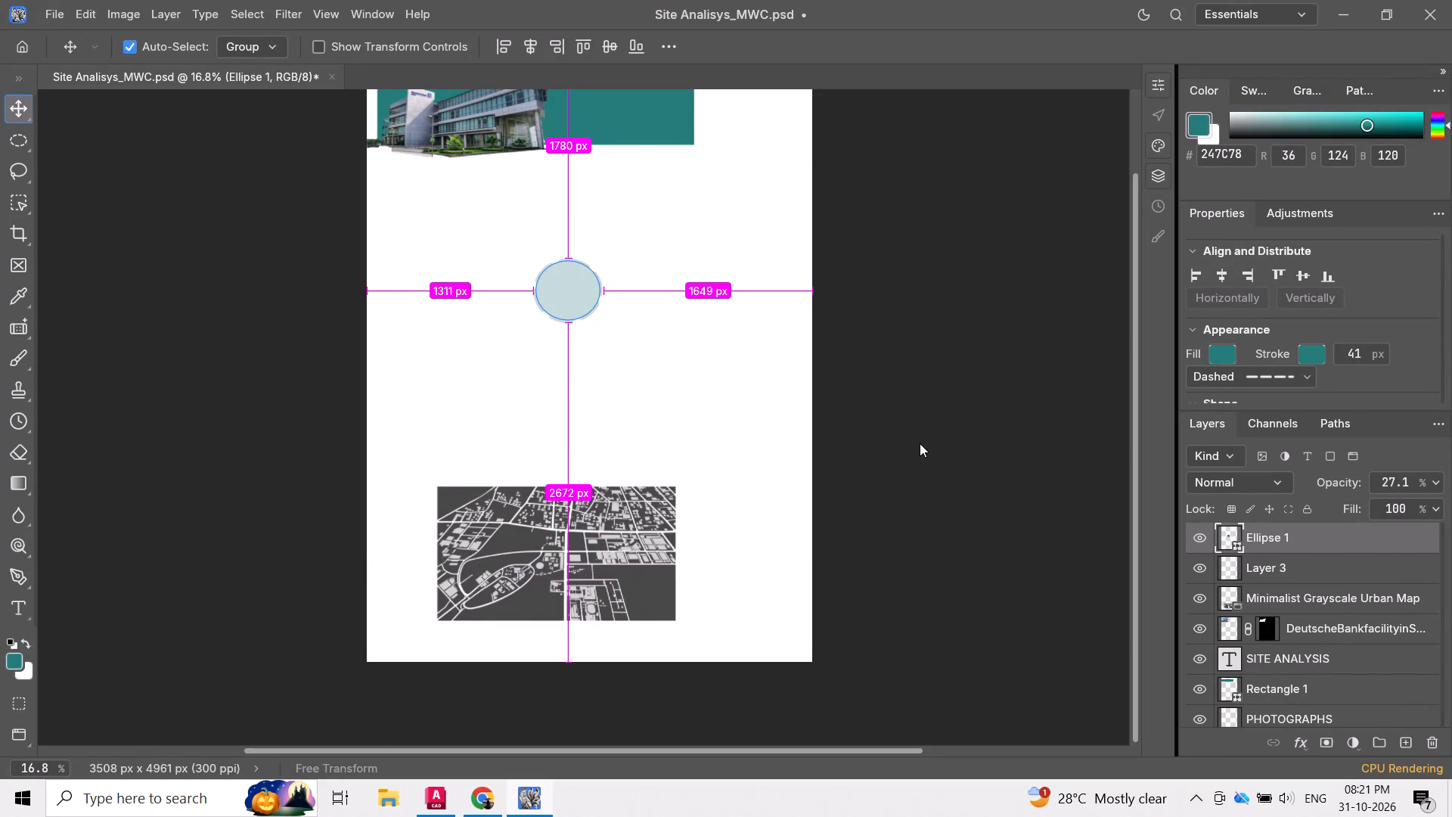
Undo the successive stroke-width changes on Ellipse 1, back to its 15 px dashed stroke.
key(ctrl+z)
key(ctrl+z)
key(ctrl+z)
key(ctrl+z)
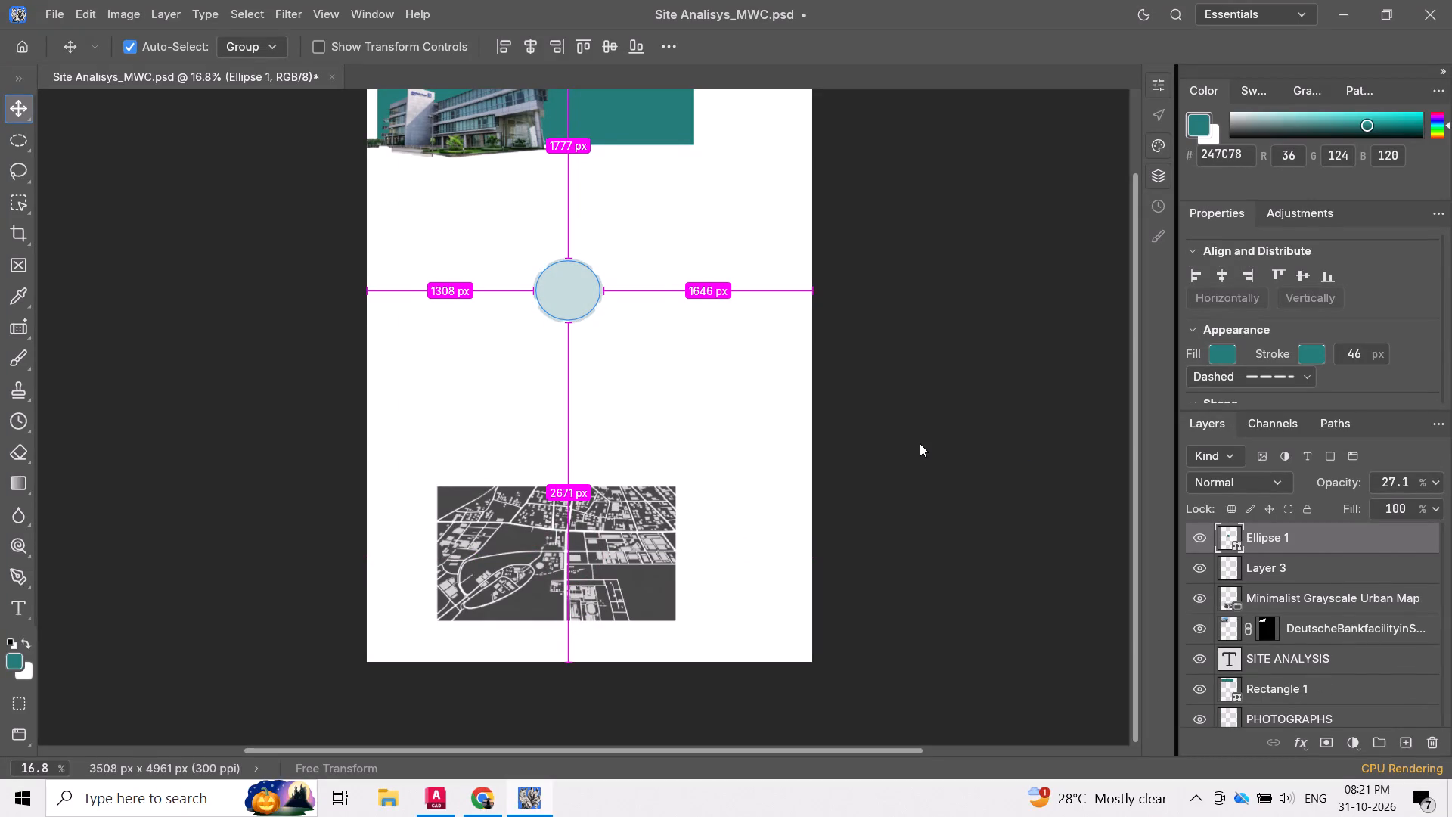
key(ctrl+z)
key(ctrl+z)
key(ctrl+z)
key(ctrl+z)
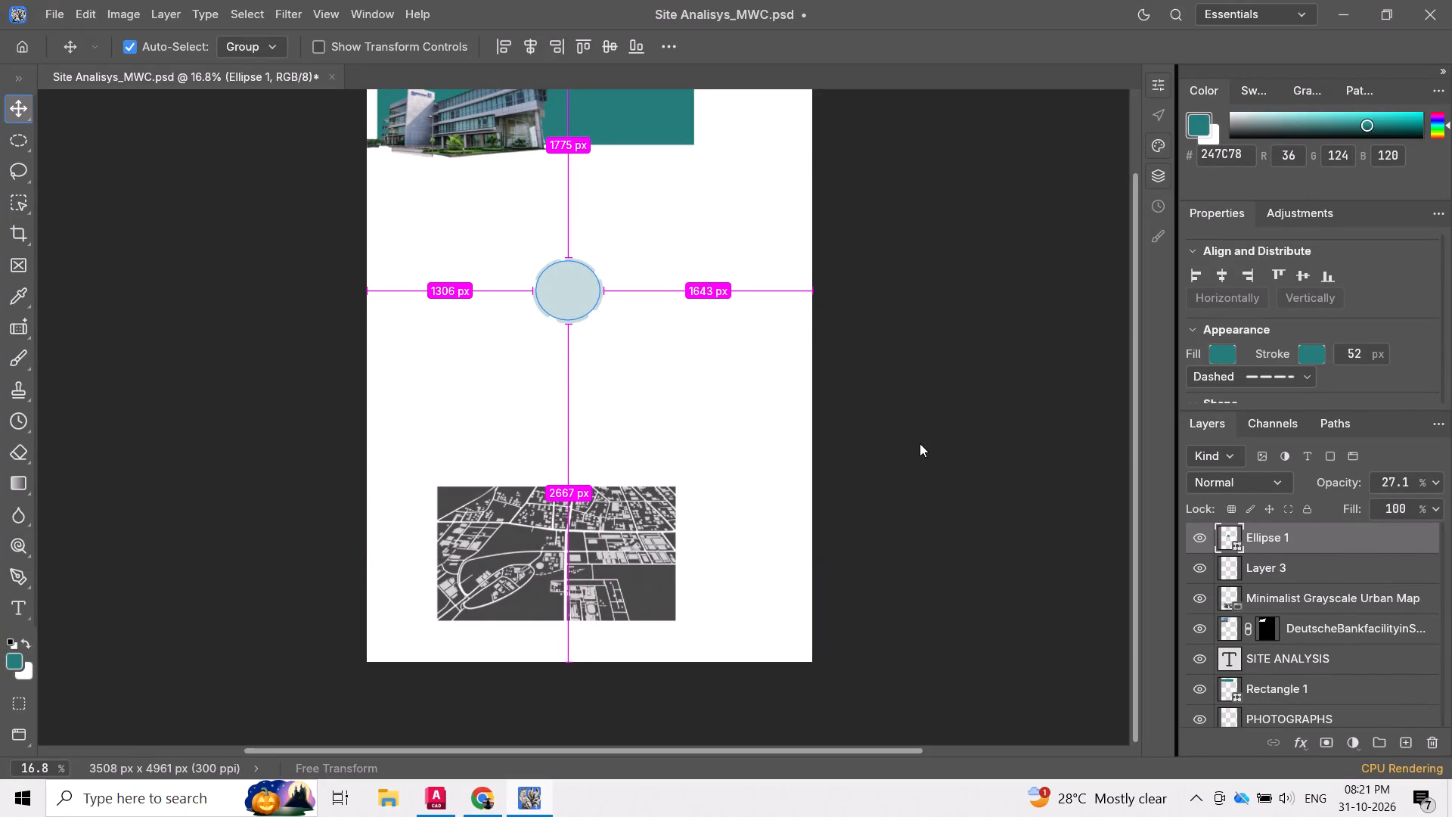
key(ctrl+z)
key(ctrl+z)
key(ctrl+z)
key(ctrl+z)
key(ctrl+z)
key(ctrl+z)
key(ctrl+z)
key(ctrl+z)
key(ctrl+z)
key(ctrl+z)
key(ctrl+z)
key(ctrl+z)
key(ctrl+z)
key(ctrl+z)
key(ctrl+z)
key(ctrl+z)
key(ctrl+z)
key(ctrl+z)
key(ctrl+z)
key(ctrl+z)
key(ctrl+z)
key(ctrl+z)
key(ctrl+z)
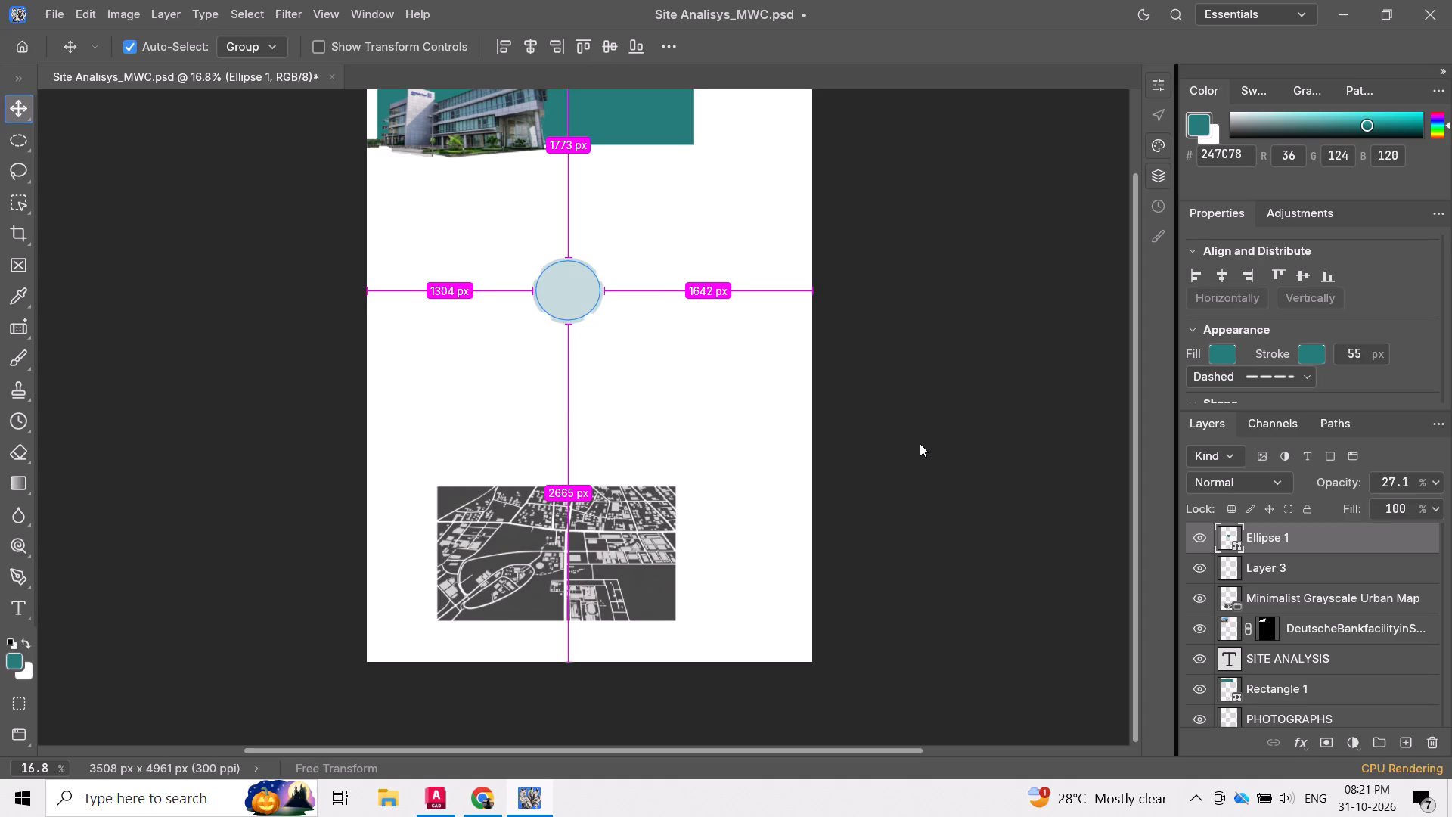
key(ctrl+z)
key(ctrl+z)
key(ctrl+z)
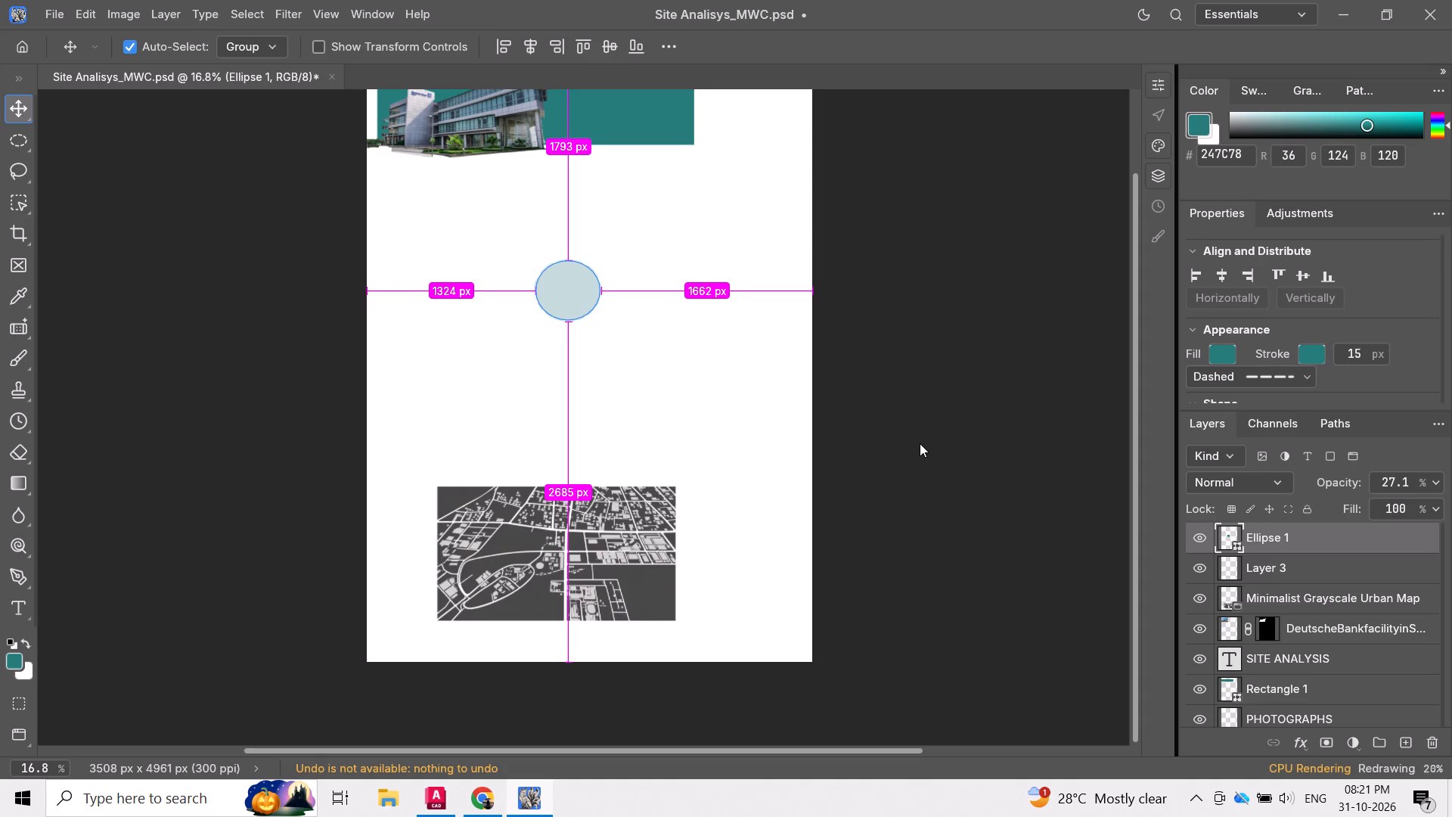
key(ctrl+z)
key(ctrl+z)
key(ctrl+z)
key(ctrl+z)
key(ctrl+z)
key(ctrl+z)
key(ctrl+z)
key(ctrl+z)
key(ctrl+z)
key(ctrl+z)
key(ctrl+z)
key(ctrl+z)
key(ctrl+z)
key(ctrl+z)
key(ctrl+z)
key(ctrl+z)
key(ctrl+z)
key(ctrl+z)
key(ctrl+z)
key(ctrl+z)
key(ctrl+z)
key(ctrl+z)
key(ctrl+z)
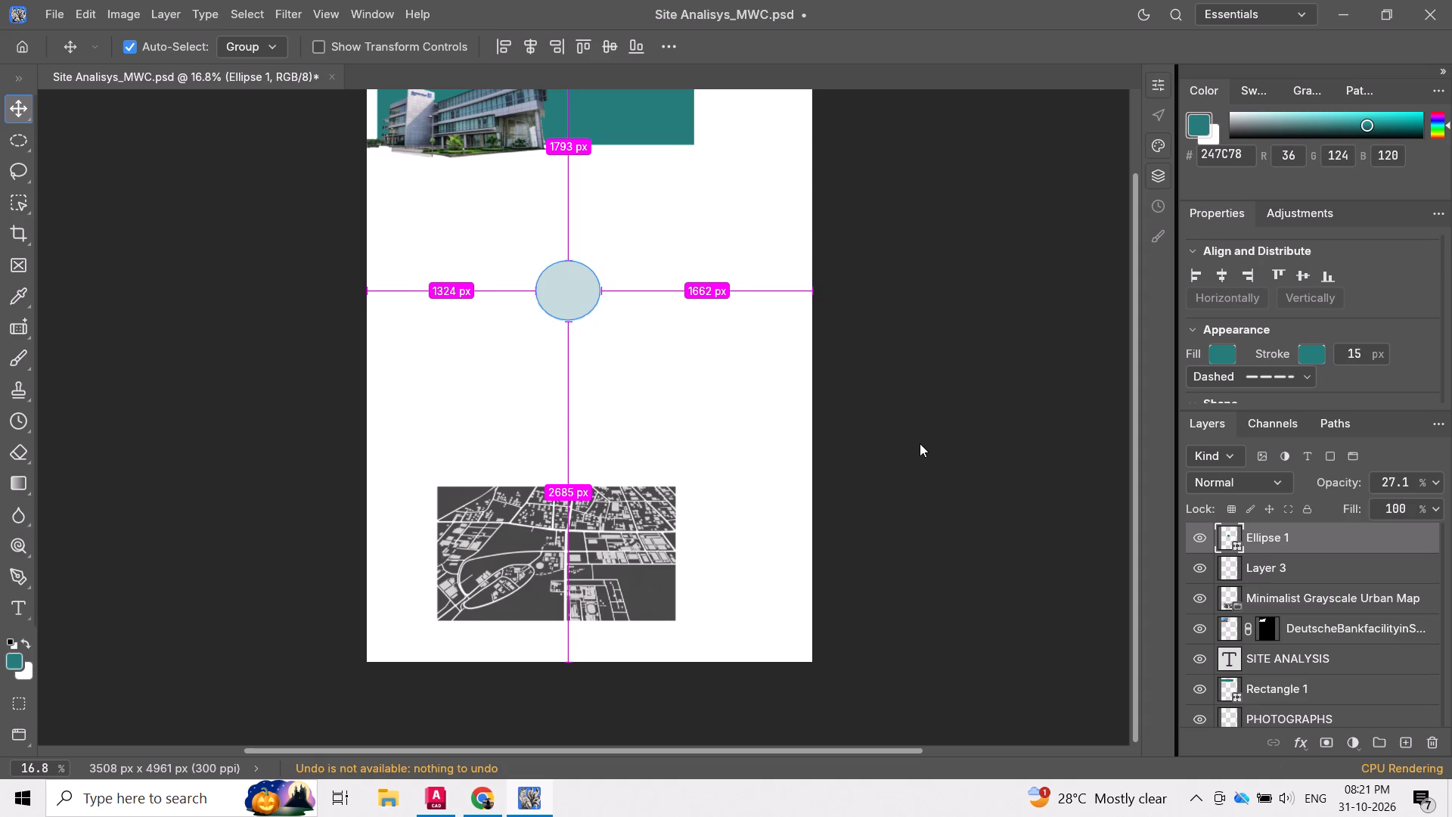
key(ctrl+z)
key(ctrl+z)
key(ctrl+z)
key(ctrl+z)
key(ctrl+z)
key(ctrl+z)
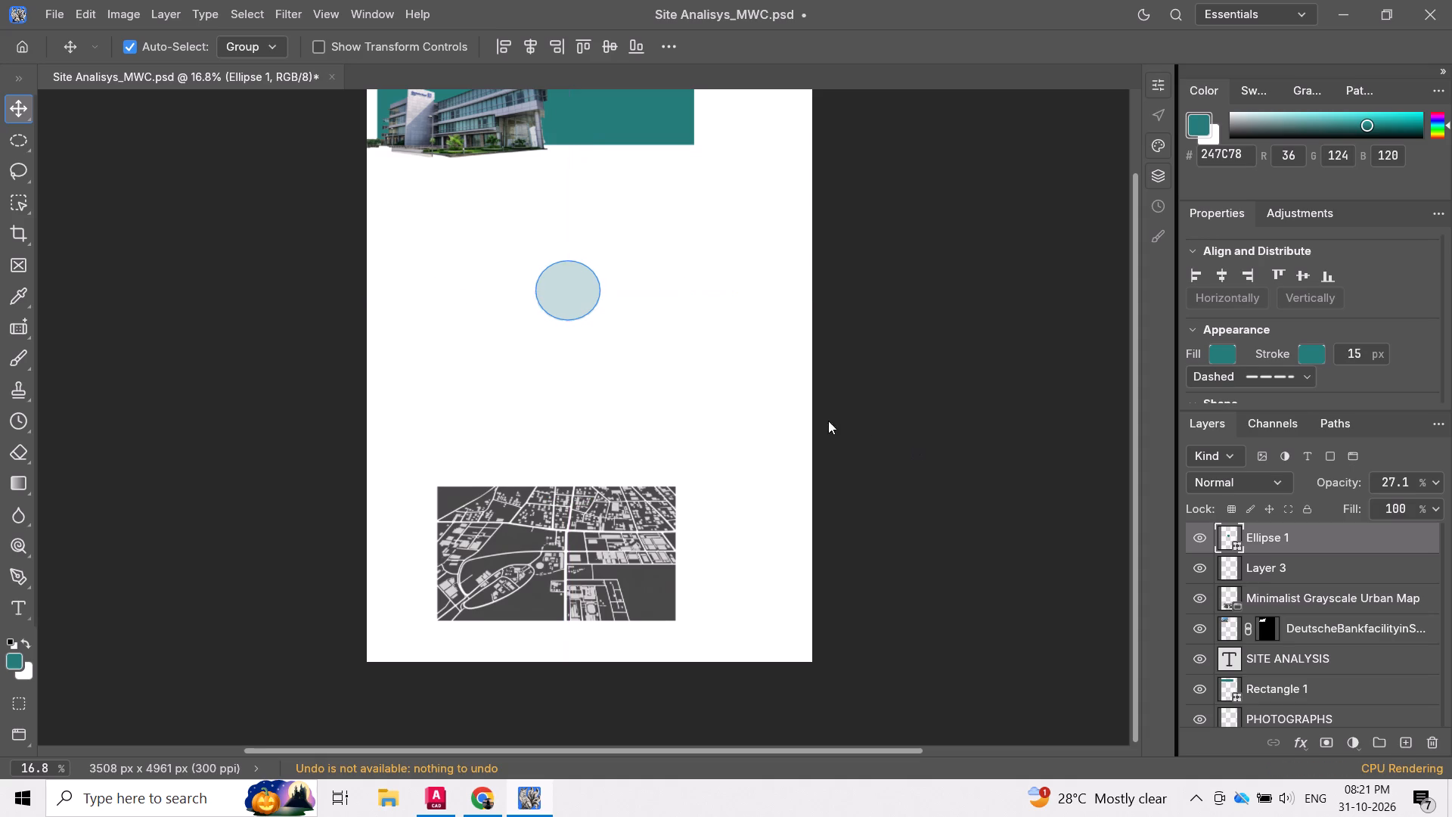
Raise the Ellipse 1 layer's opacity to 53.4%.
scroll(606, 398, up, 1)
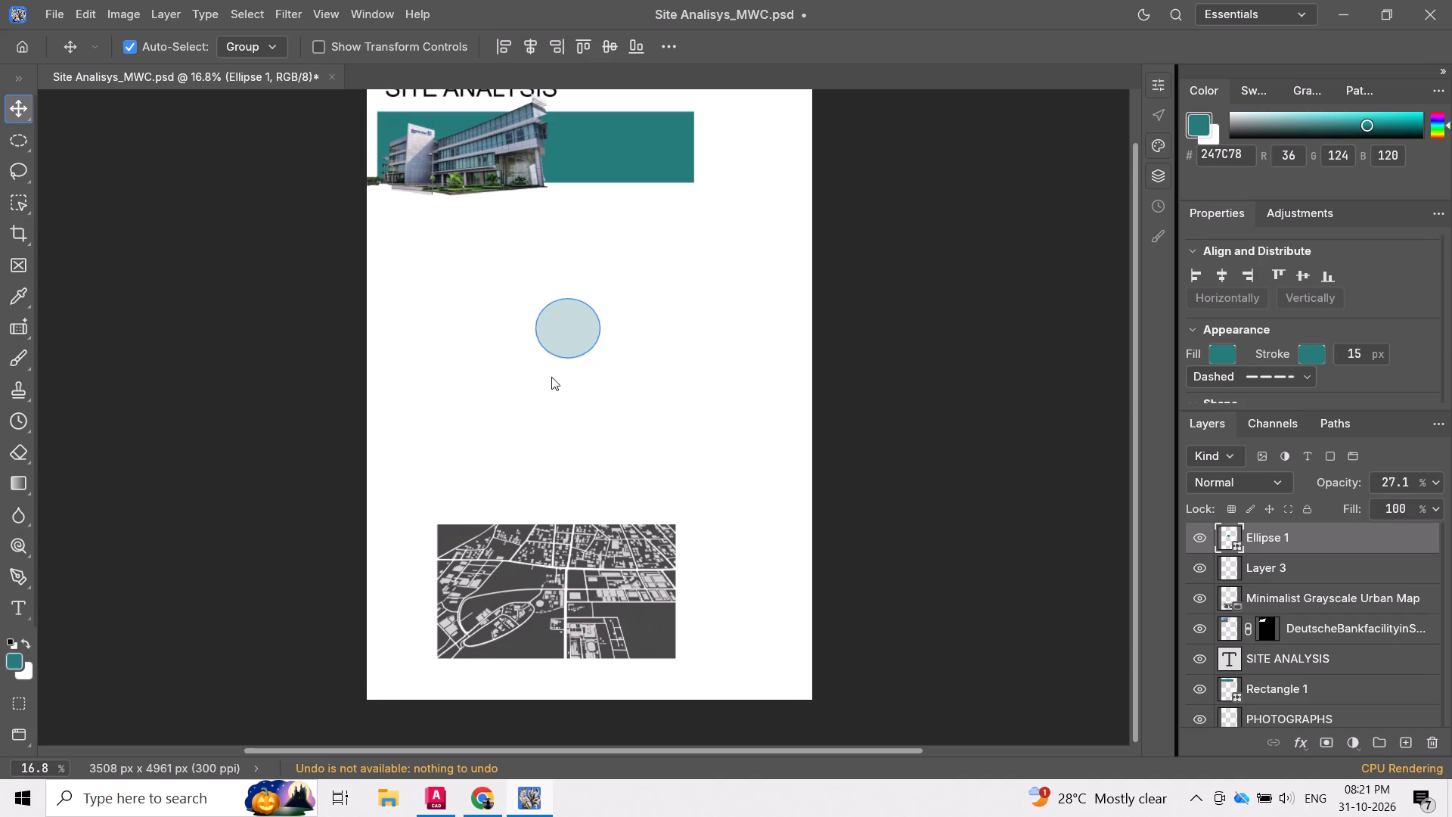
click(565, 331)
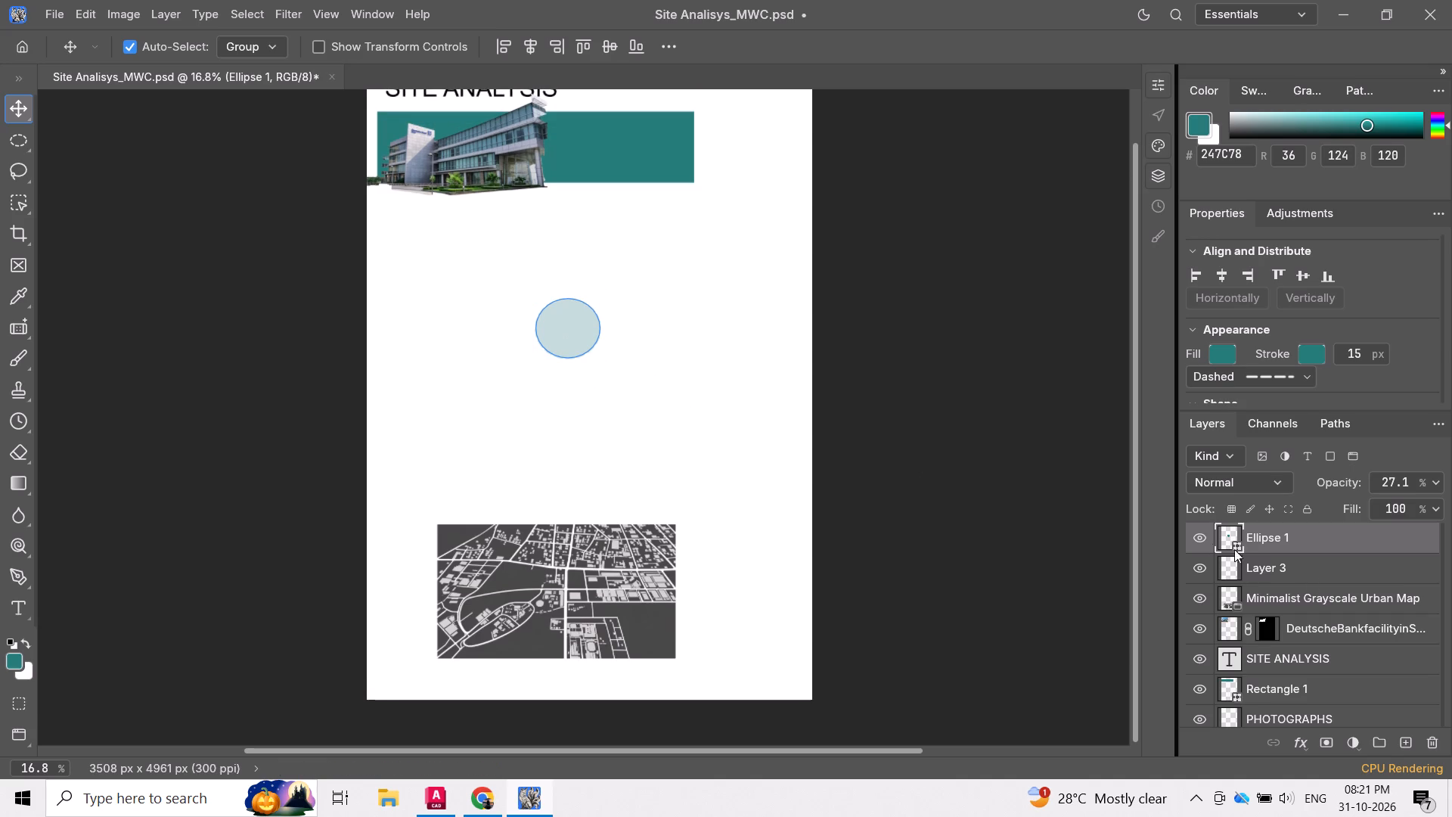
click(1435, 483)
drag(1347, 507, 1357, 507)
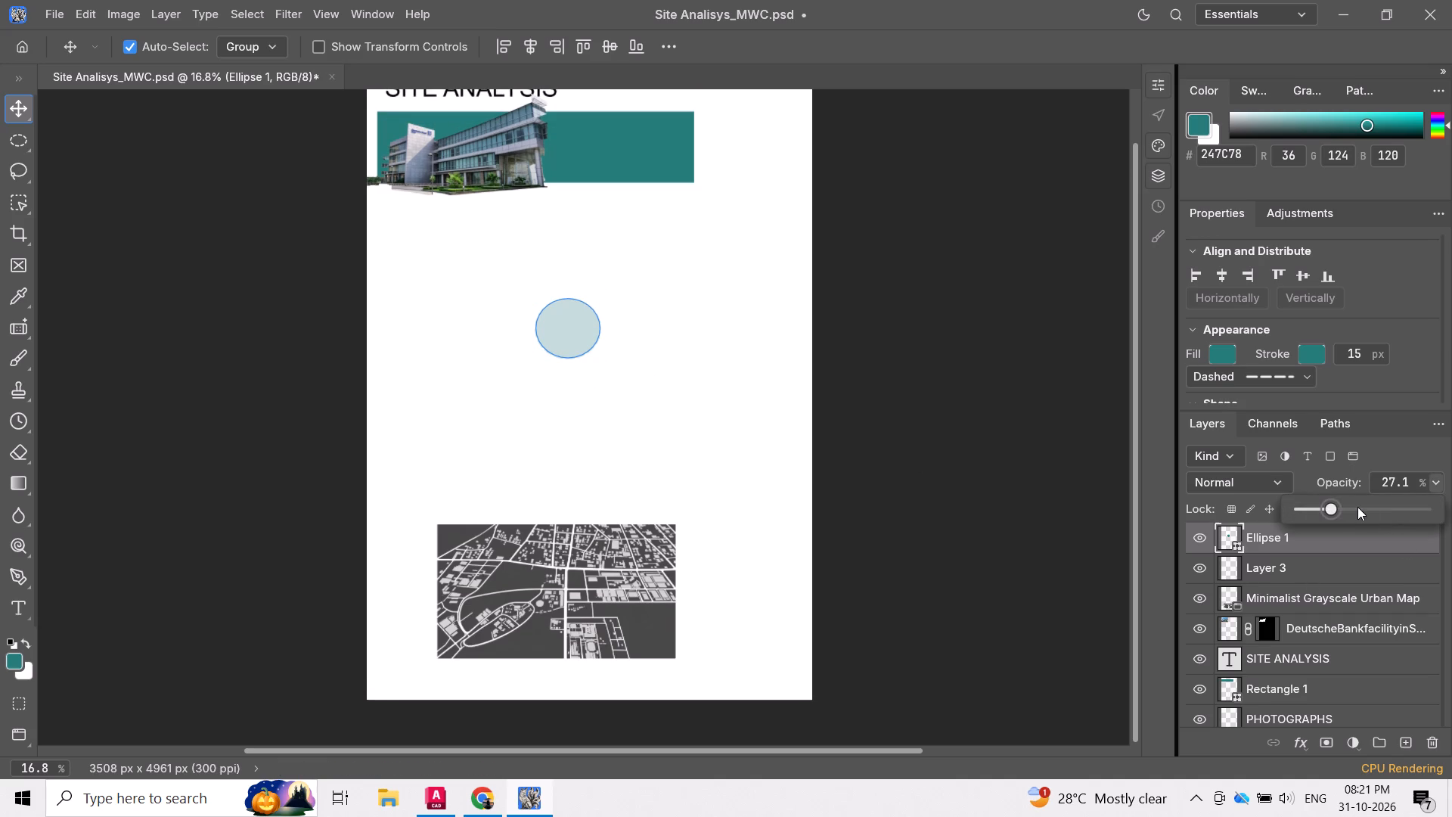
drag(1357, 507, 1375, 507)
drag(1375, 507, 1370, 509)
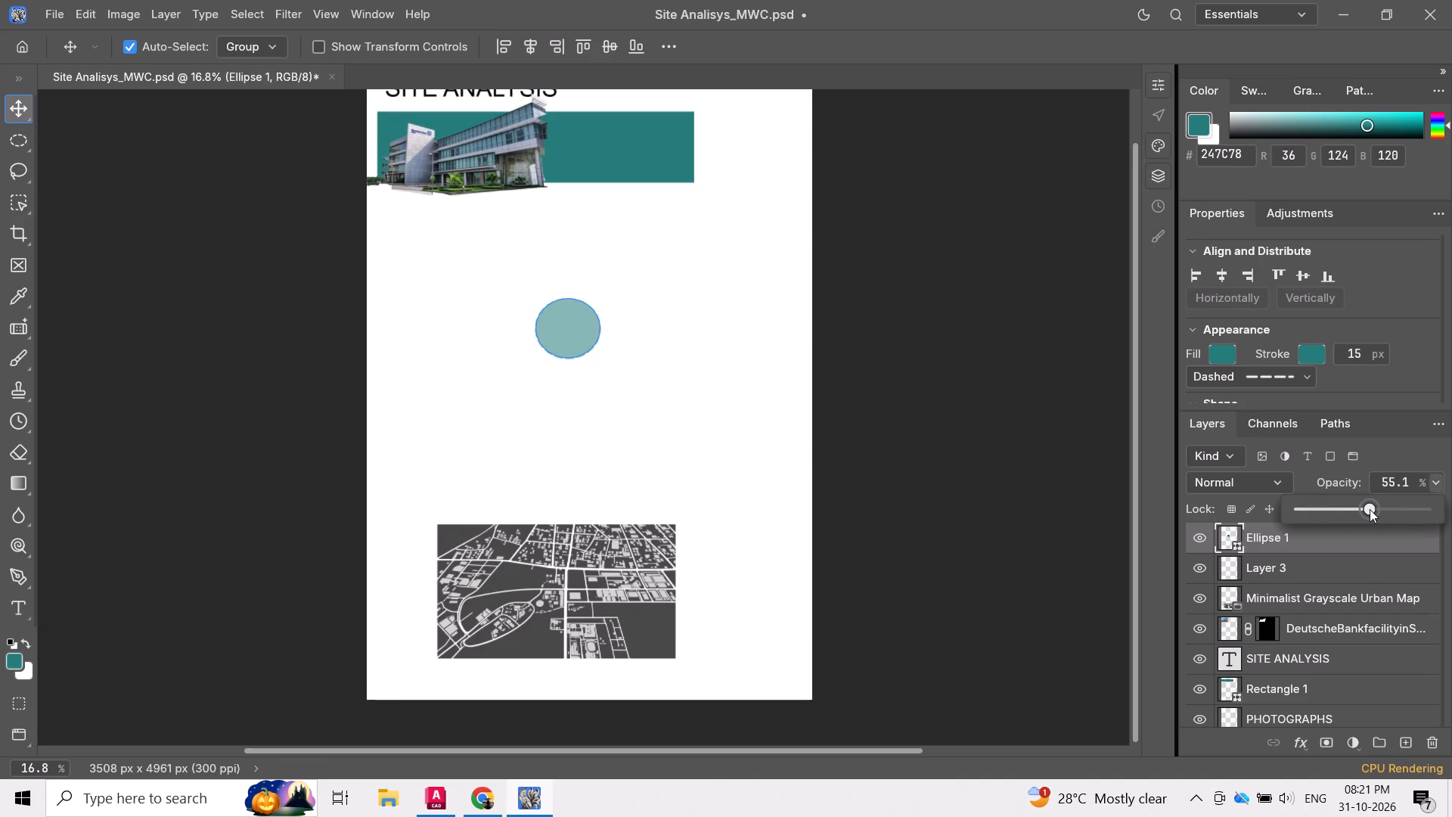
drag(1370, 509, 1367, 513)
Try various stroke widths on Ellipse 1's dashed outline and settle on 37 px.
click(568, 332)
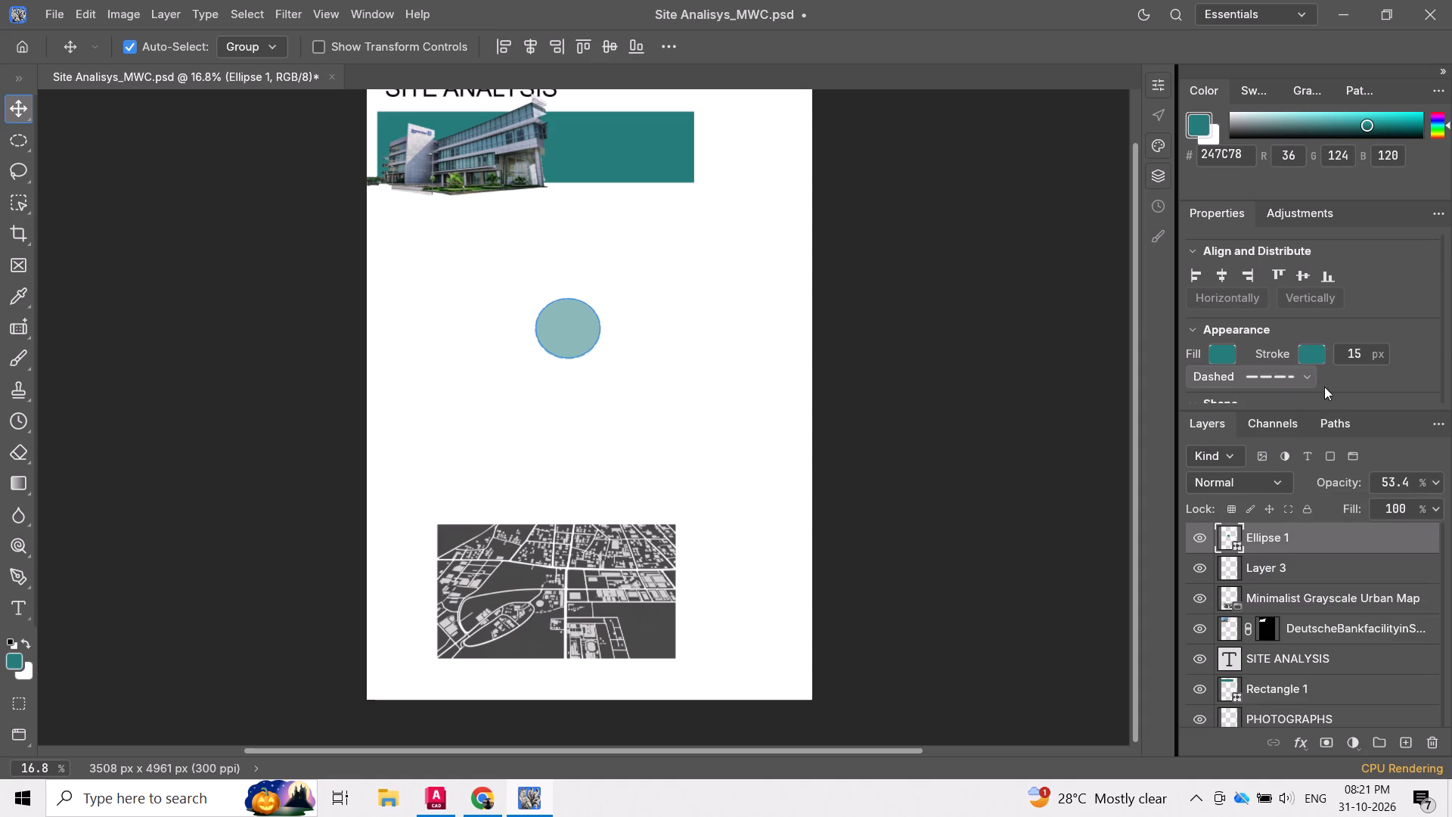
click(1303, 374)
click(1303, 374)
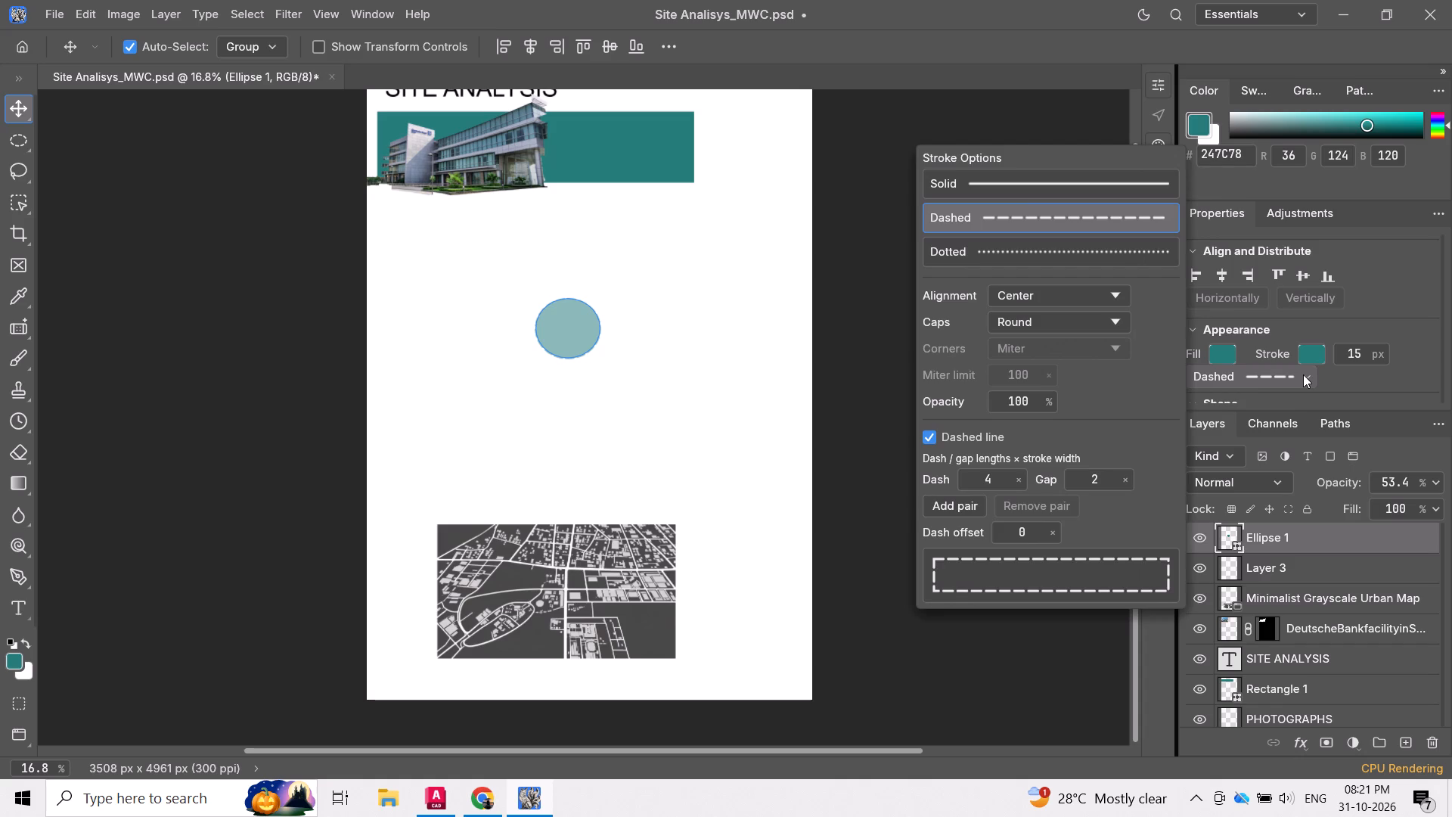
scroll(1365, 355, up, 9)
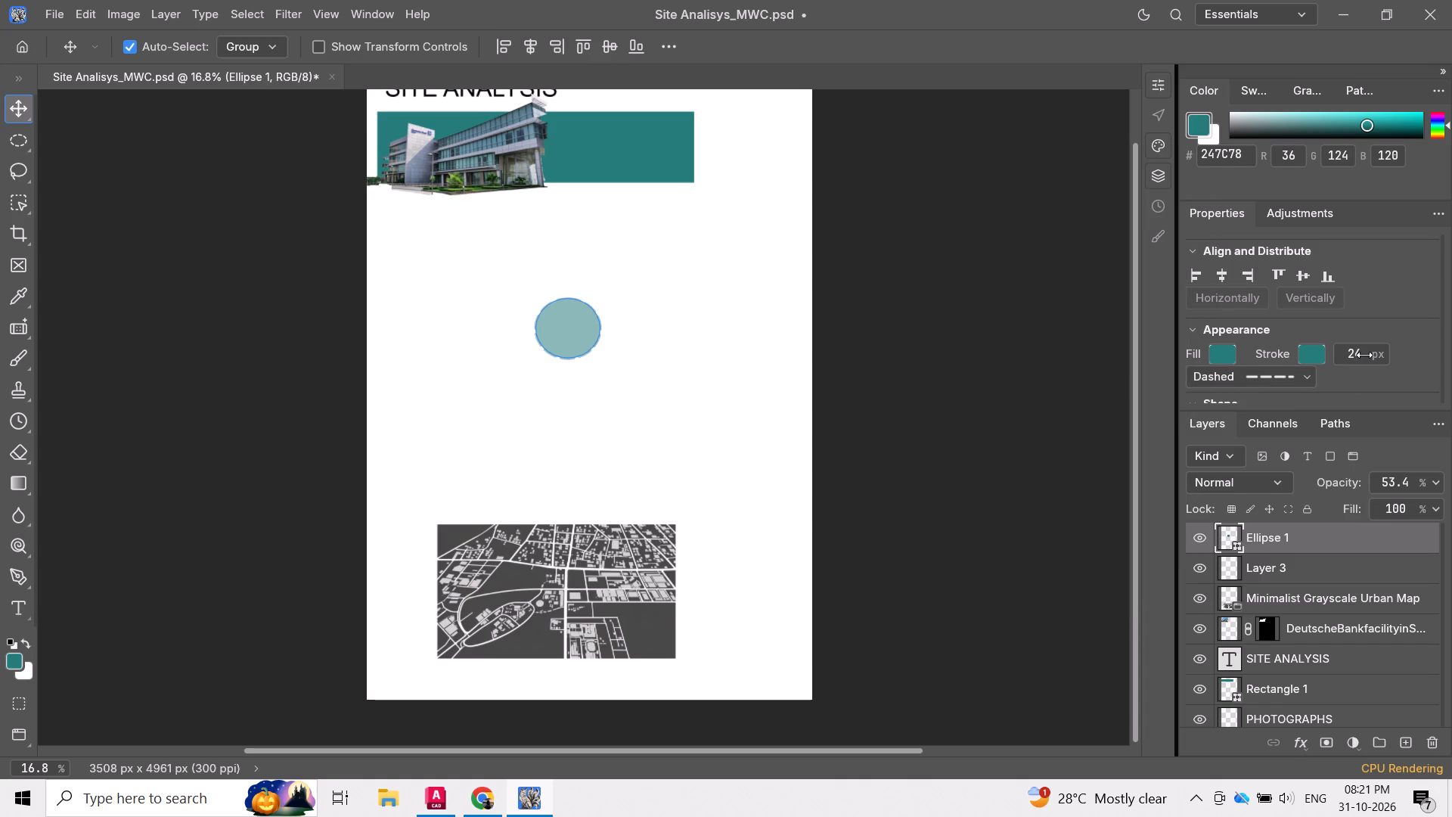
scroll(1364, 355, up, 20)
scroll(1364, 355, up, 2)
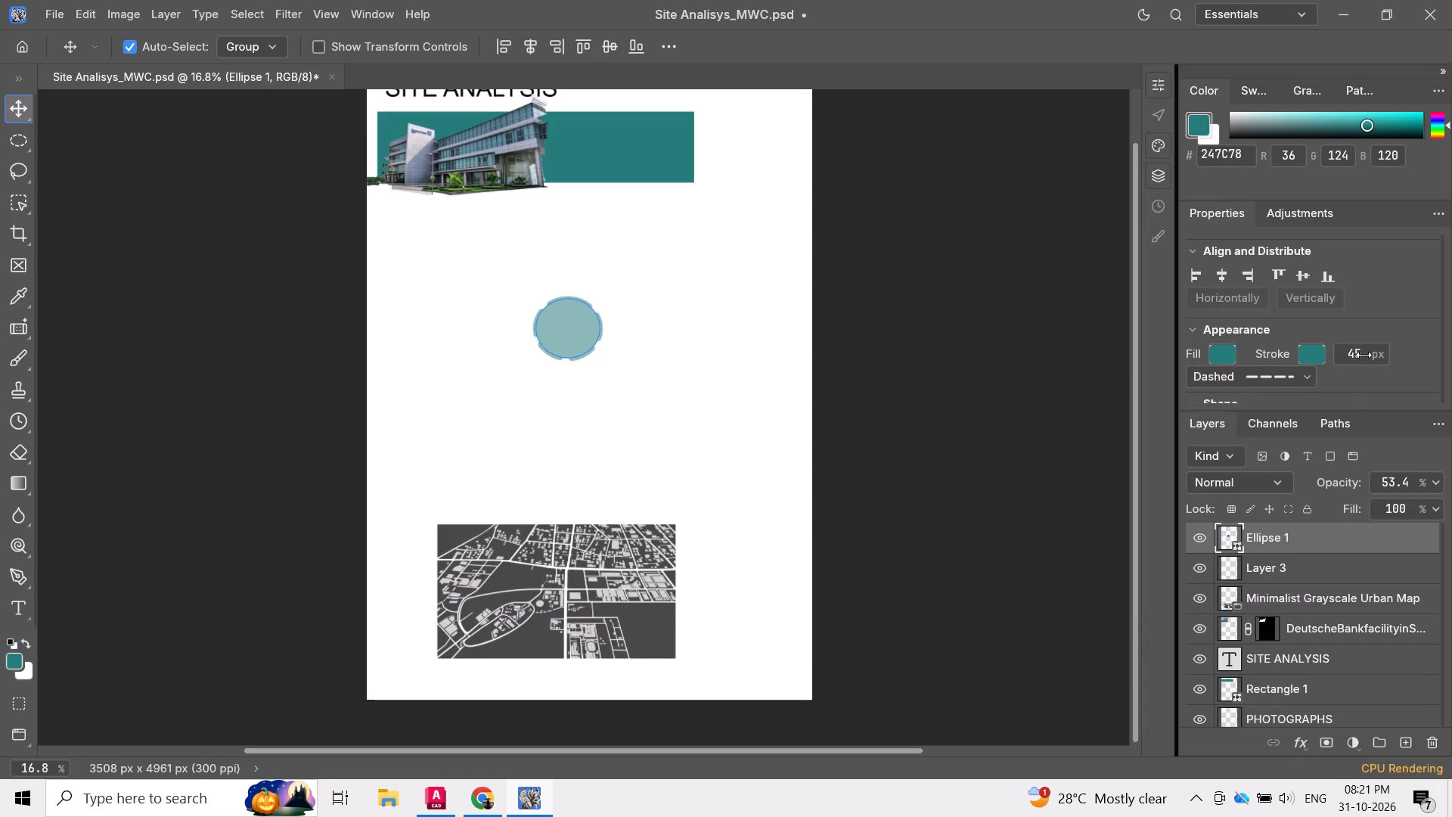
scroll(1364, 355, up, 6)
scroll(1364, 356, down, 10)
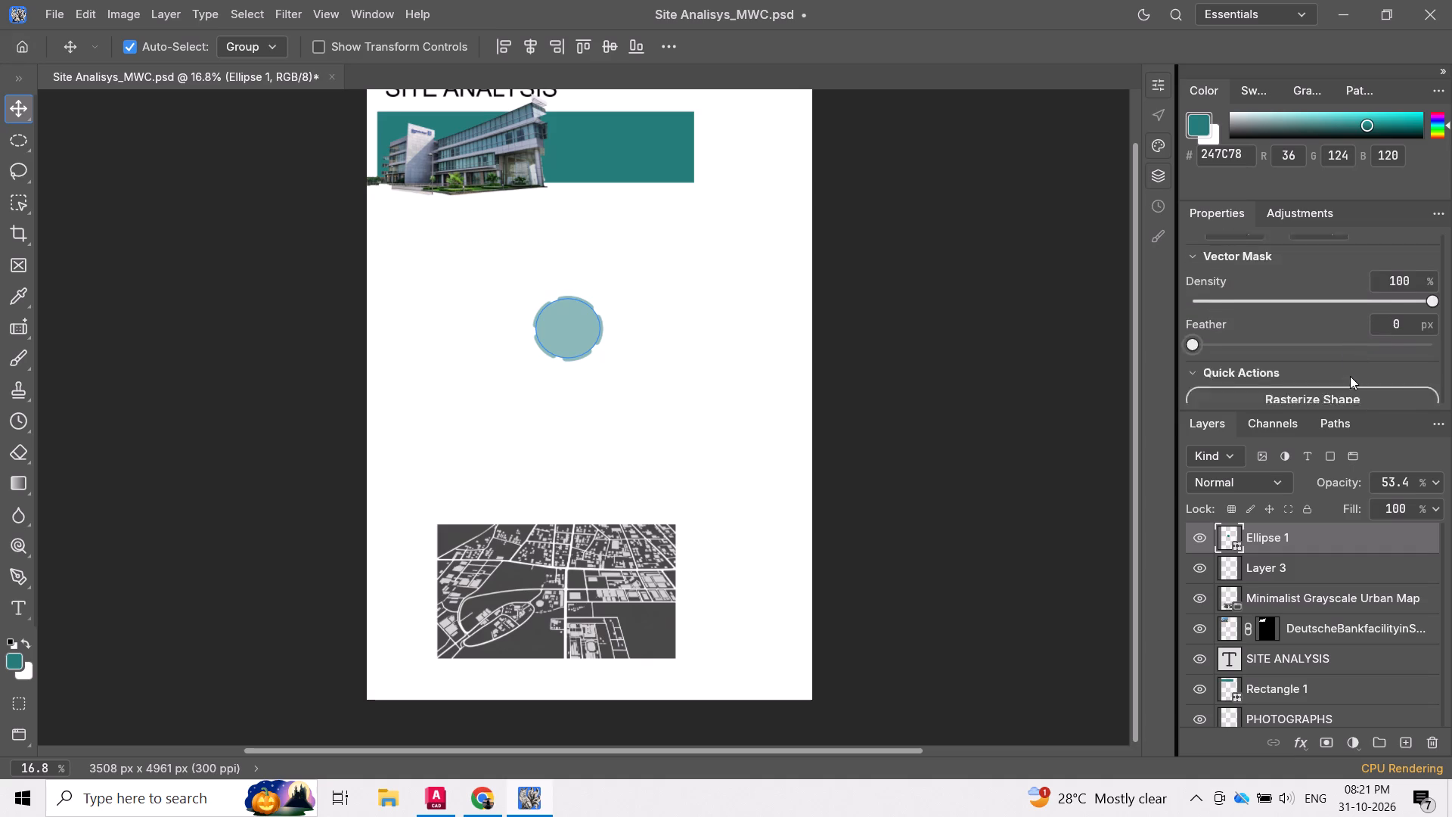
scroll(1314, 316, up, 2)
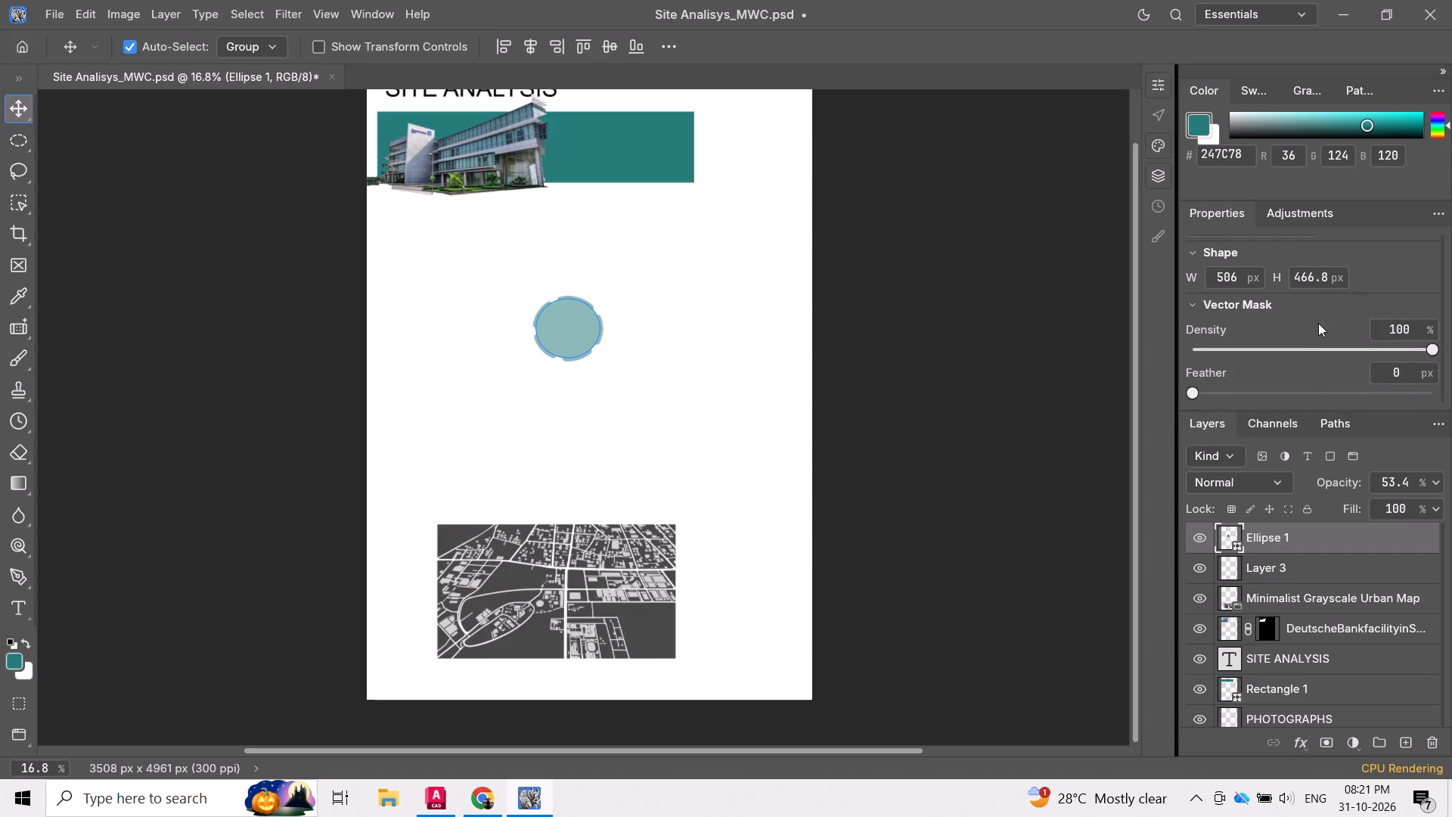
scroll(1318, 323, up, 7)
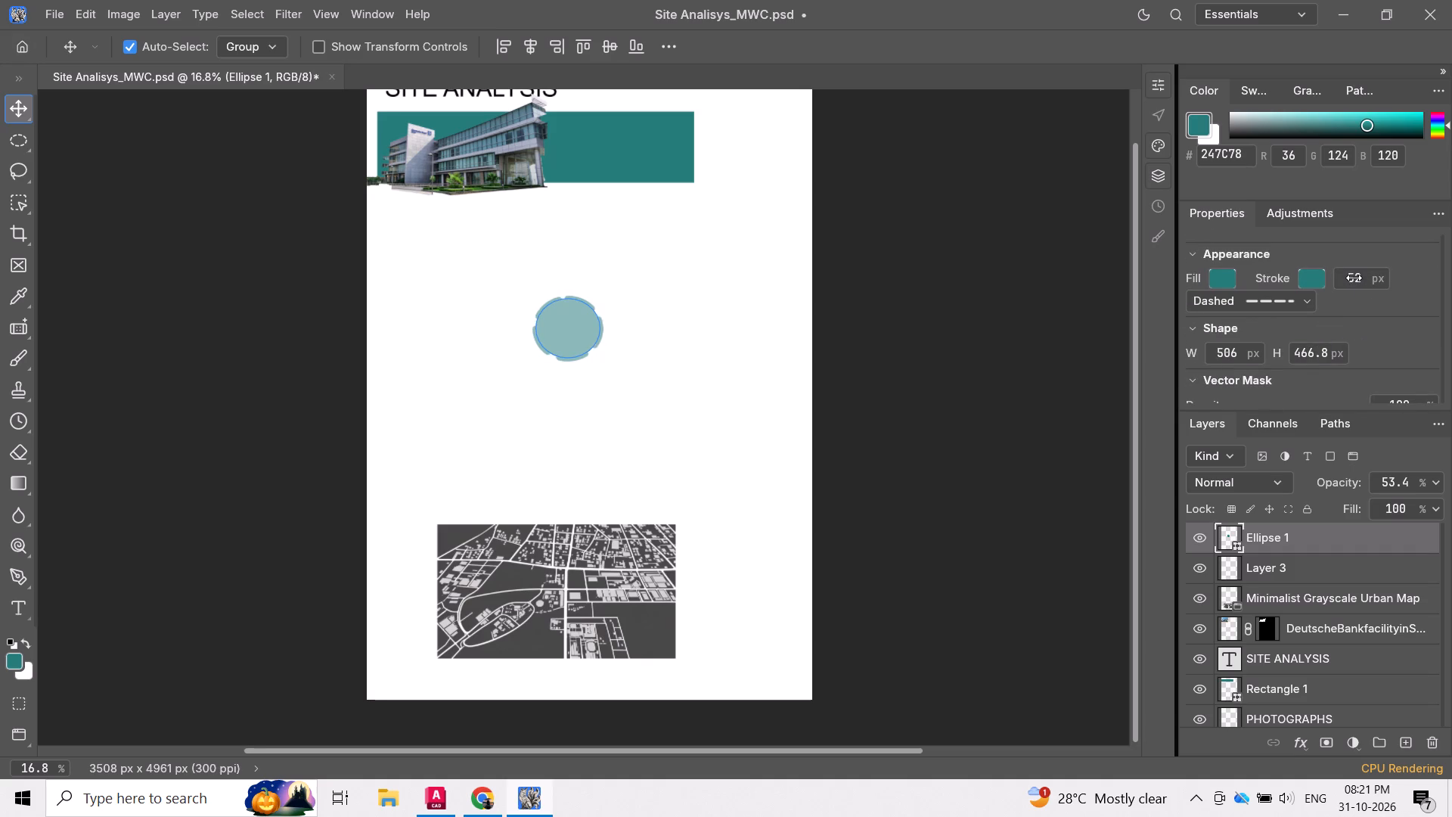
scroll(1354, 278, up, 10)
scroll(1354, 278, down, 4)
scroll(1354, 278, down, 20)
scroll(1354, 278, down, 2)
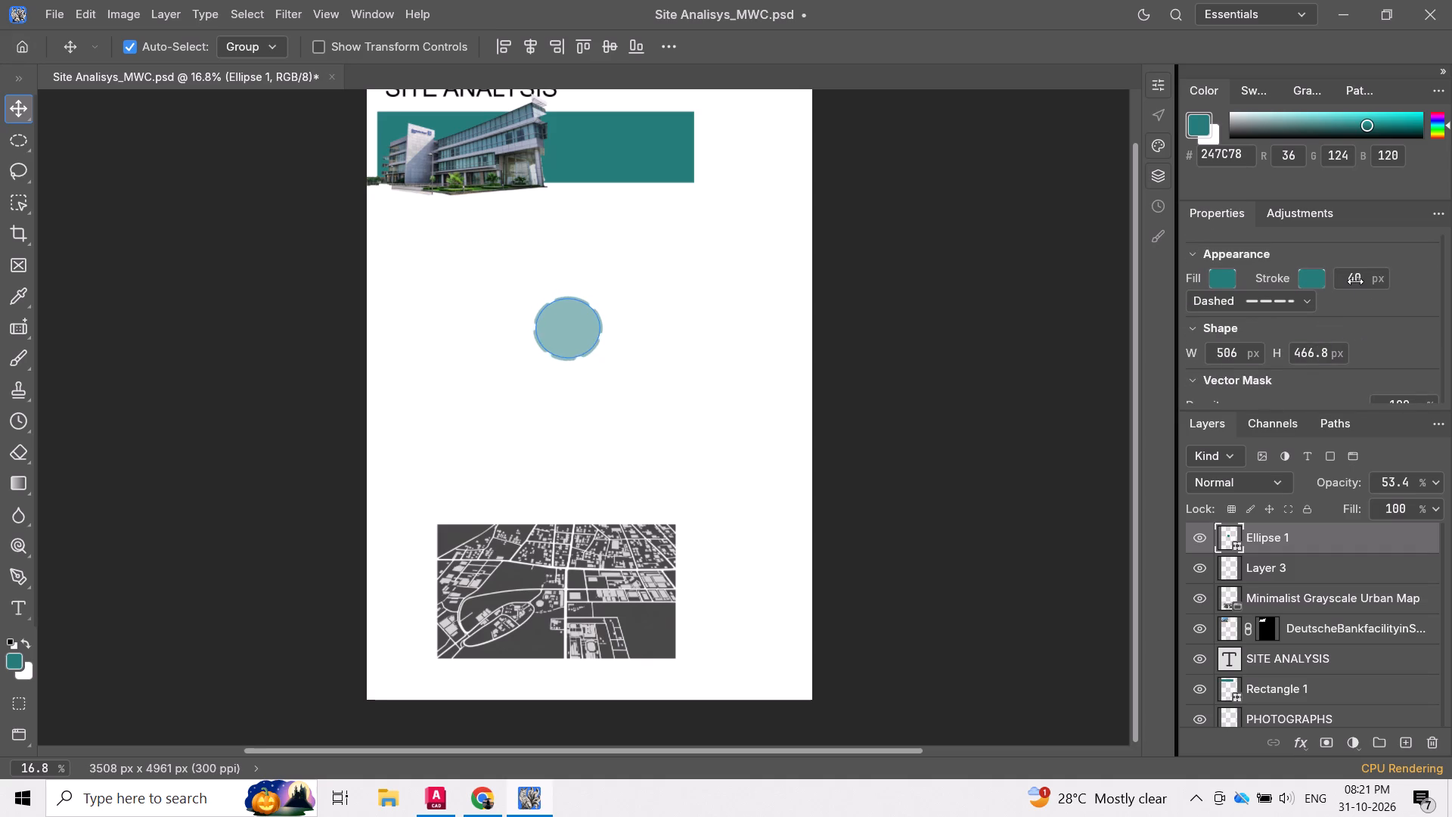
scroll(1355, 281, down, 1)
scroll(1355, 312, up, 1)
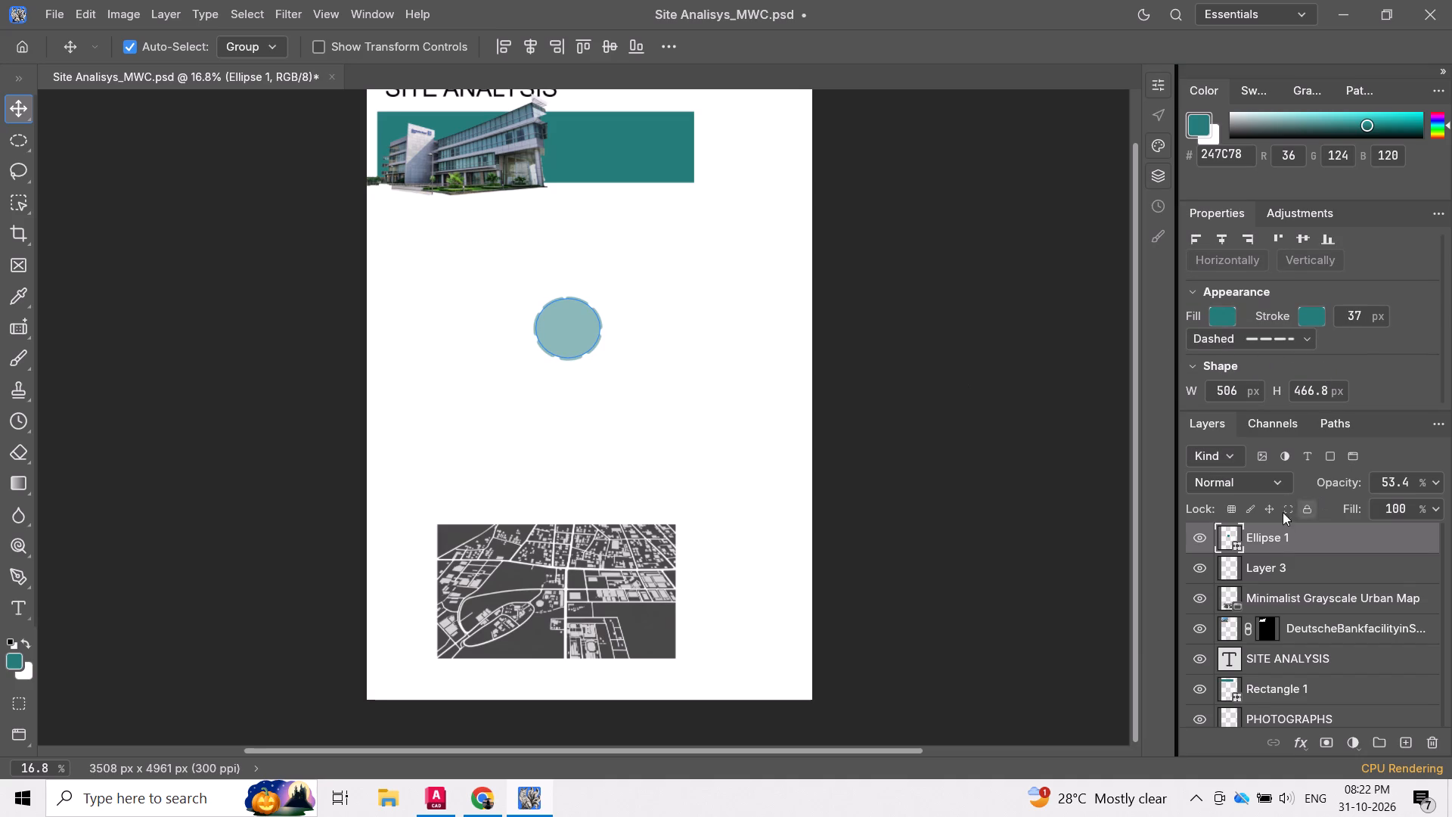
Move the ellipse down onto the urban map, vertically centred and slightly right of the map's middle, over the main road junction.
click(579, 337)
drag(568, 326, 569, 343)
drag(569, 343, 567, 589)
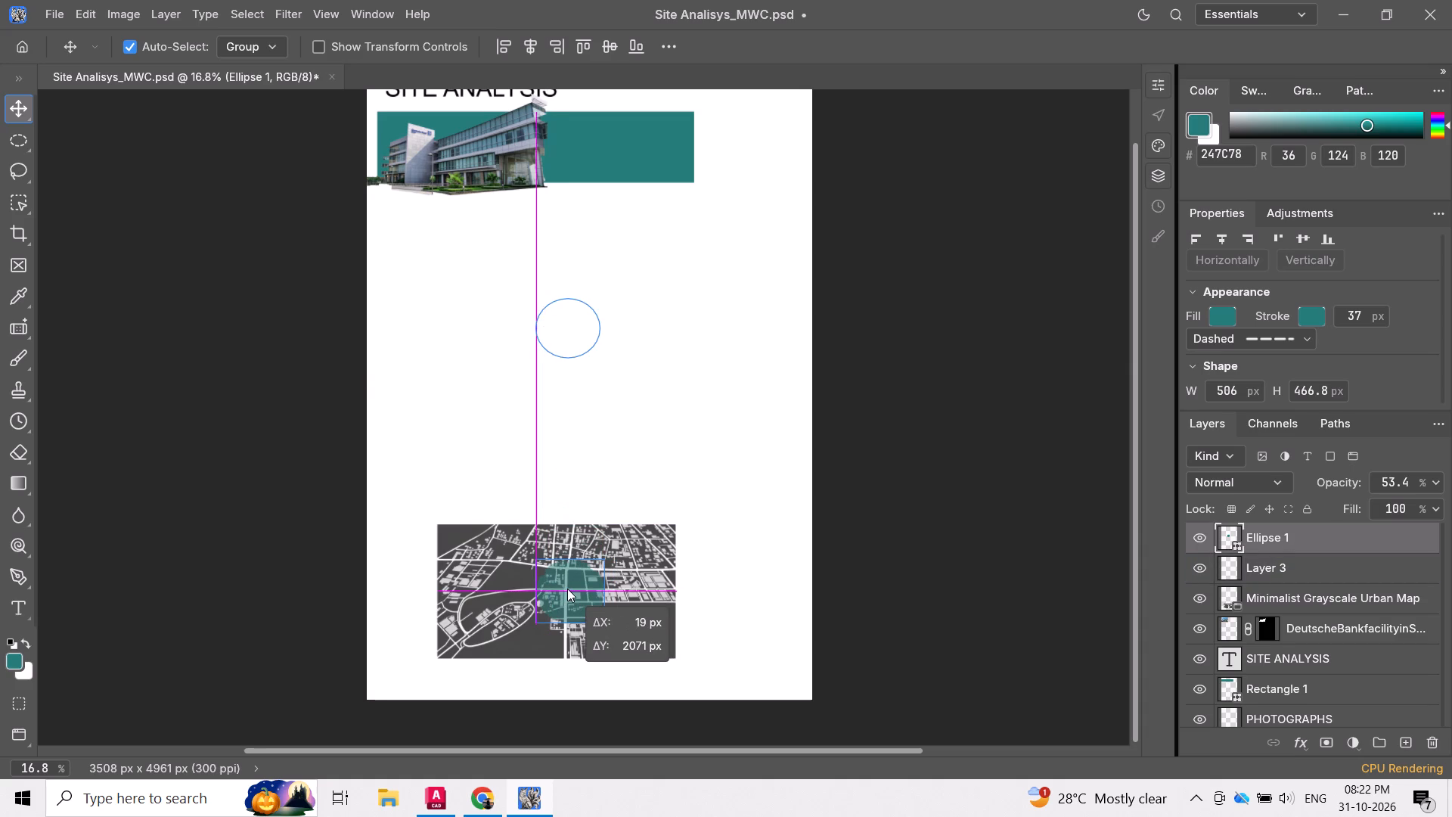
drag(567, 589, 570, 588)
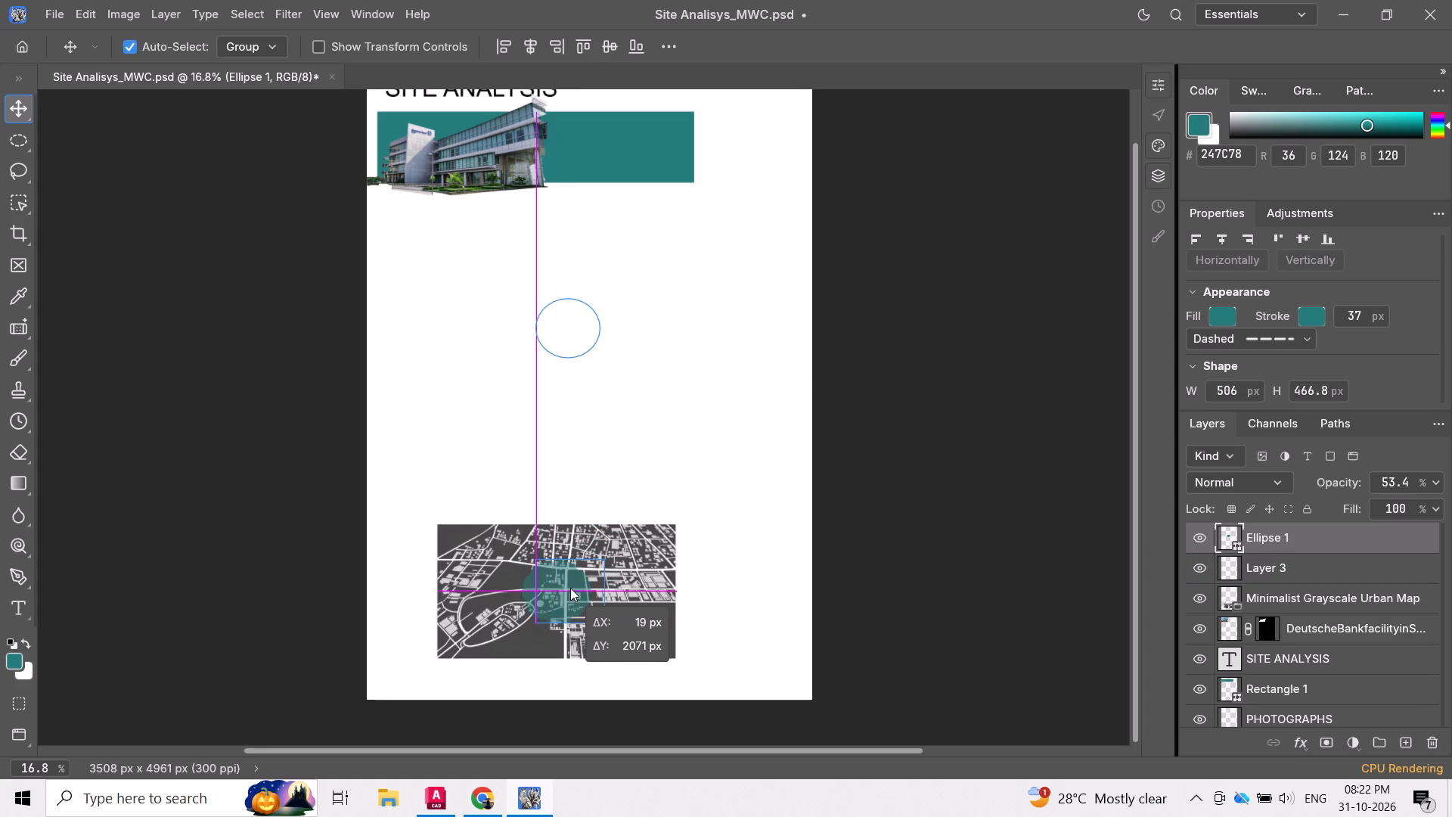
drag(570, 588, 562, 584)
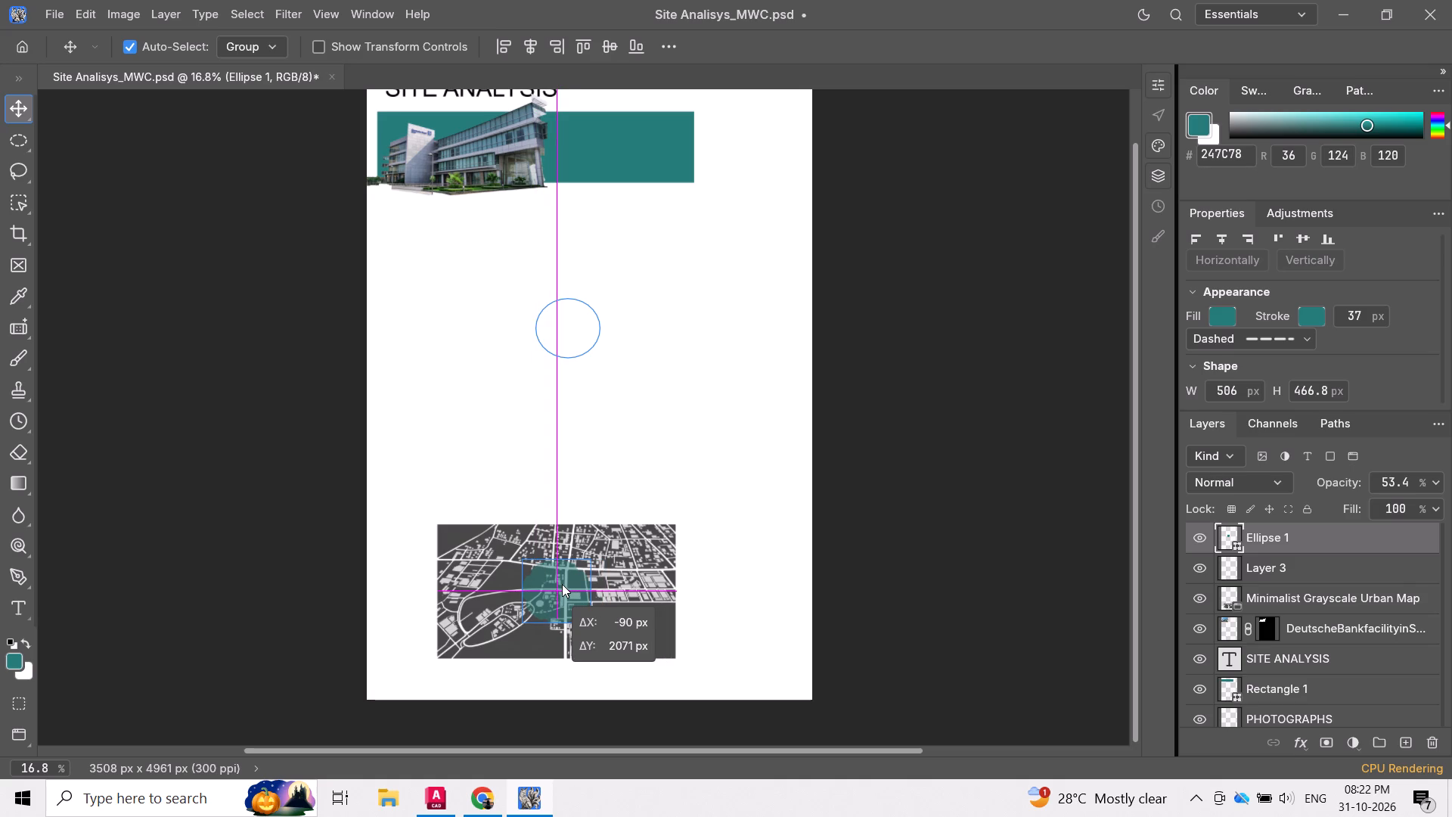
drag(562, 584, 564, 582)
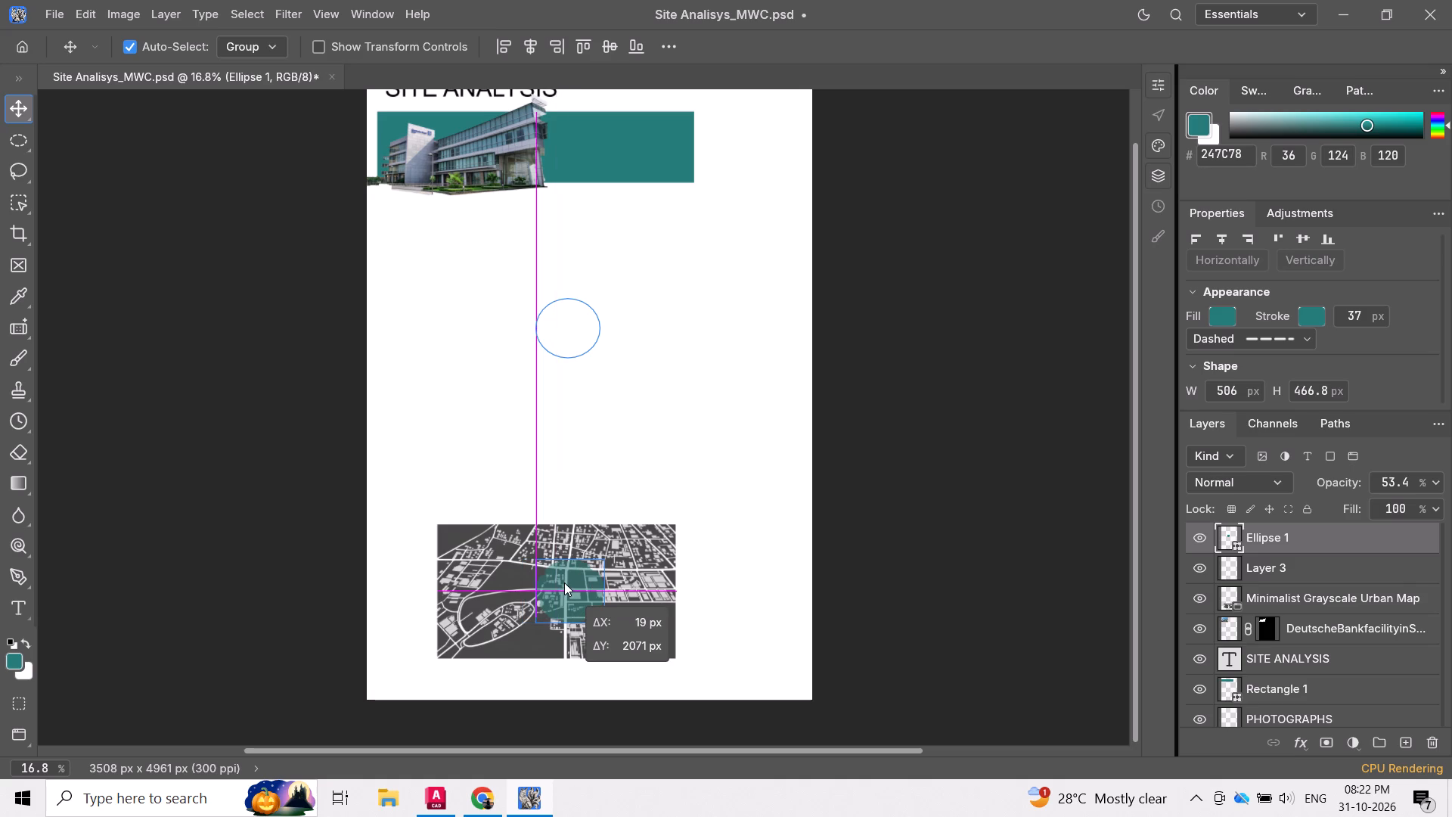
drag(564, 582, 563, 583)
drag(555, 585, 556, 585)
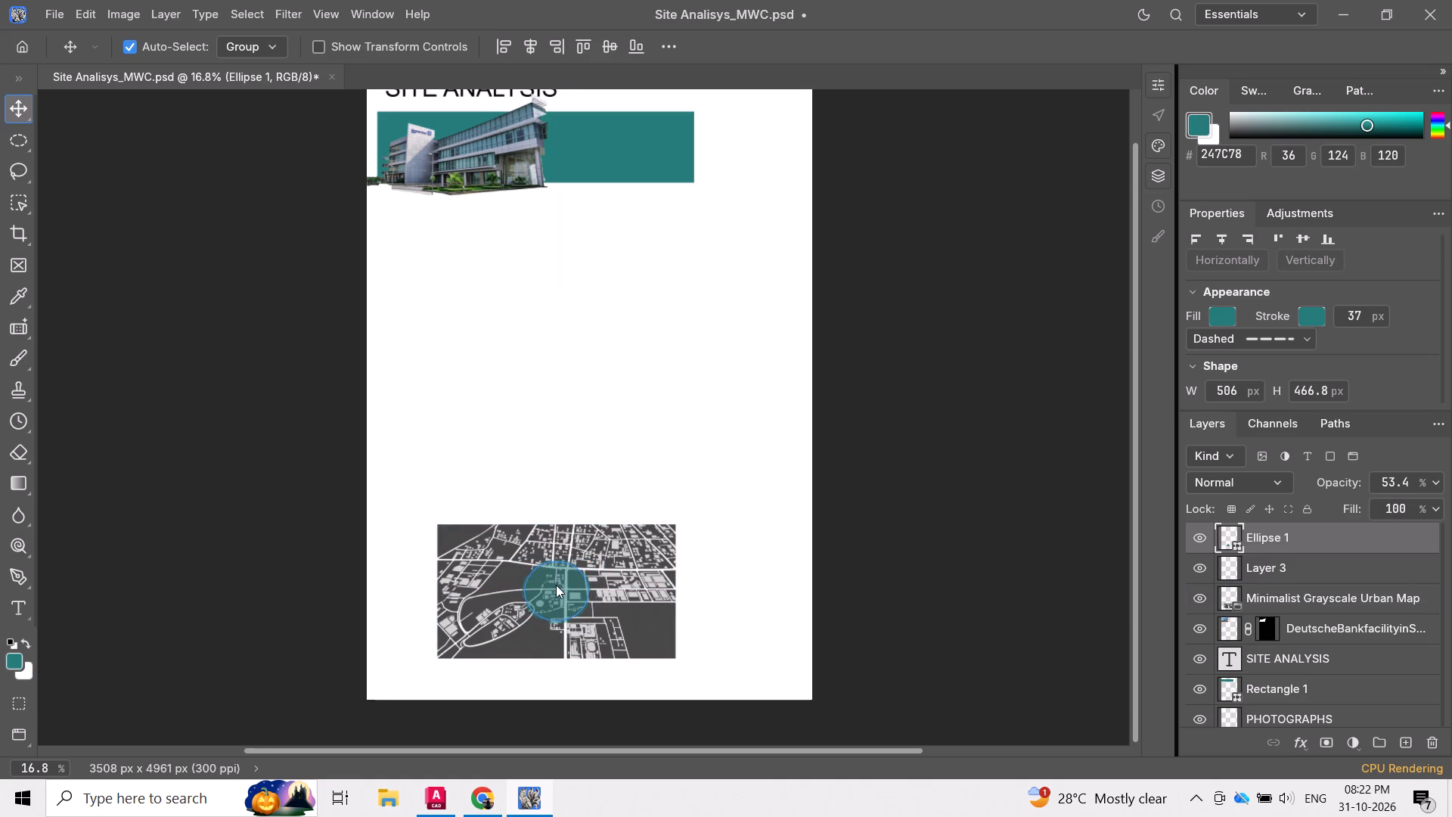
drag(556, 585, 563, 585)
Examine the translucent circle's placement on the urban map and within the overall sheet layout.
scroll(577, 505, up, 3)
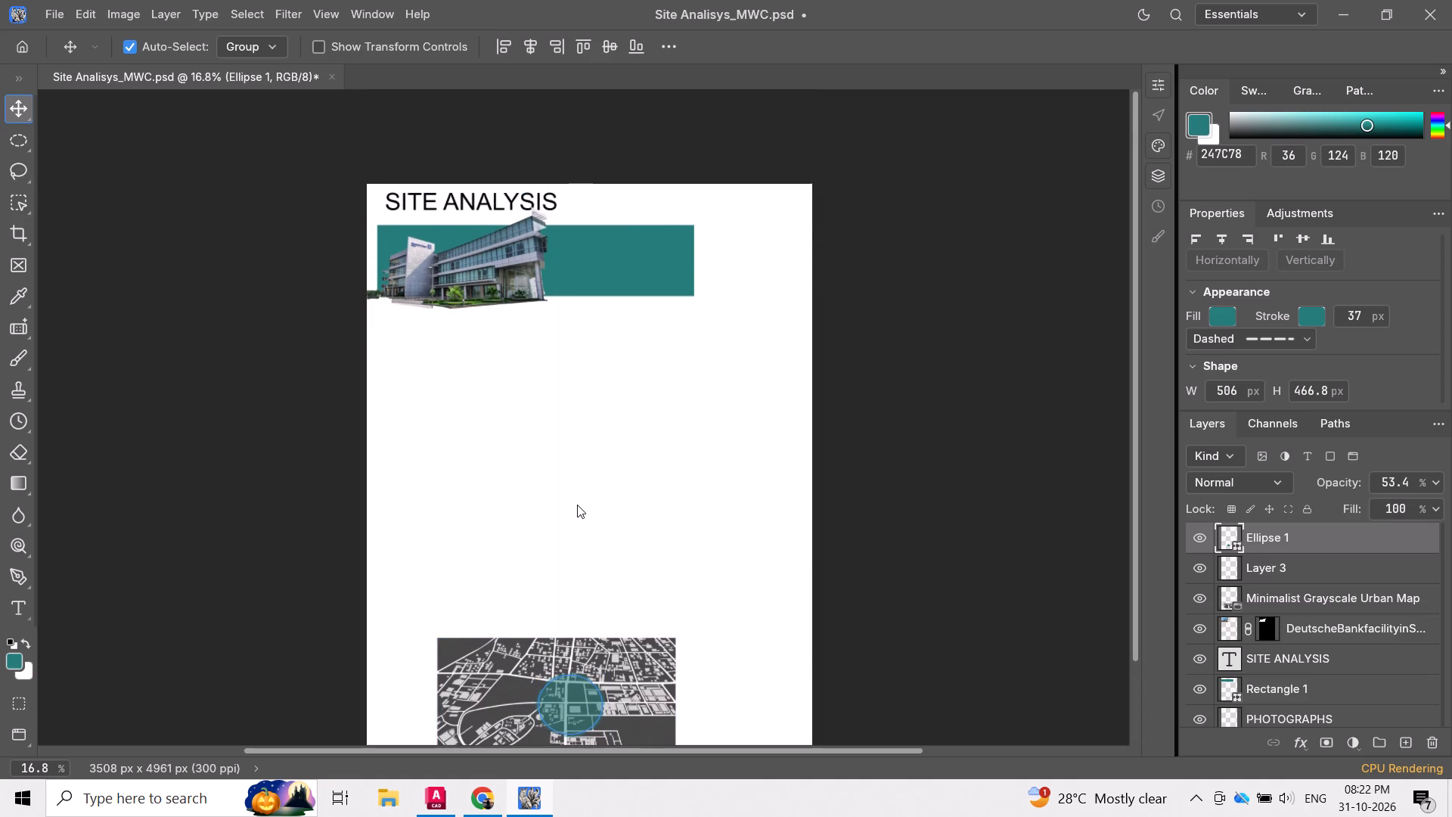
scroll(579, 503, down, 3)
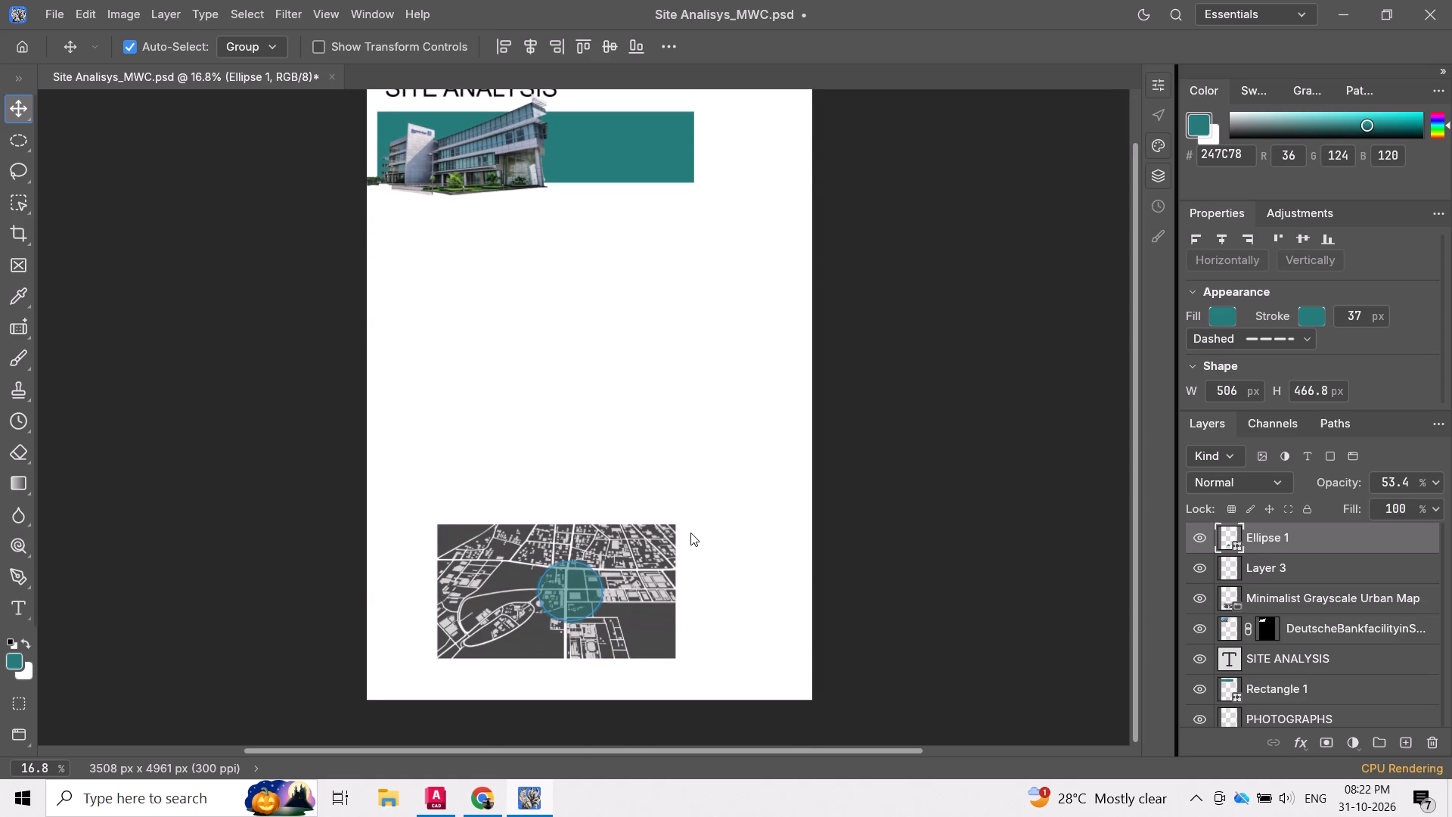
ctrl+scroll(576, 591, up, 3)
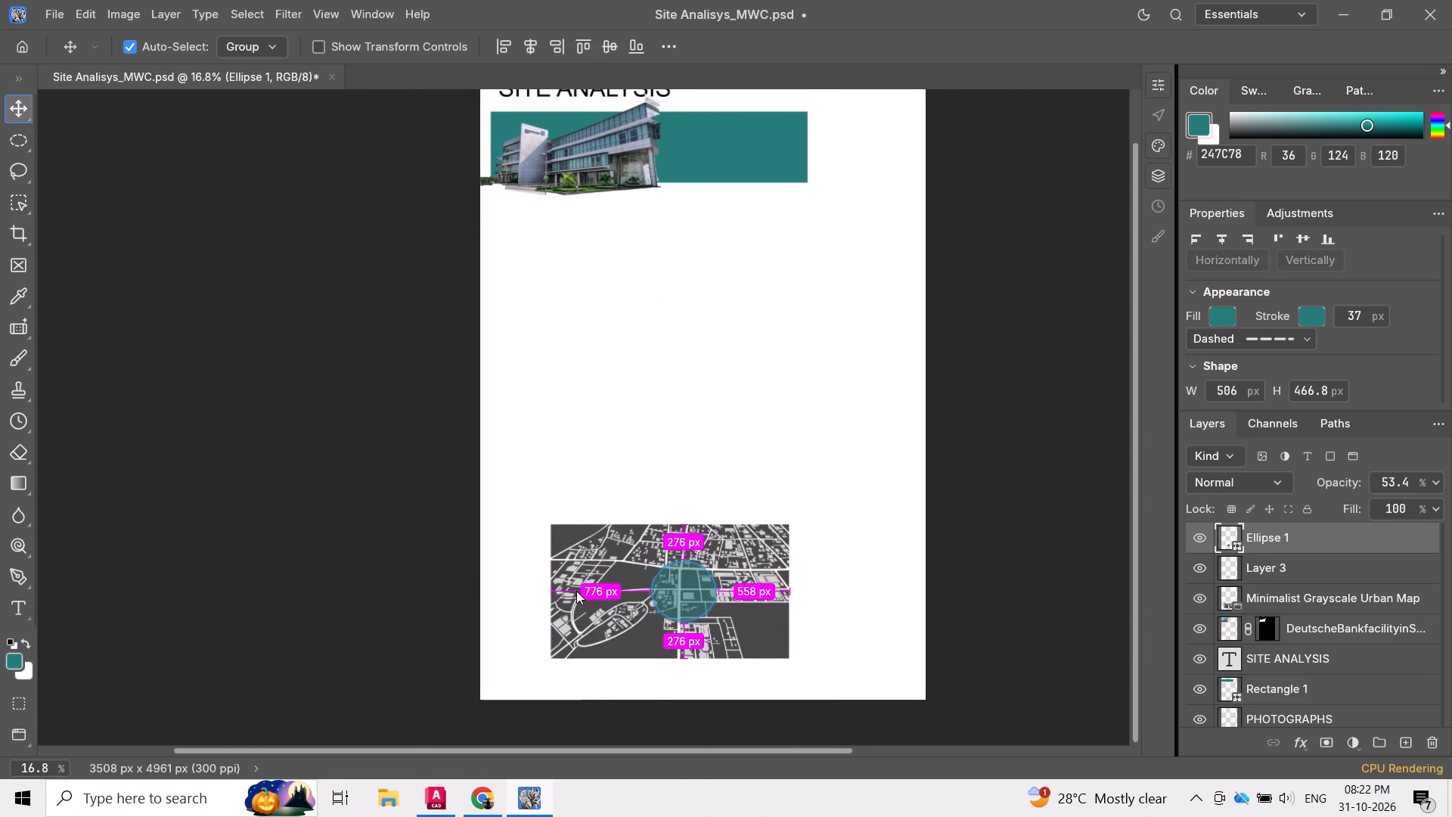
ctrl+scroll(576, 591, up, 2)
ctrl+scroll(576, 591, down, 4)
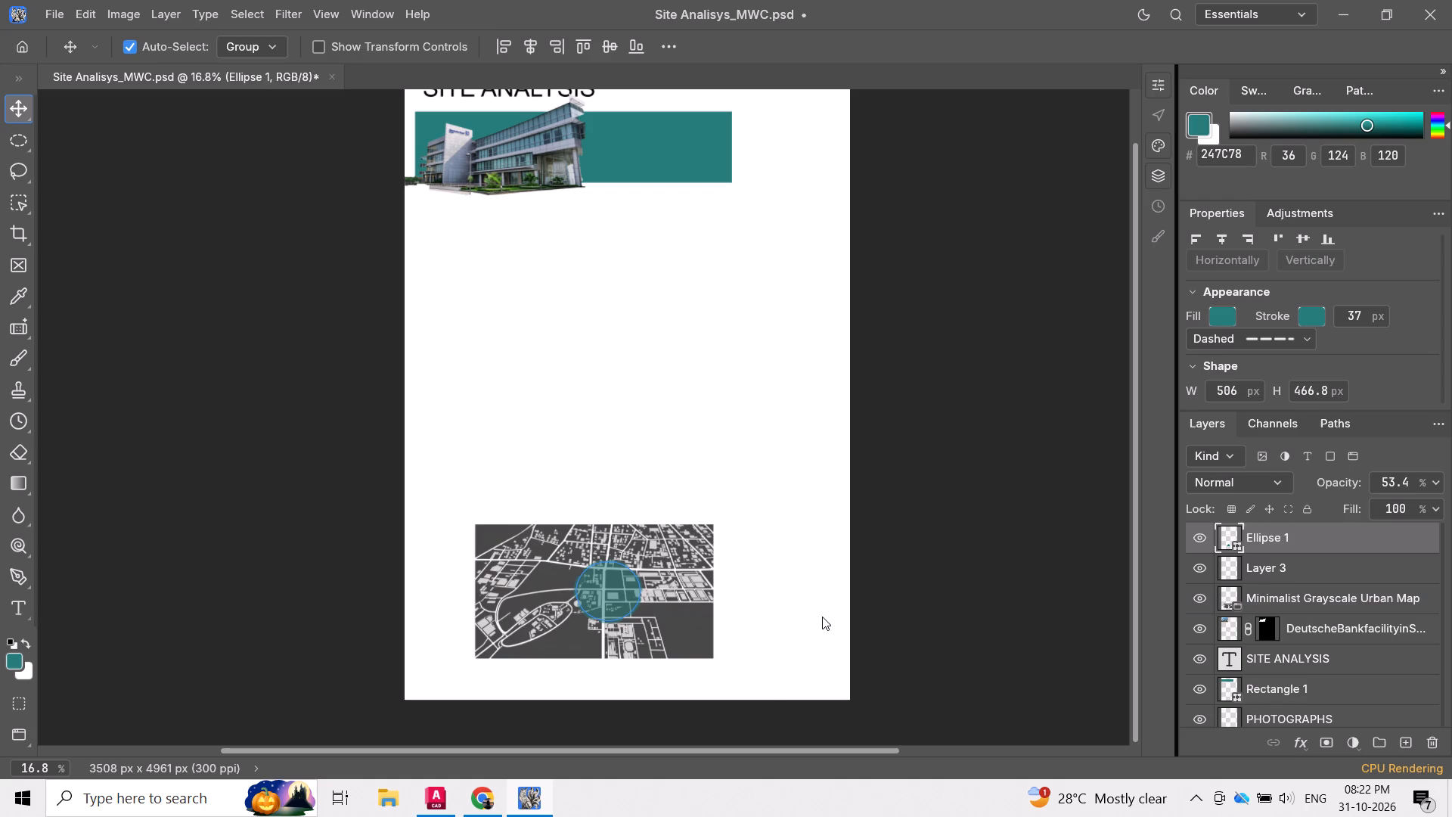
scroll(818, 654, up, 2)
scroll(818, 654, down, 2)
alt+scroll(818, 655, up, 2)
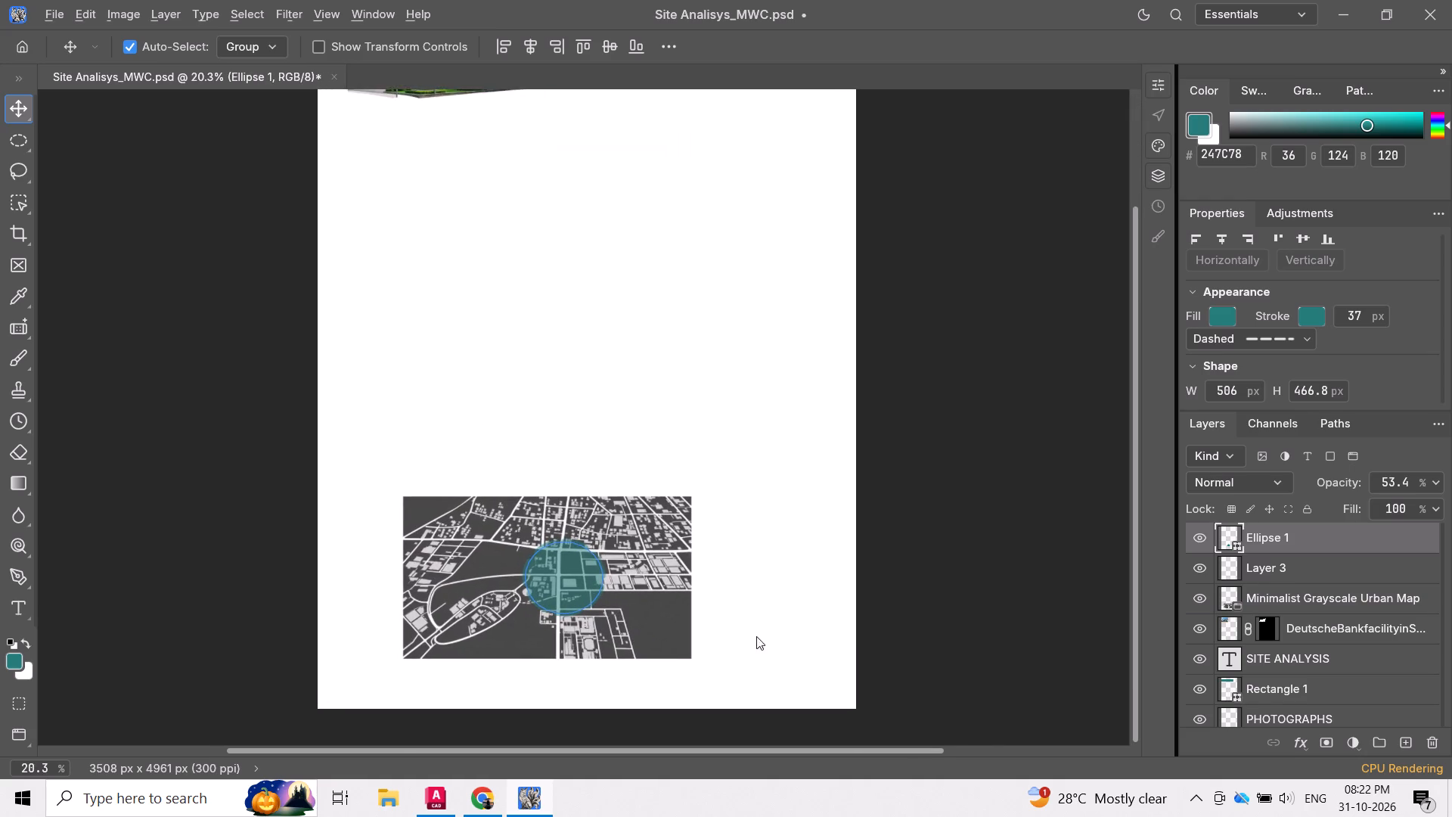
Nudge the translucent ellipse slightly left on the urban map so it centres on the vertical main road.
alt+scroll(750, 635, up, 6)
drag(733, 592, 774, 592)
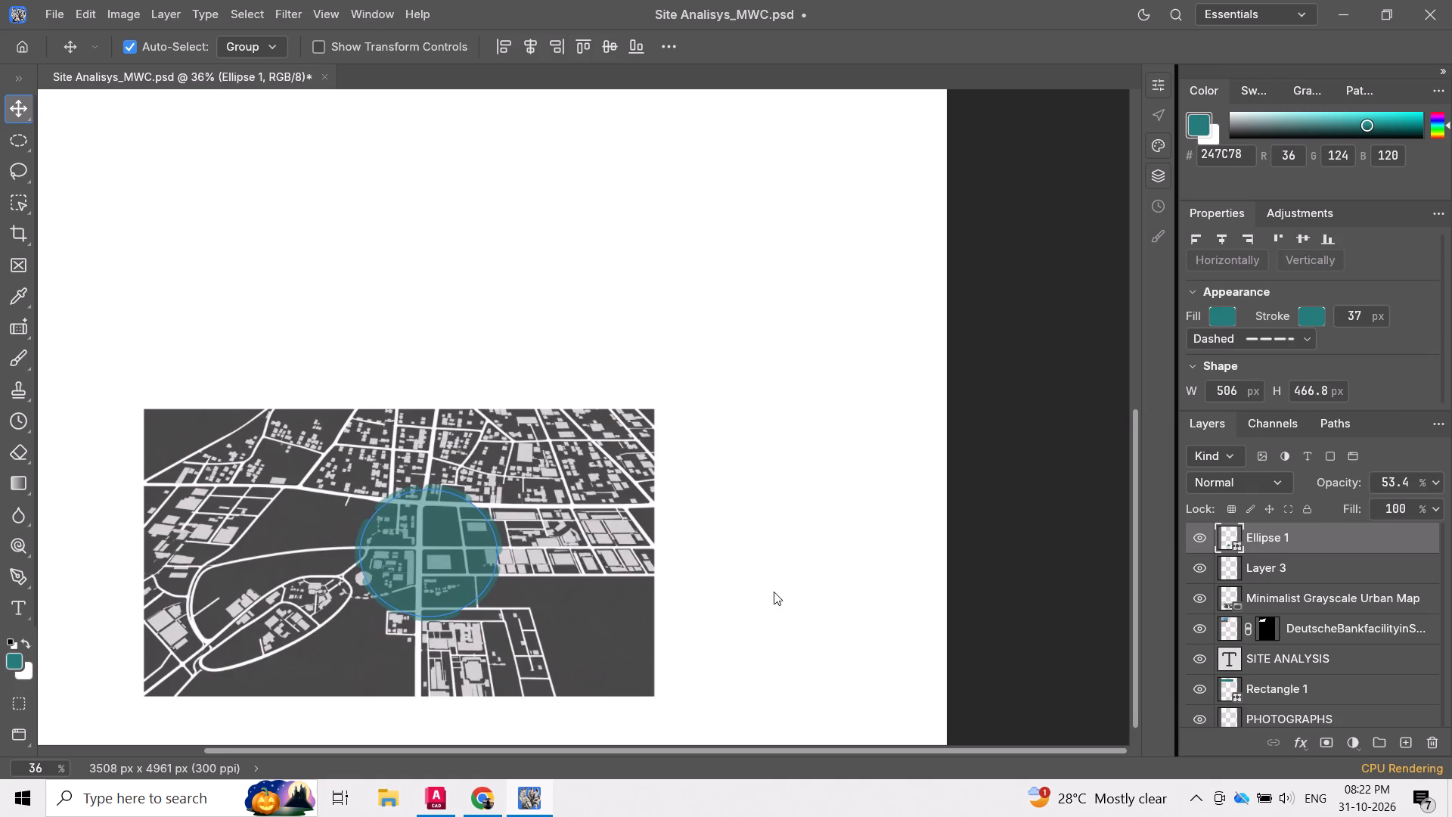
drag(774, 592, 822, 592)
click(457, 565)
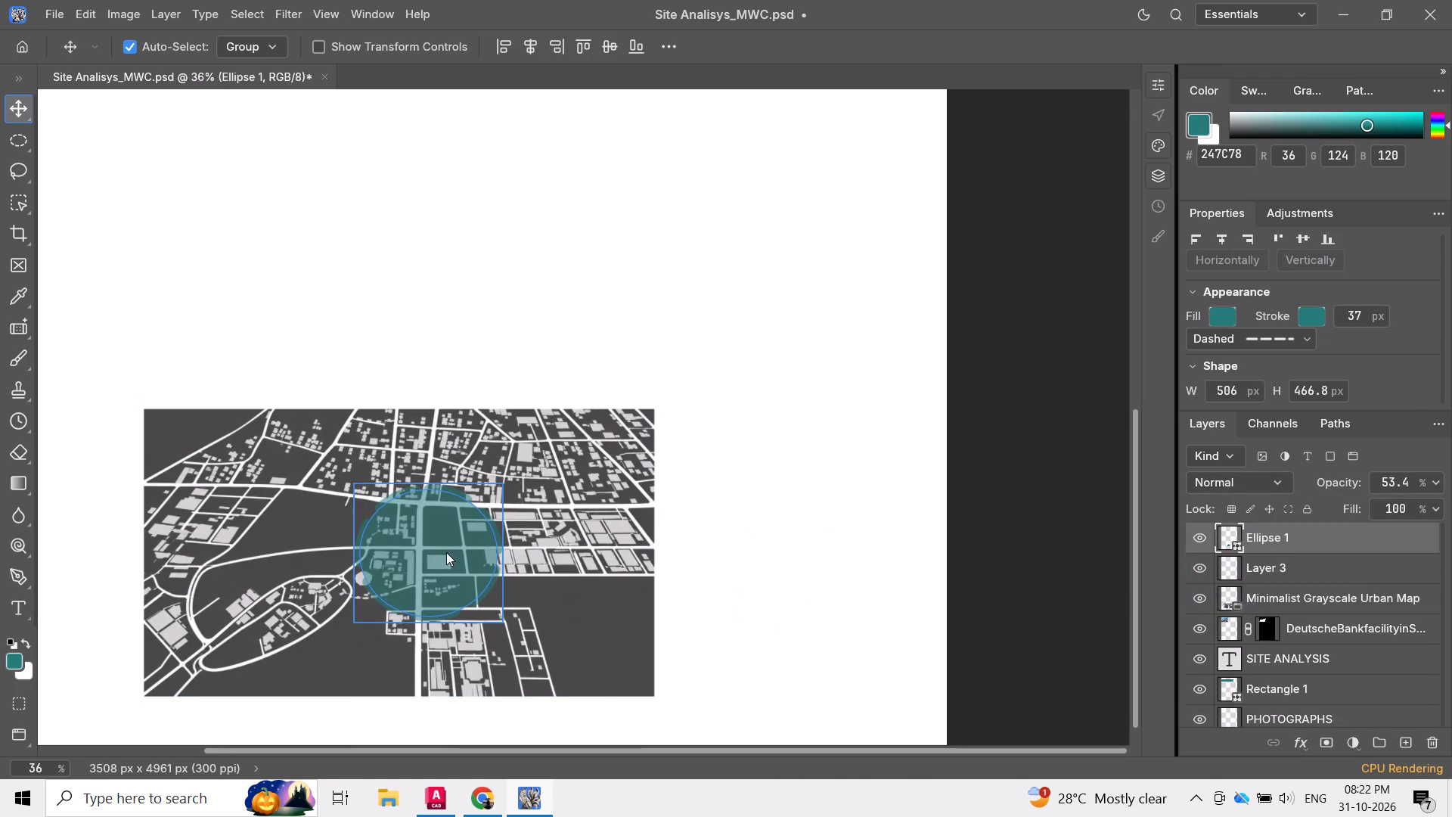
double_click(19, 102)
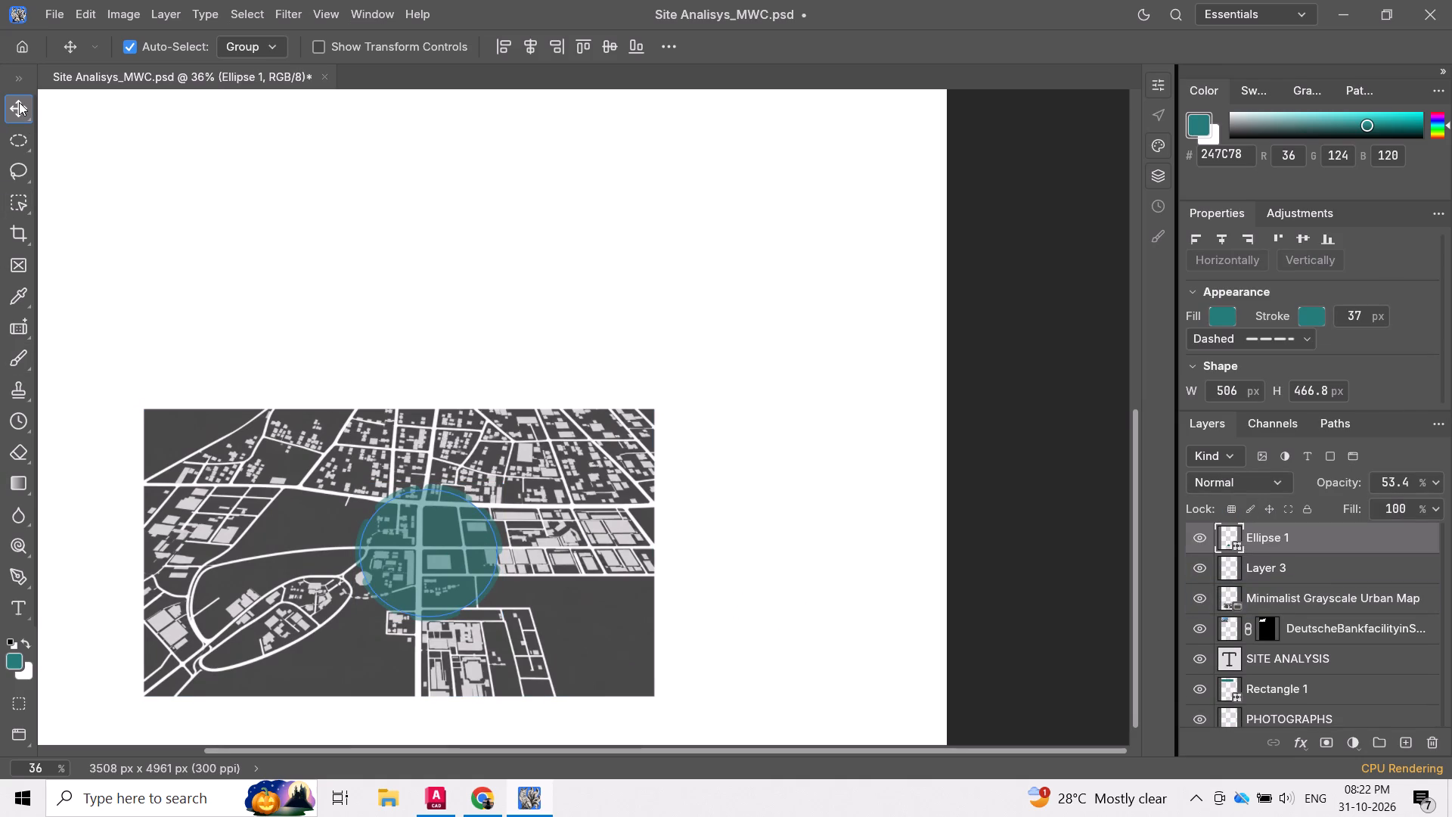
drag(423, 545, 419, 545)
drag(419, 545, 414, 545)
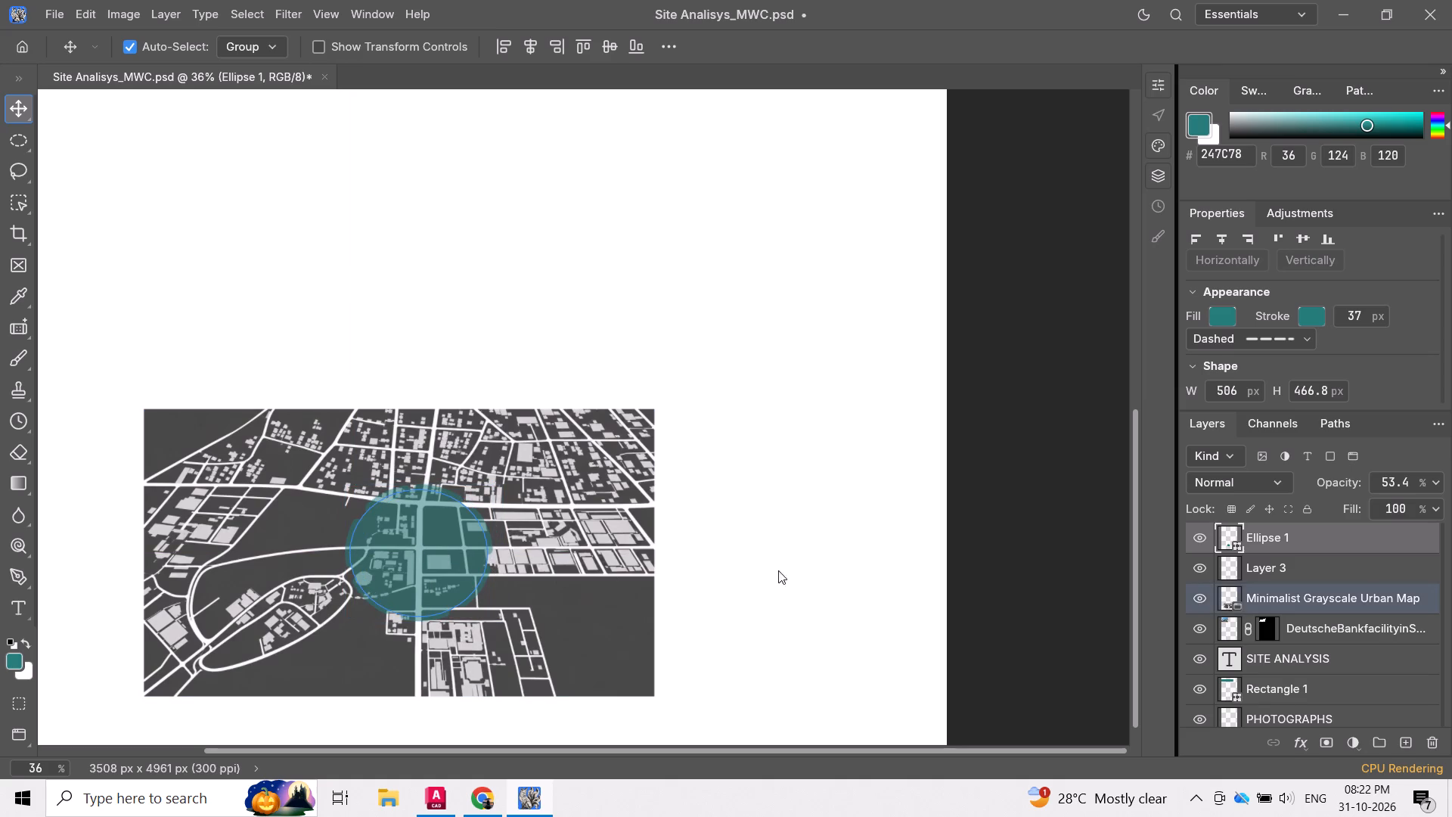
Raise the Ellipse 1 layer's opacity to 73.1%.
click(438, 570)
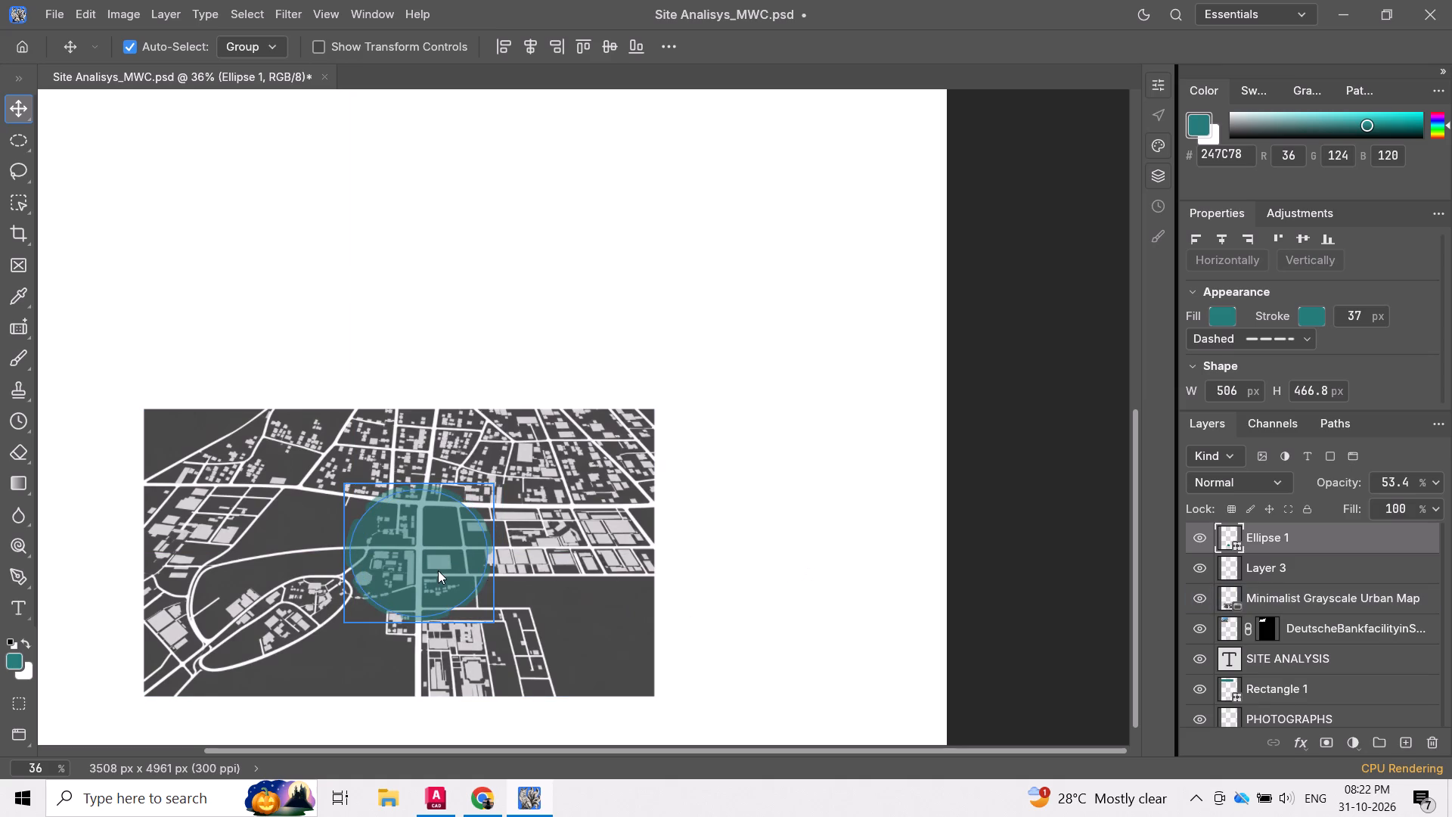
click(1433, 480)
drag(1375, 509, 1379, 508)
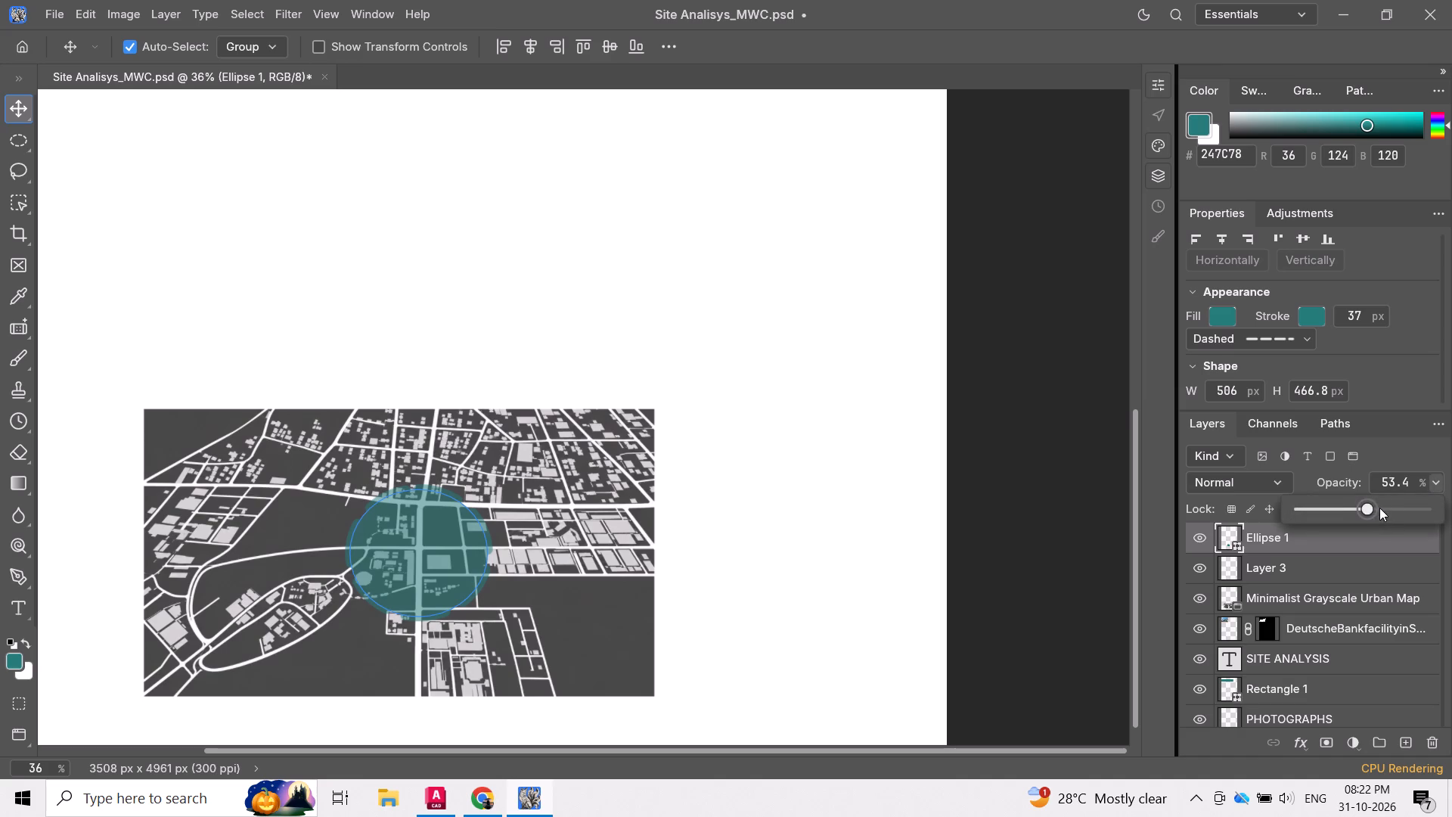
drag(1379, 508, 1395, 500)
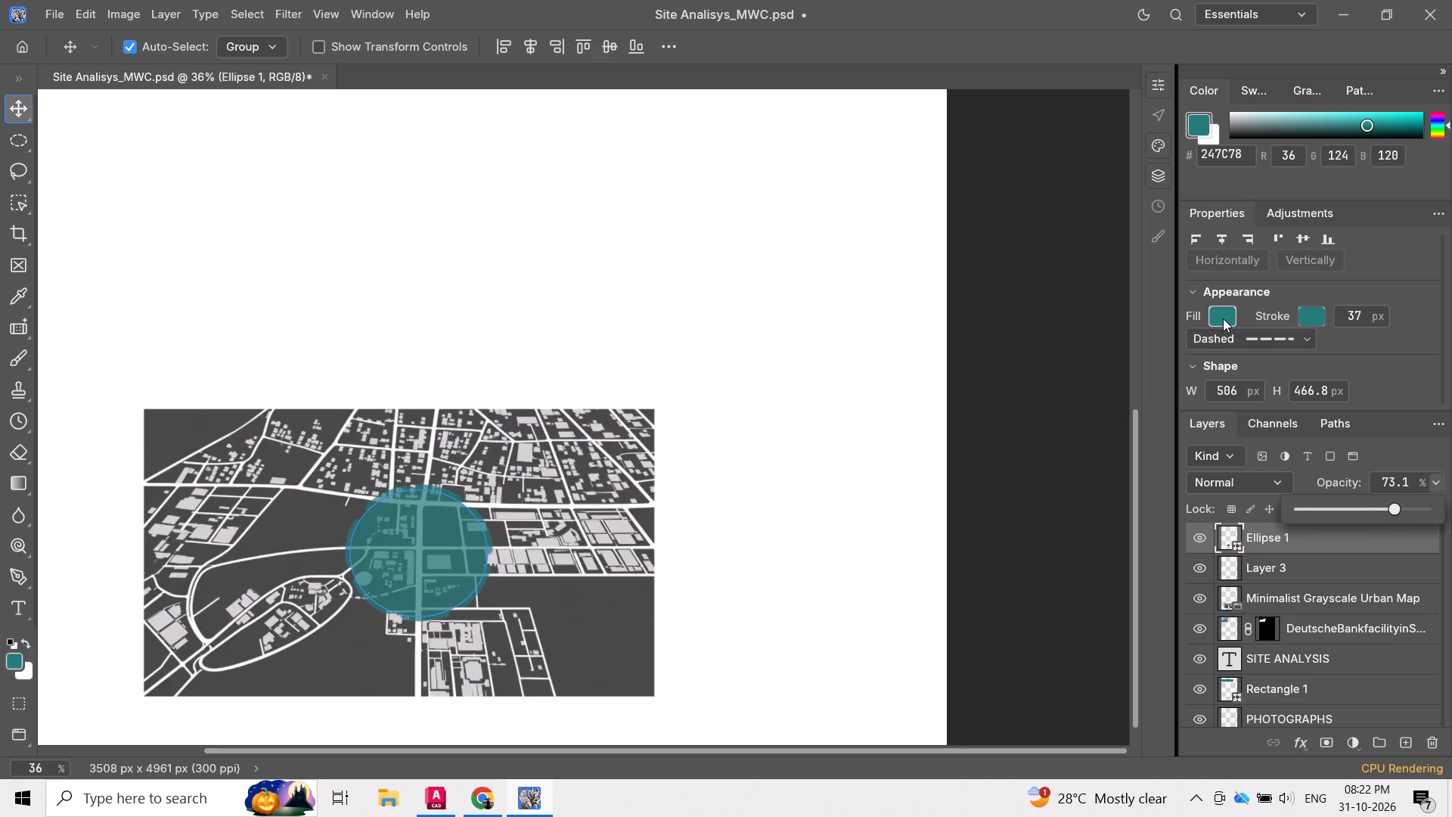
Try lighter teal shades for Ellipse 1's fill and settle on 85E5E0 with an alpha of 184.
click(1221, 318)
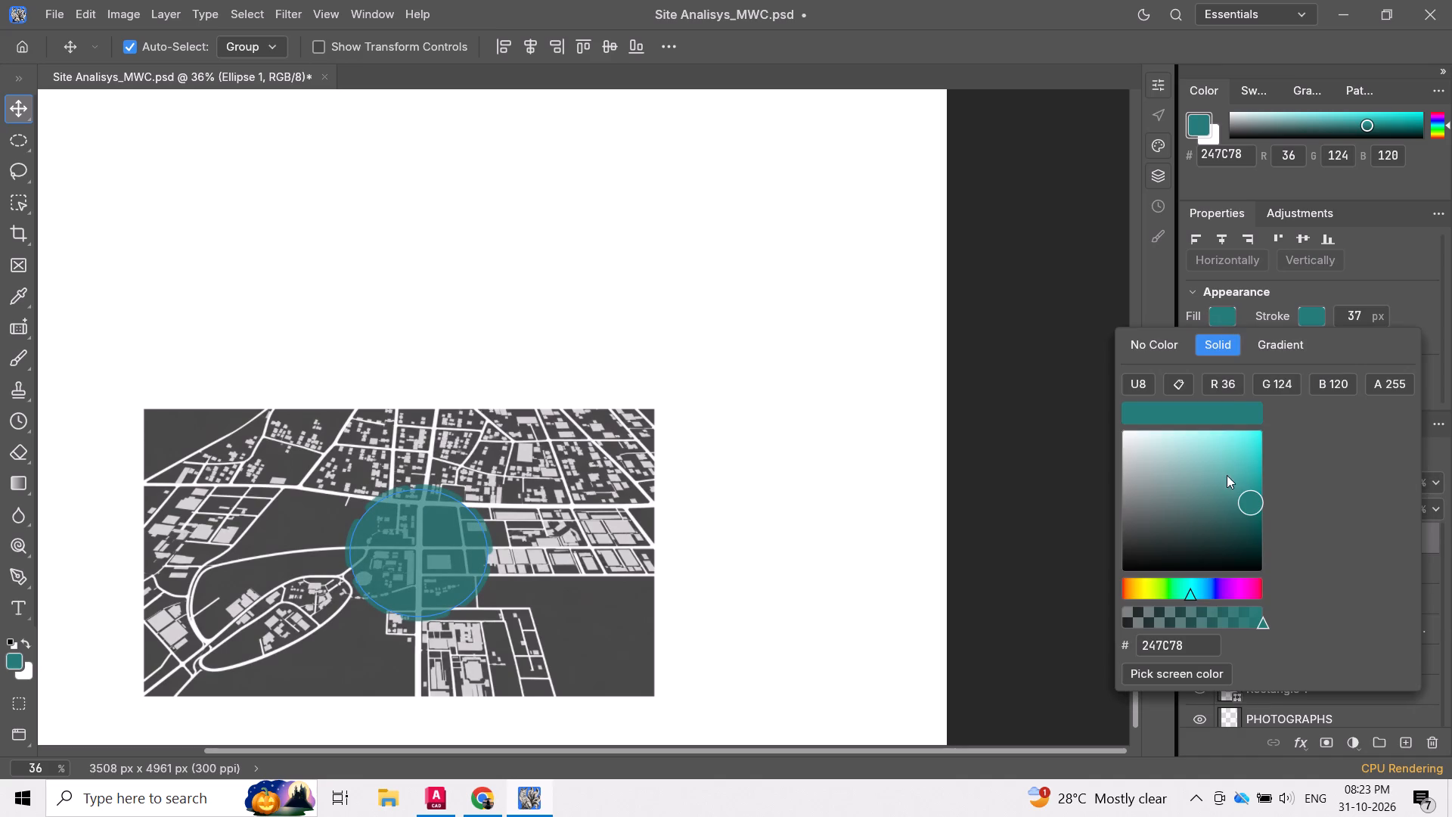
click(1214, 461)
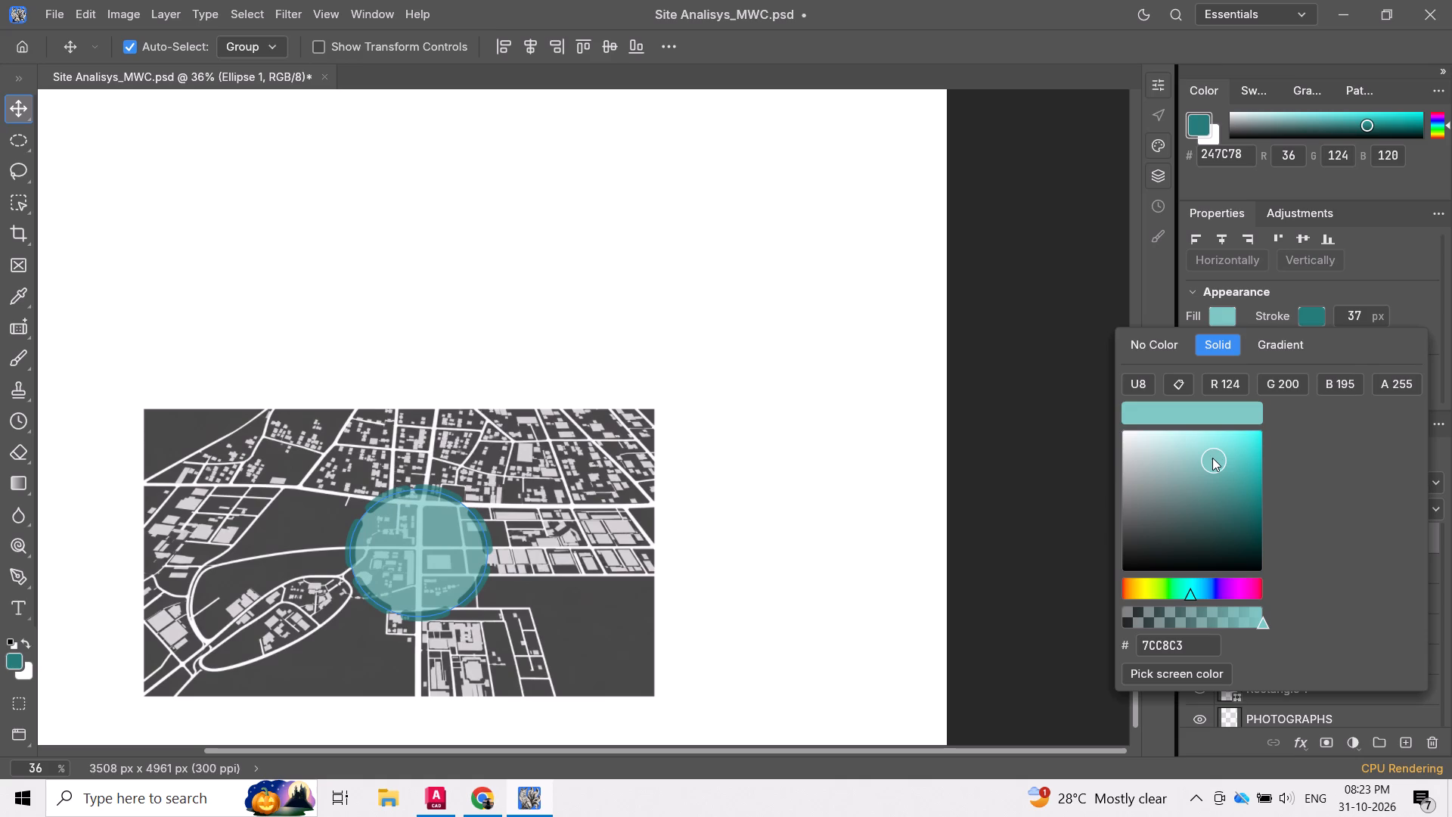
click(1203, 444)
click(1212, 436)
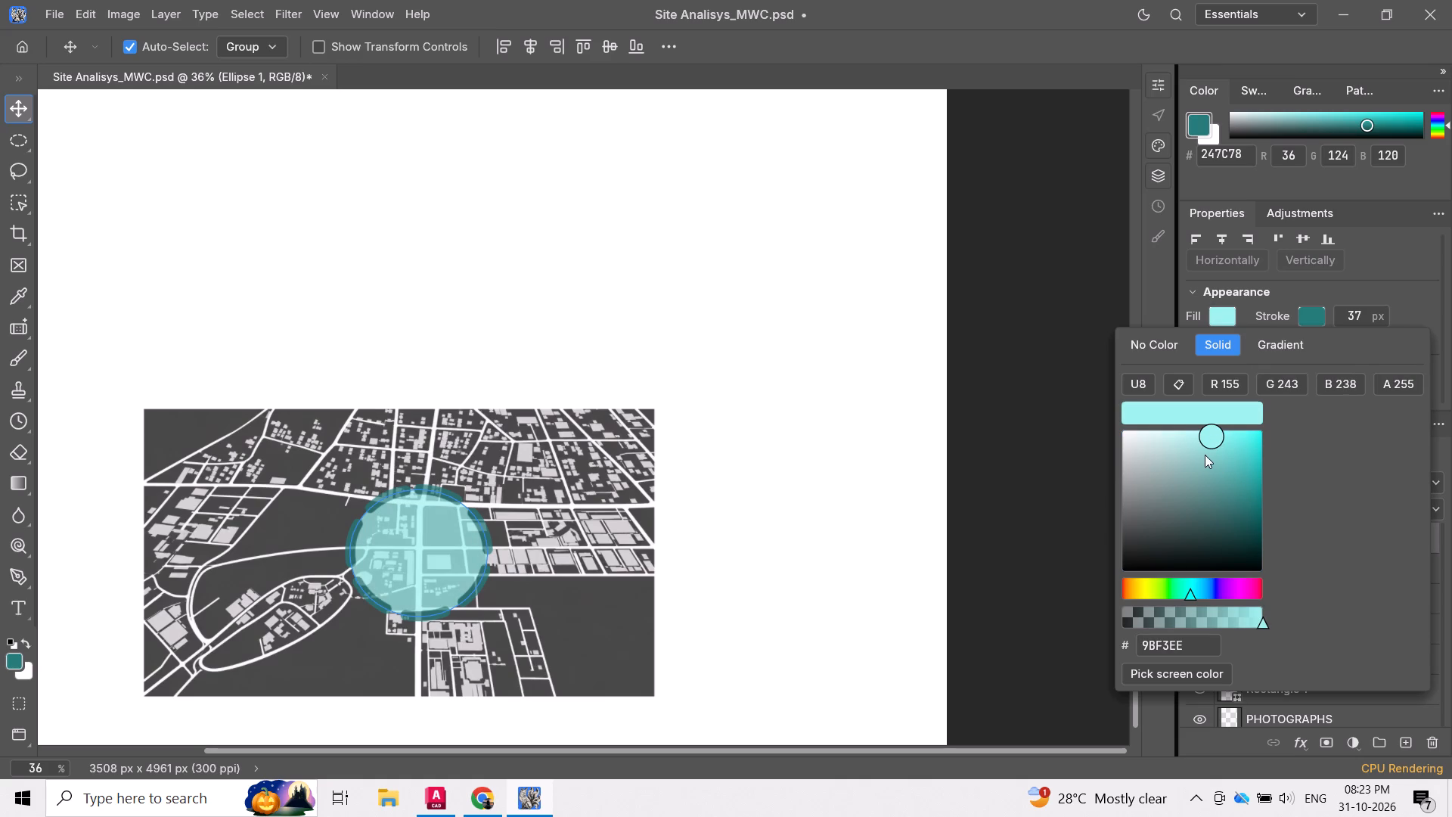
click(1202, 464)
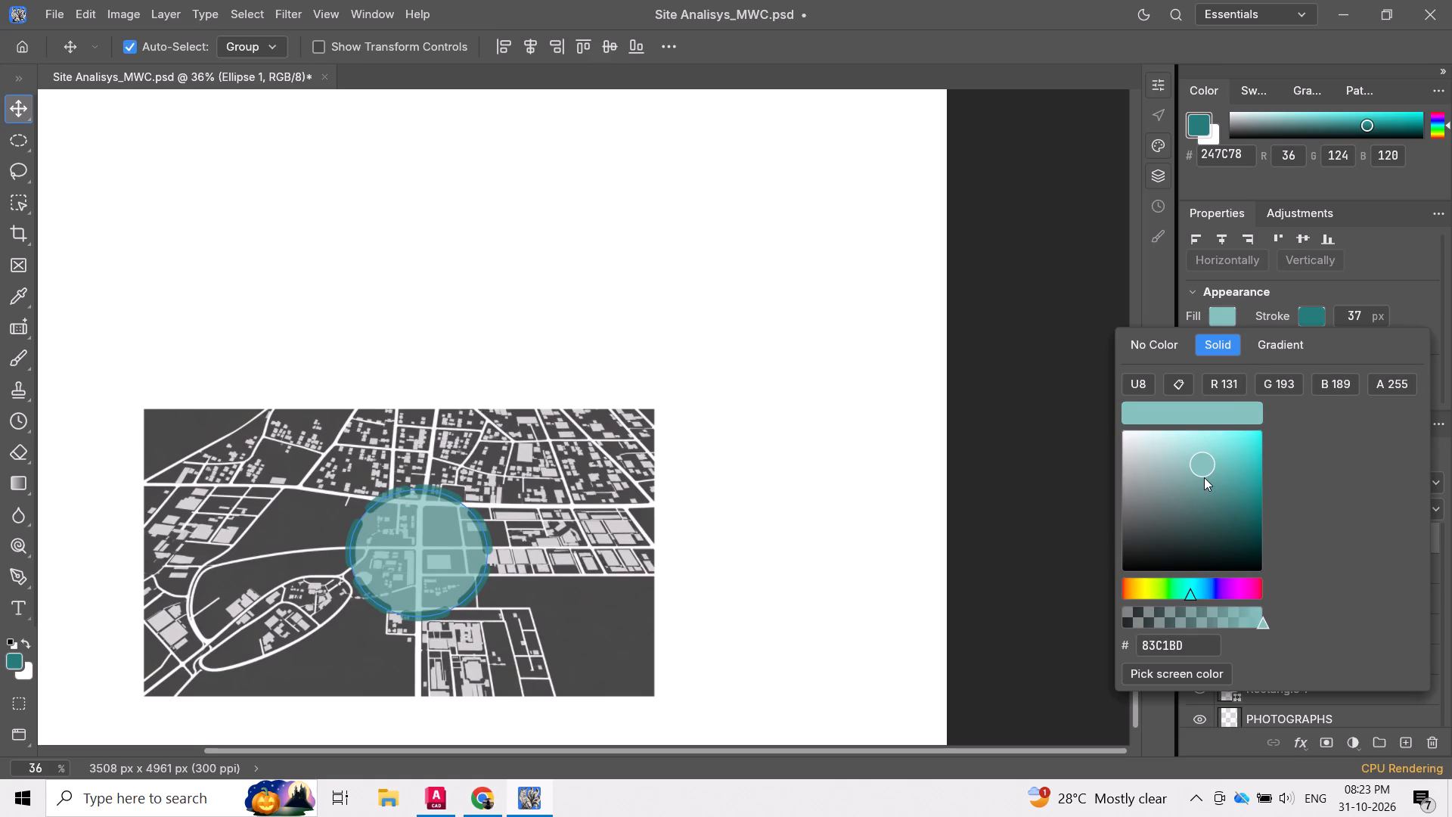
click(1205, 488)
click(1215, 459)
click(1223, 450)
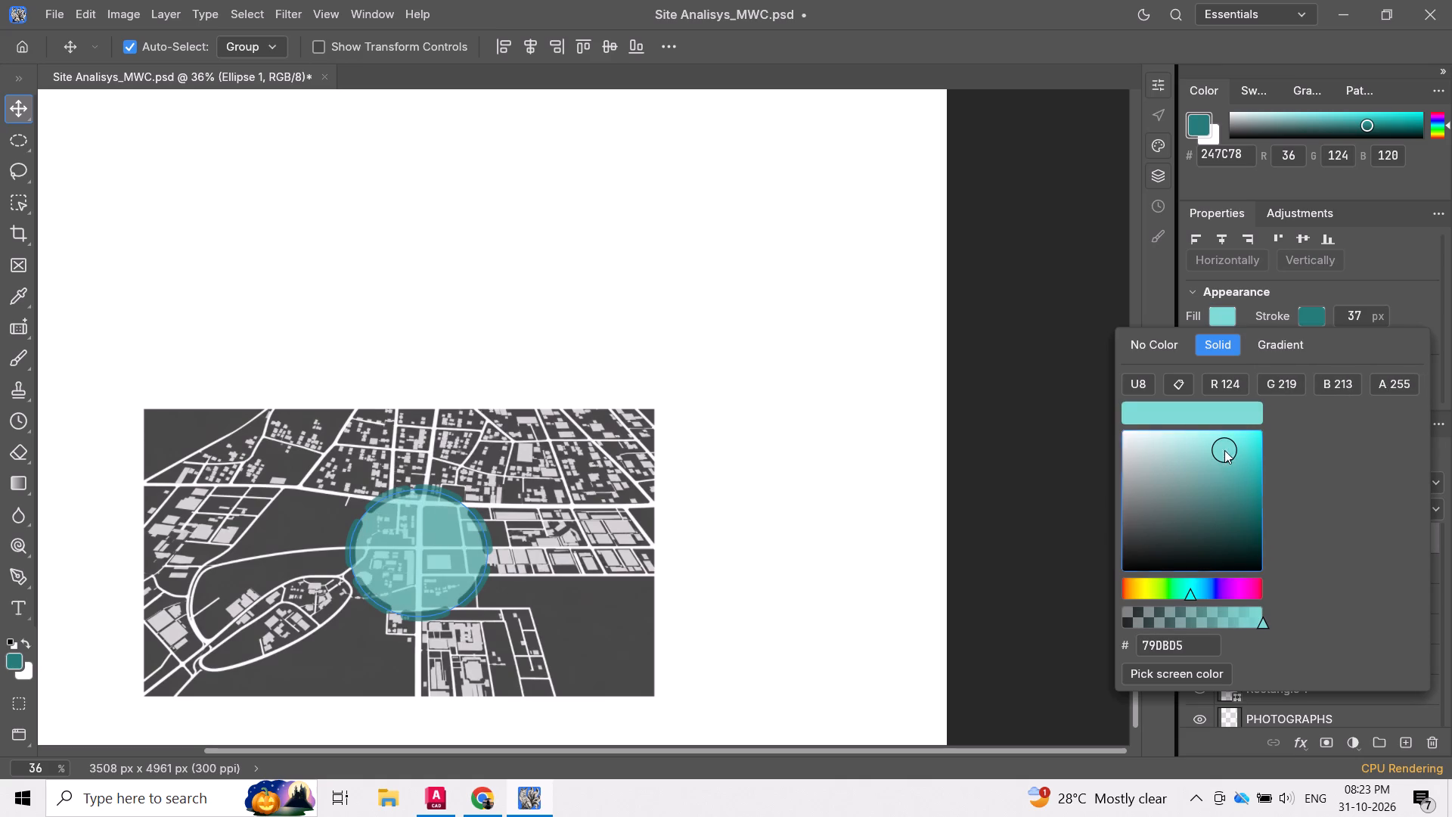
click(1224, 445)
click(1221, 444)
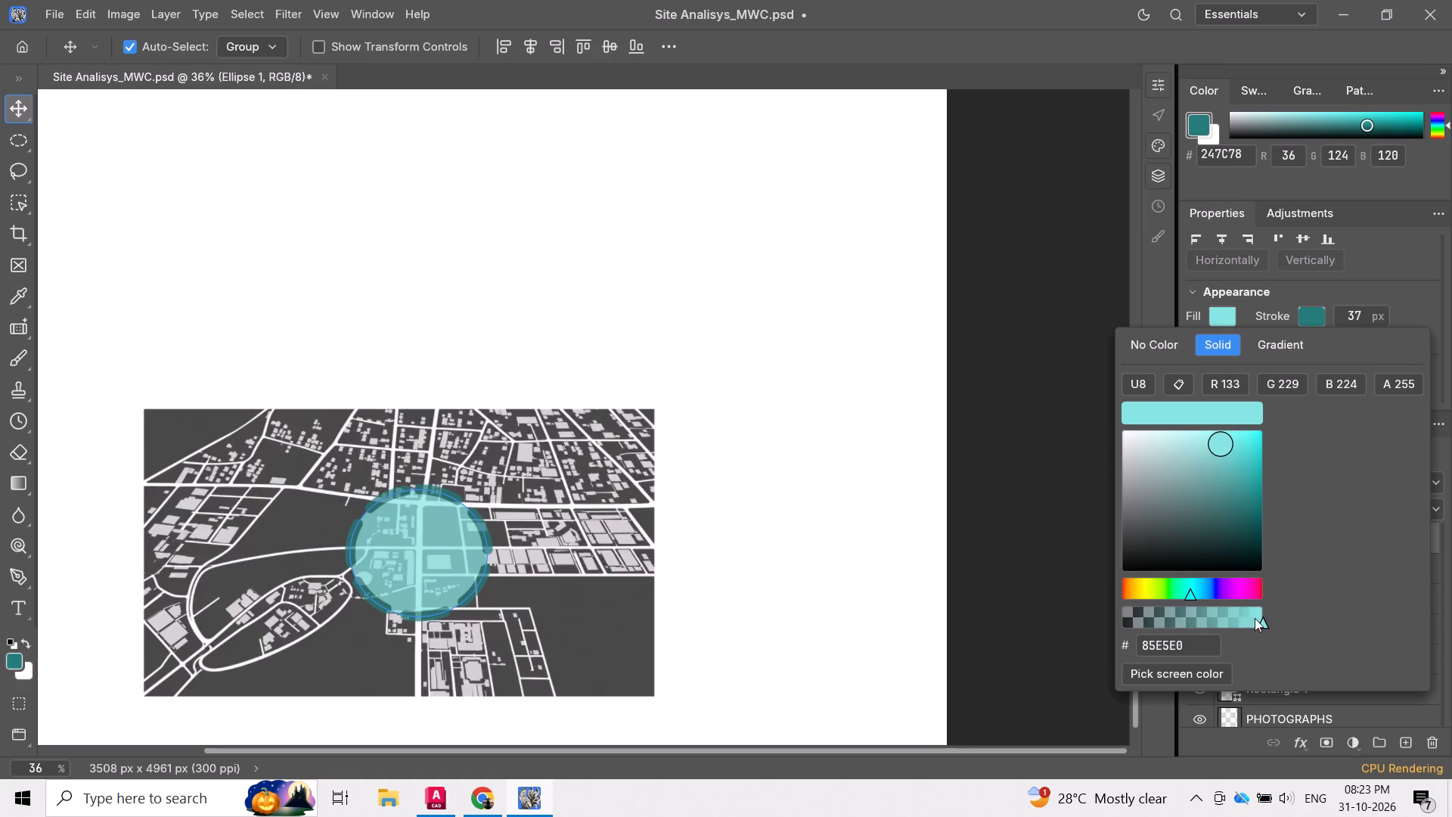
drag(1261, 620, 1212, 626)
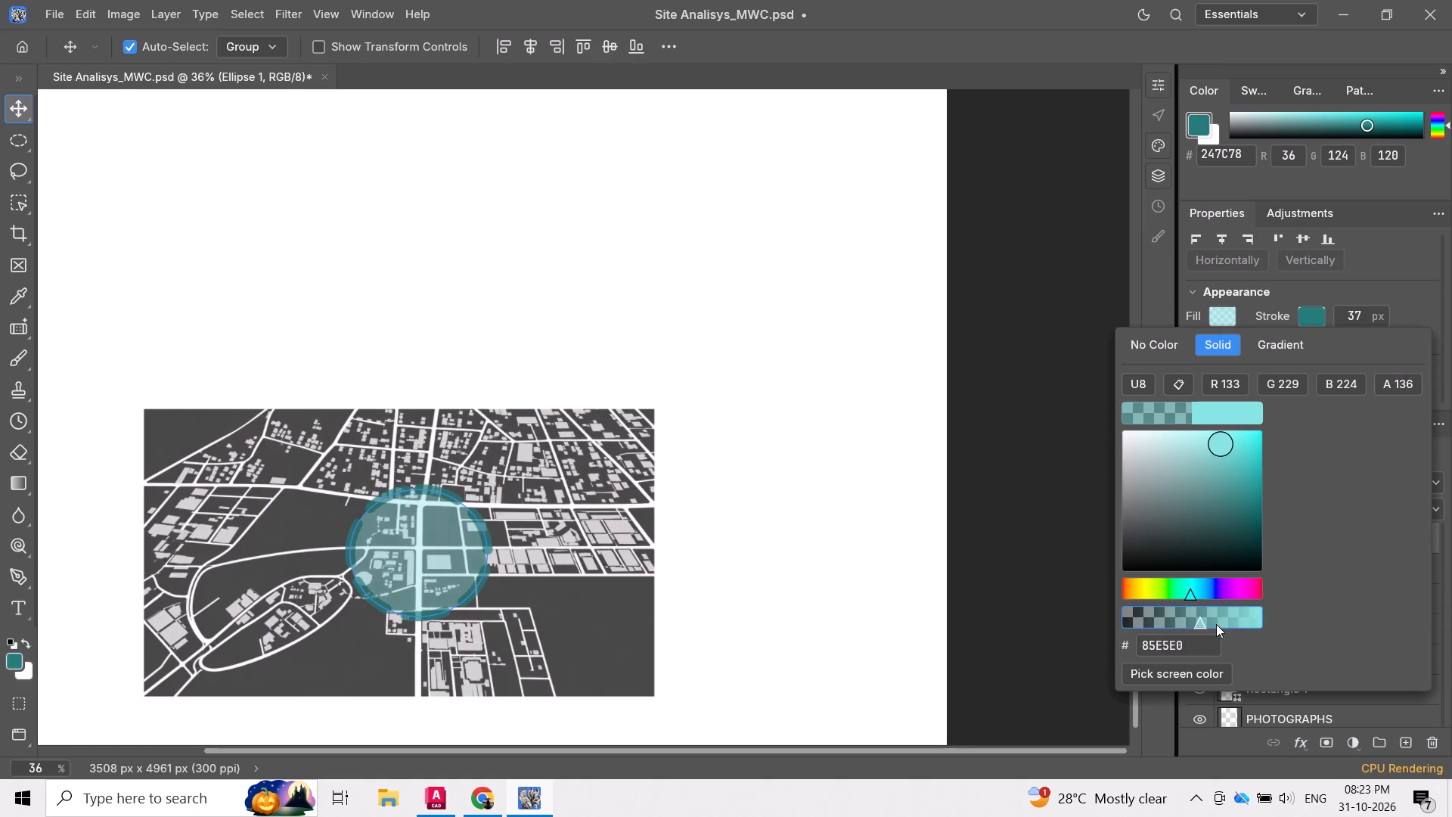
click(1222, 621)
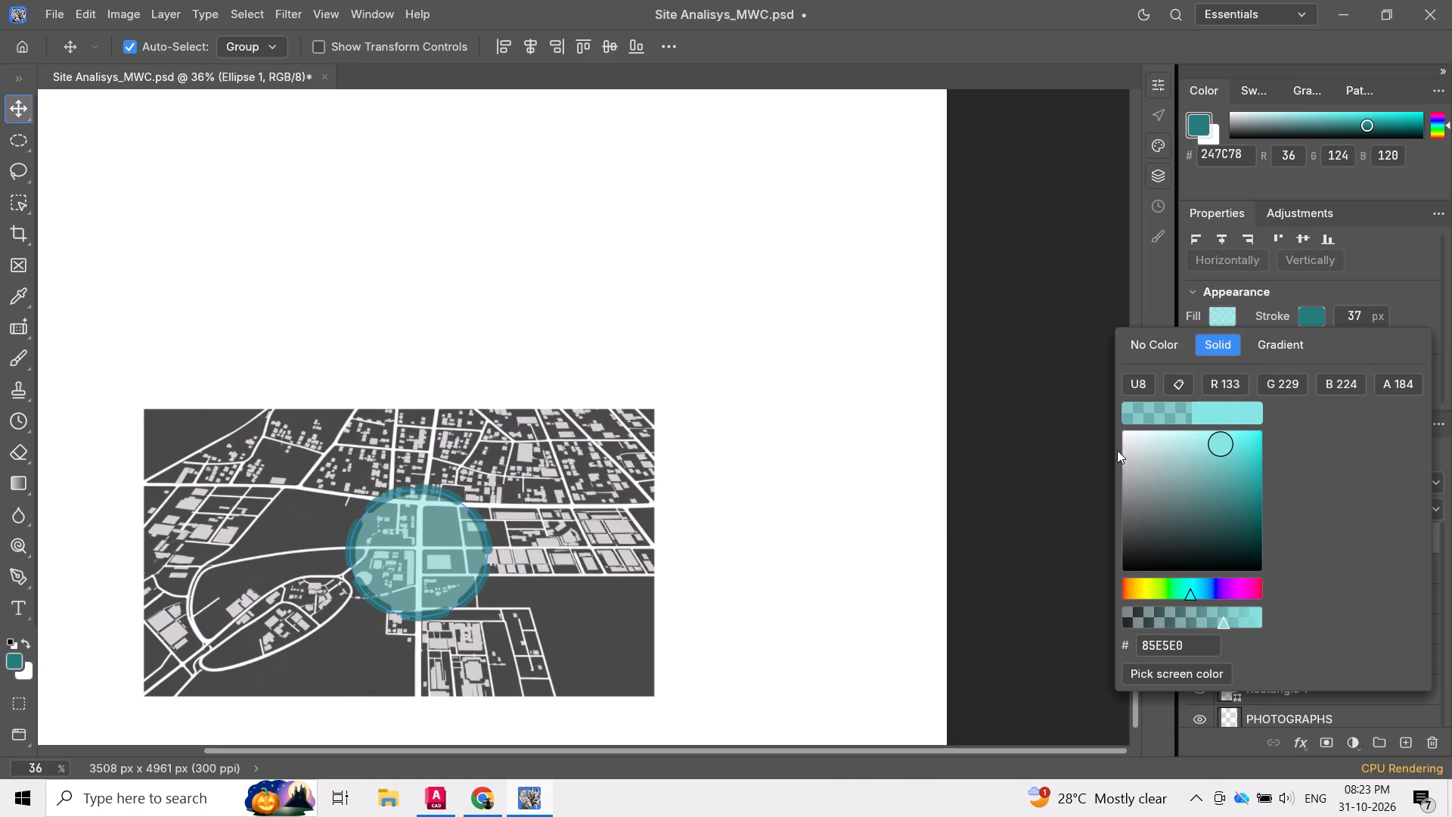
click(982, 472)
Examine the recoloured circle on the urban map and within the overall sheet layout.
scroll(579, 398, down, 3)
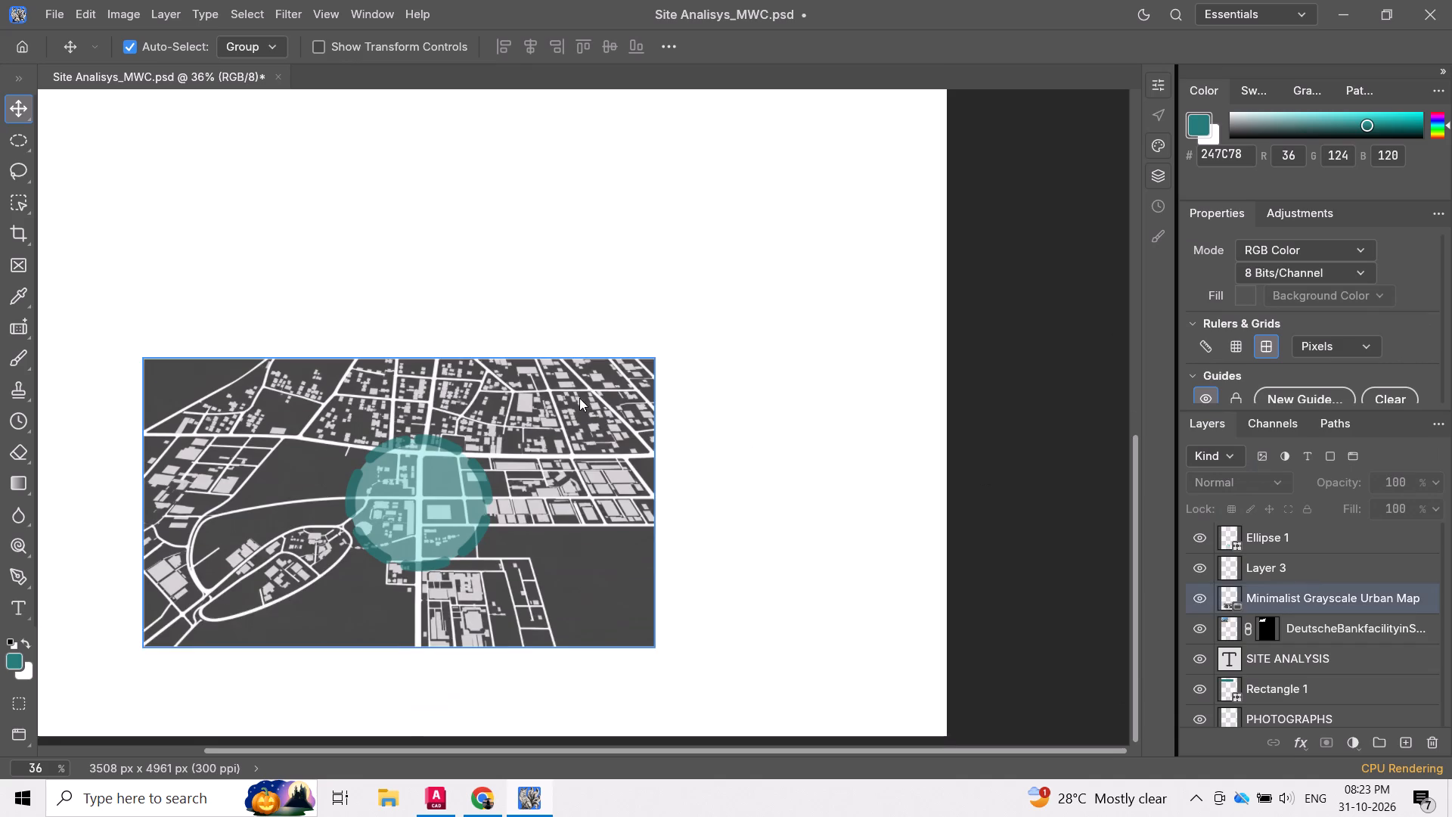
scroll(579, 398, down, 2)
scroll(579, 398, up, 3)
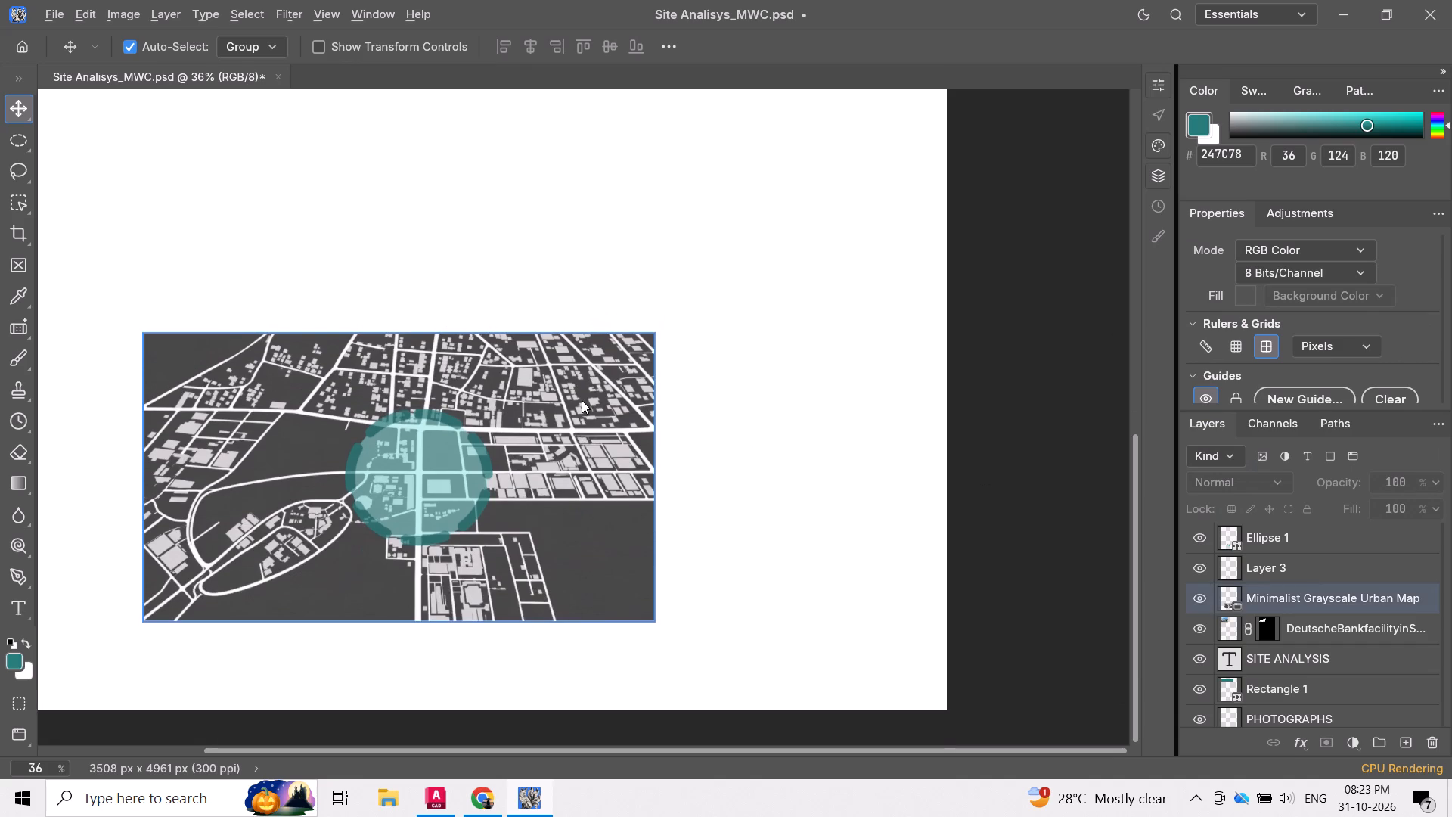
alt+scroll(582, 402, down, 9)
scroll(585, 408, up, 1)
alt+scroll(585, 408, down, 2)
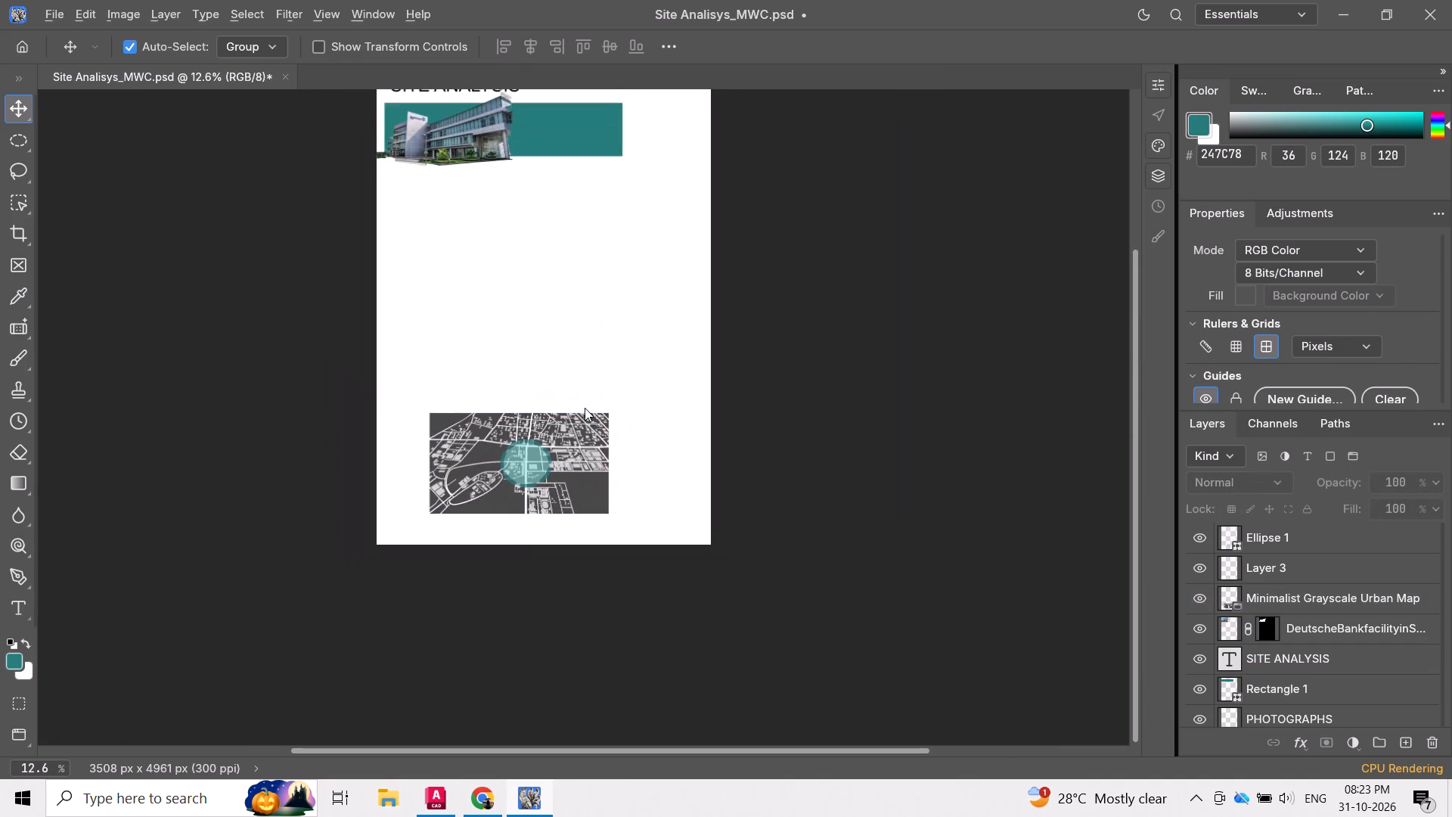
alt+scroll(585, 408, up, 3)
alt+scroll(585, 408, down, 2)
drag(586, 327, 603, 384)
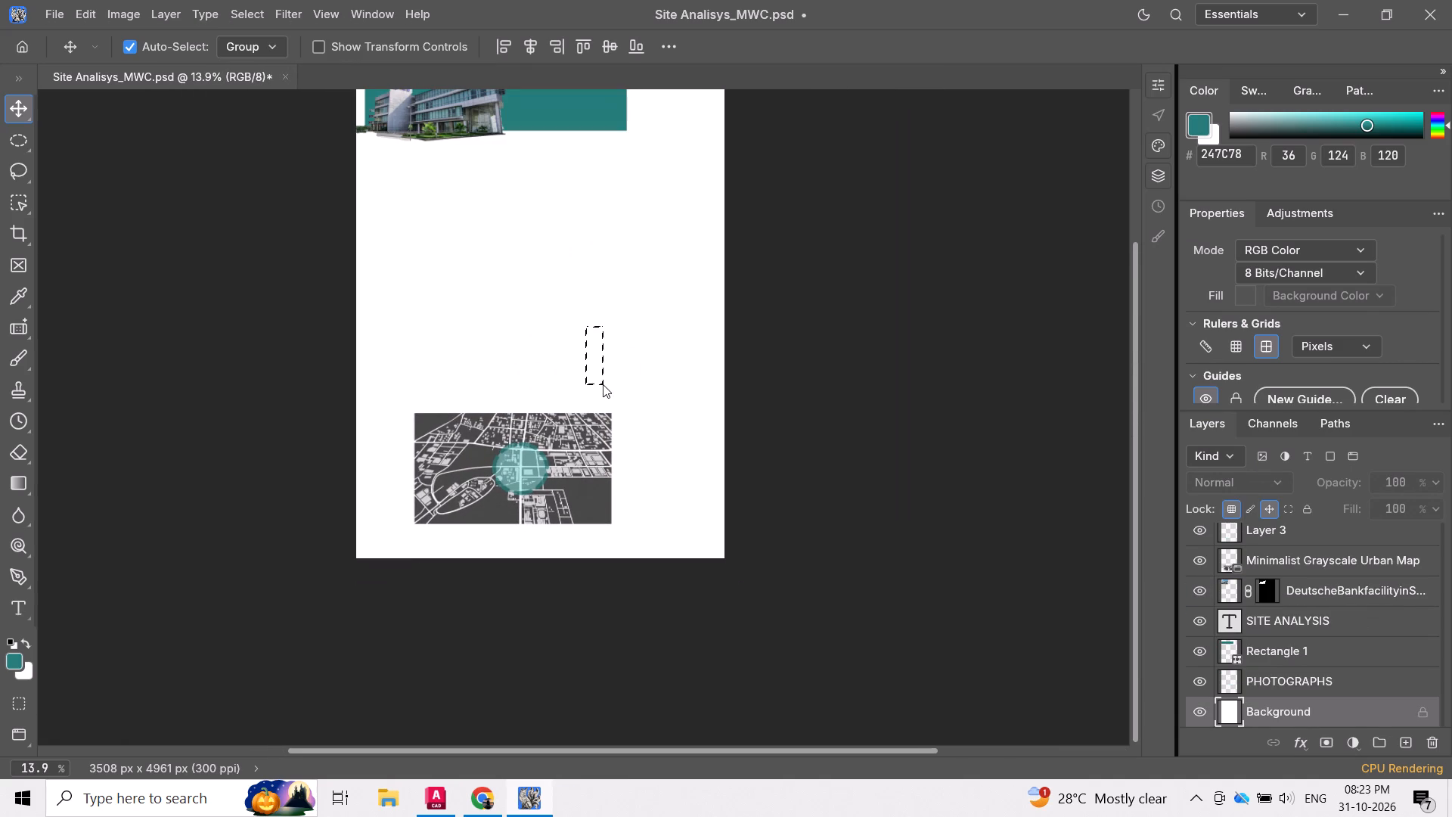
alt+scroll(633, 345, up, 3)
scroll(633, 345, up, 3)
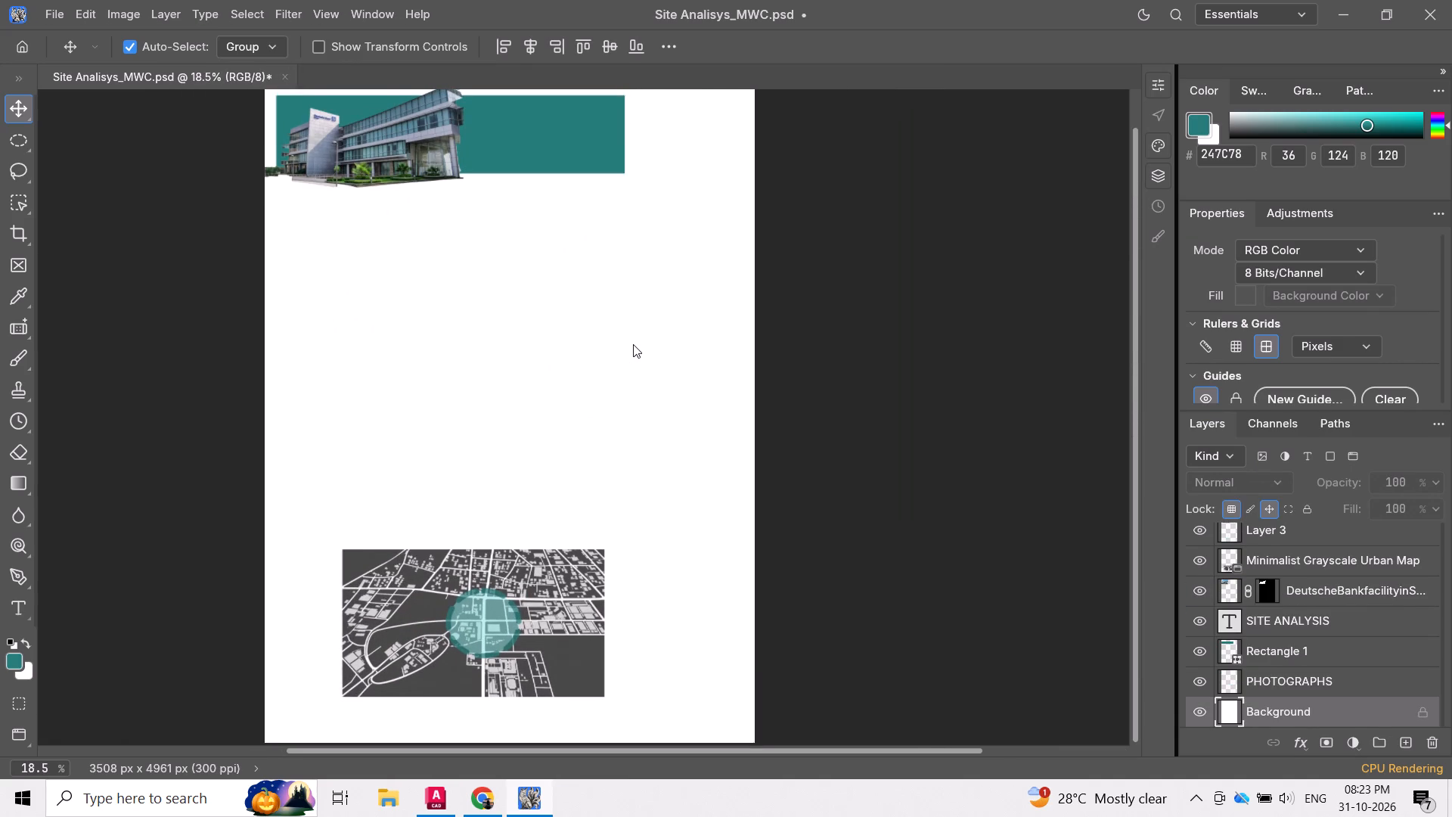
scroll(633, 344, up, 1)
scroll(633, 344, down, 1)
Save the site analysis document.
key(ctrl+s)
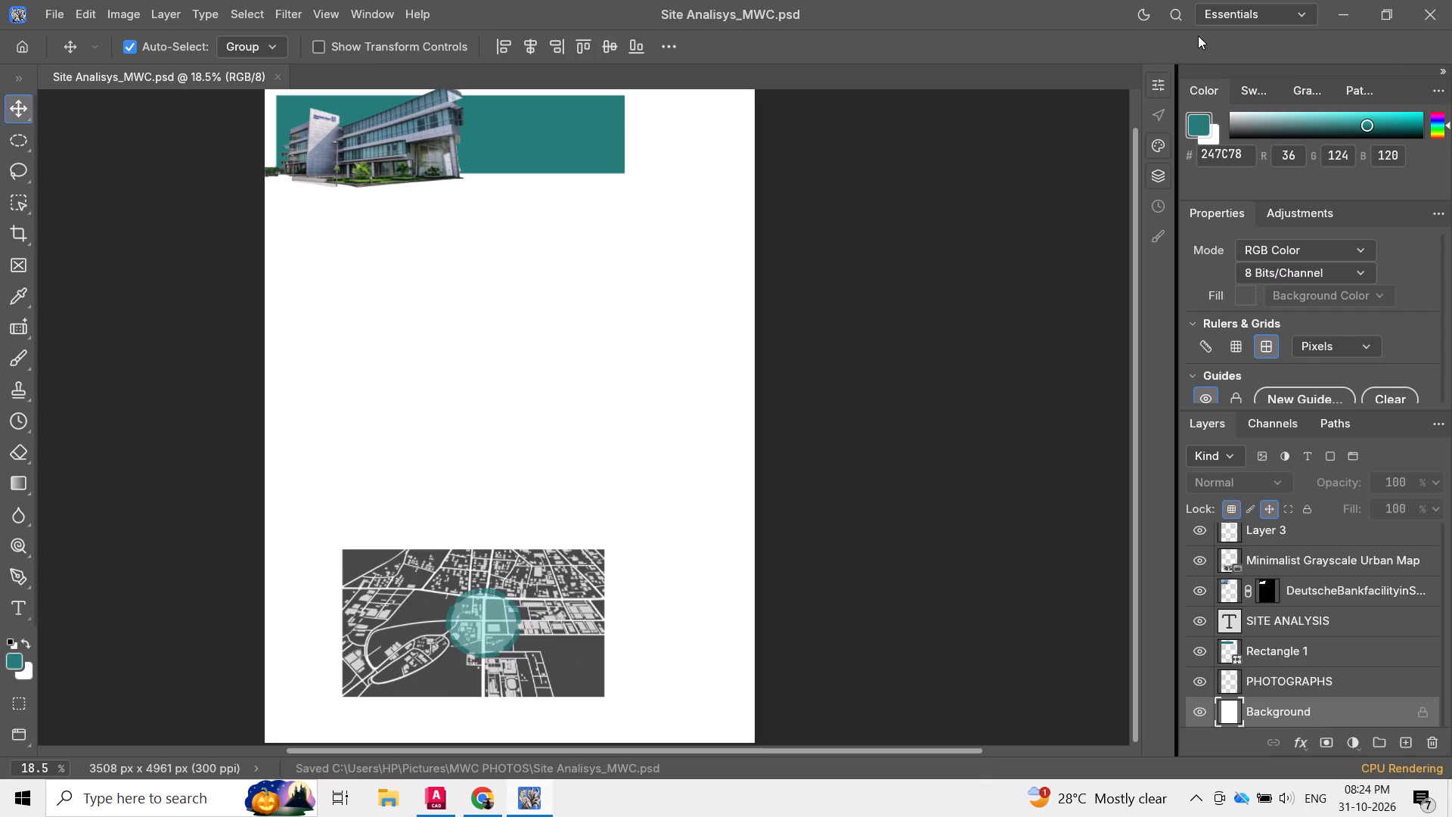
Minimise the image editor and browser windows, and close AutoCAD without saving the changes to MWC_TEST.dxf.
click(1346, 11)
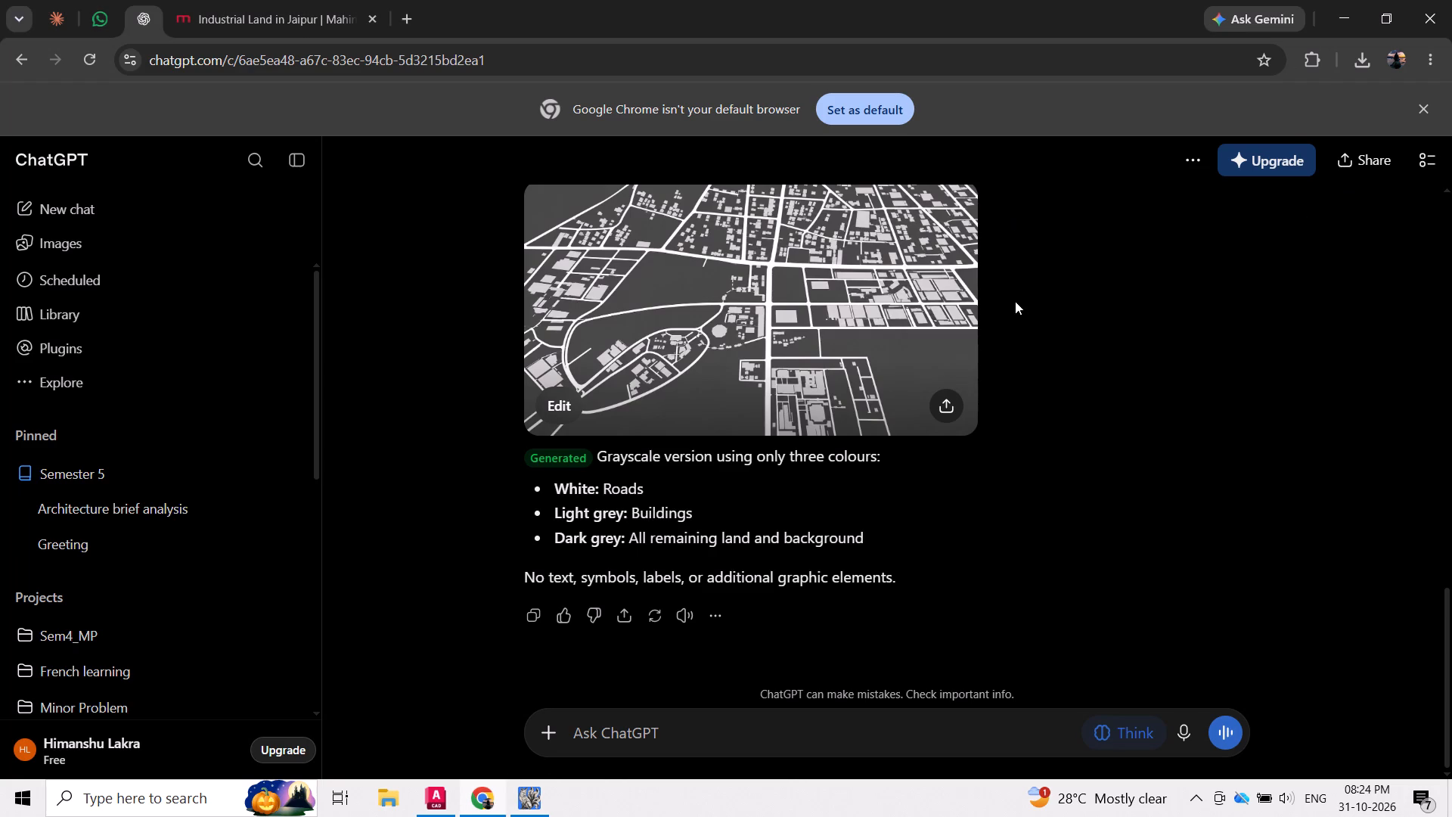
click(1337, 11)
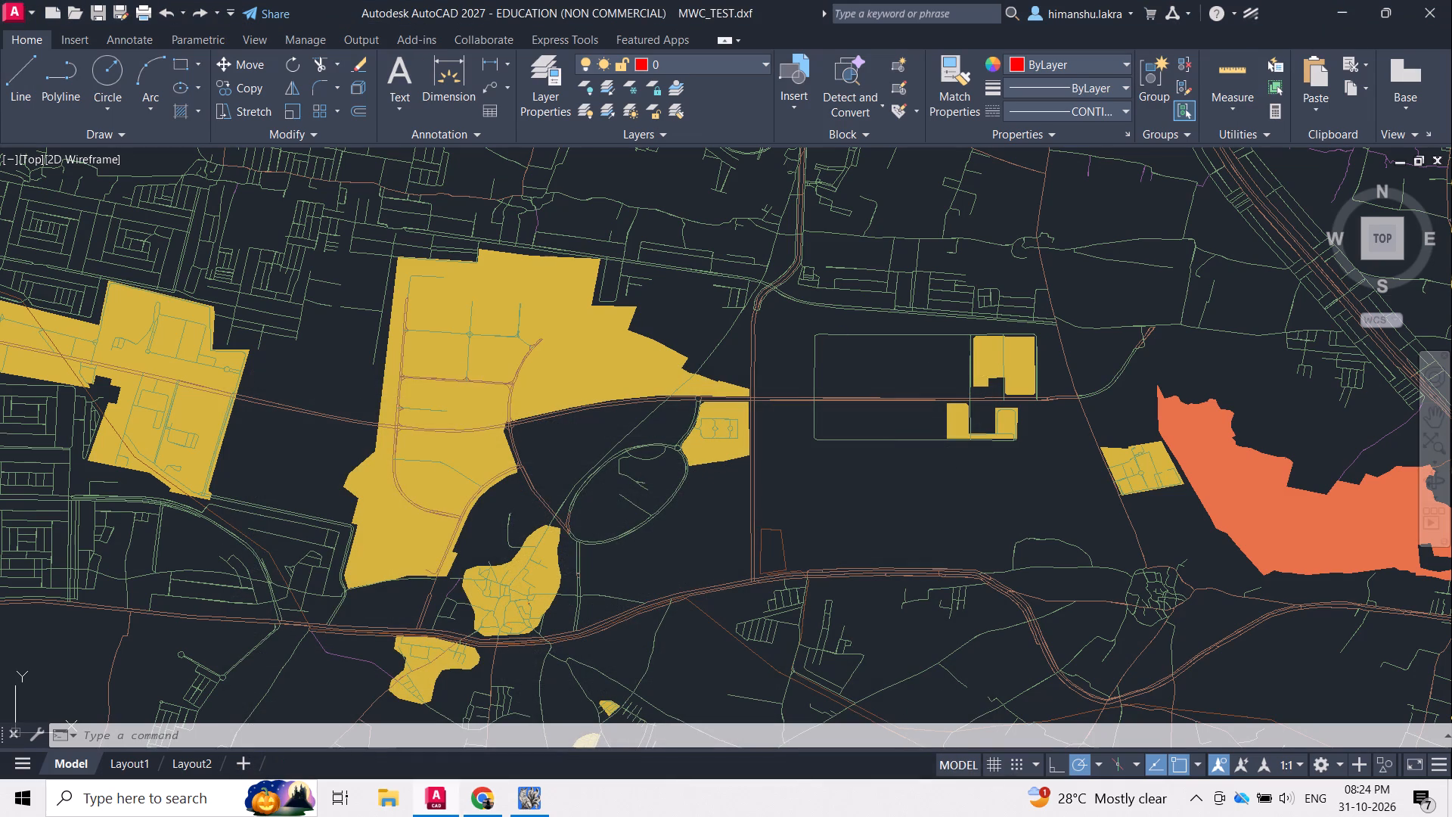
click(1433, 5)
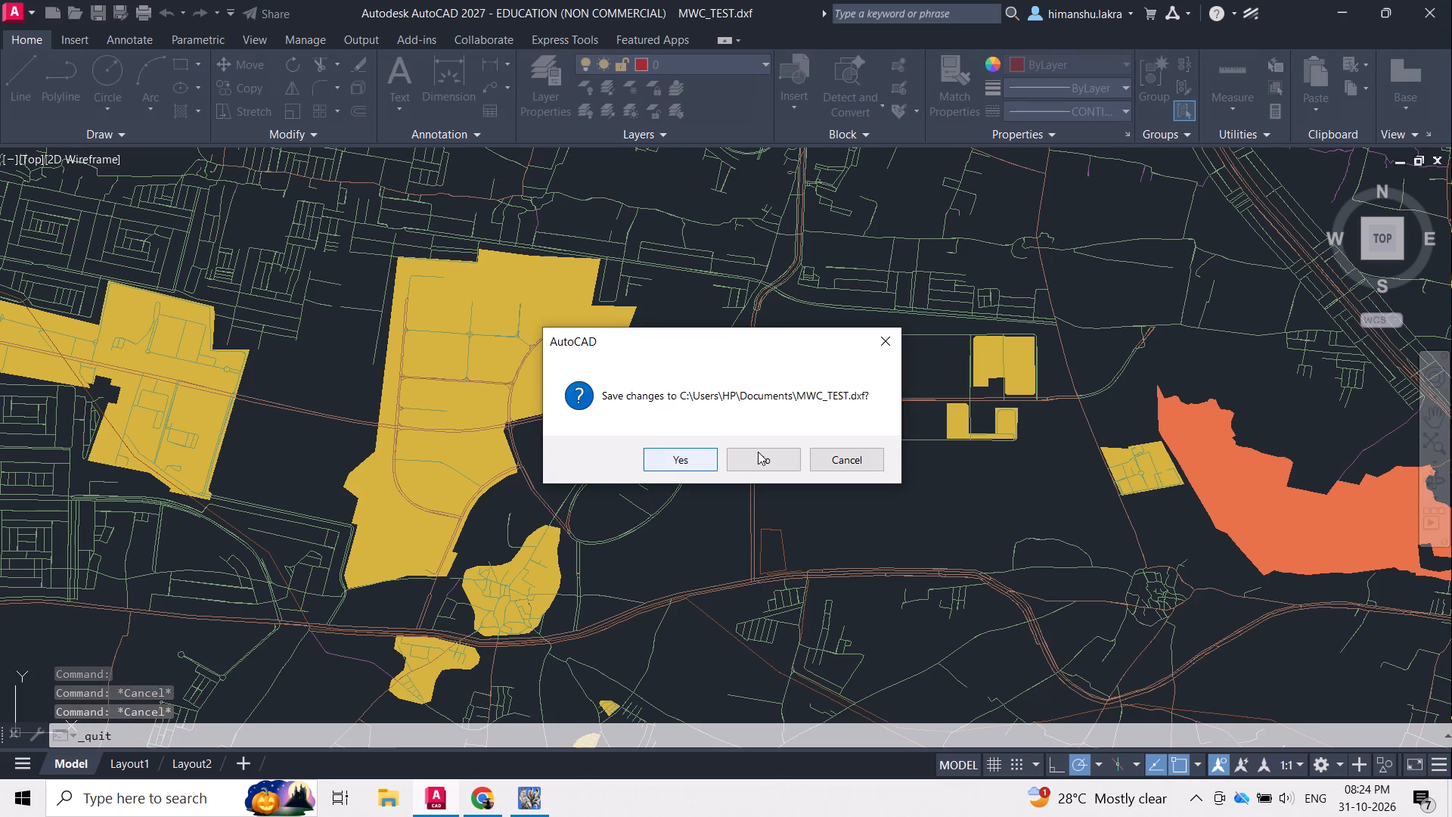
click(759, 452)
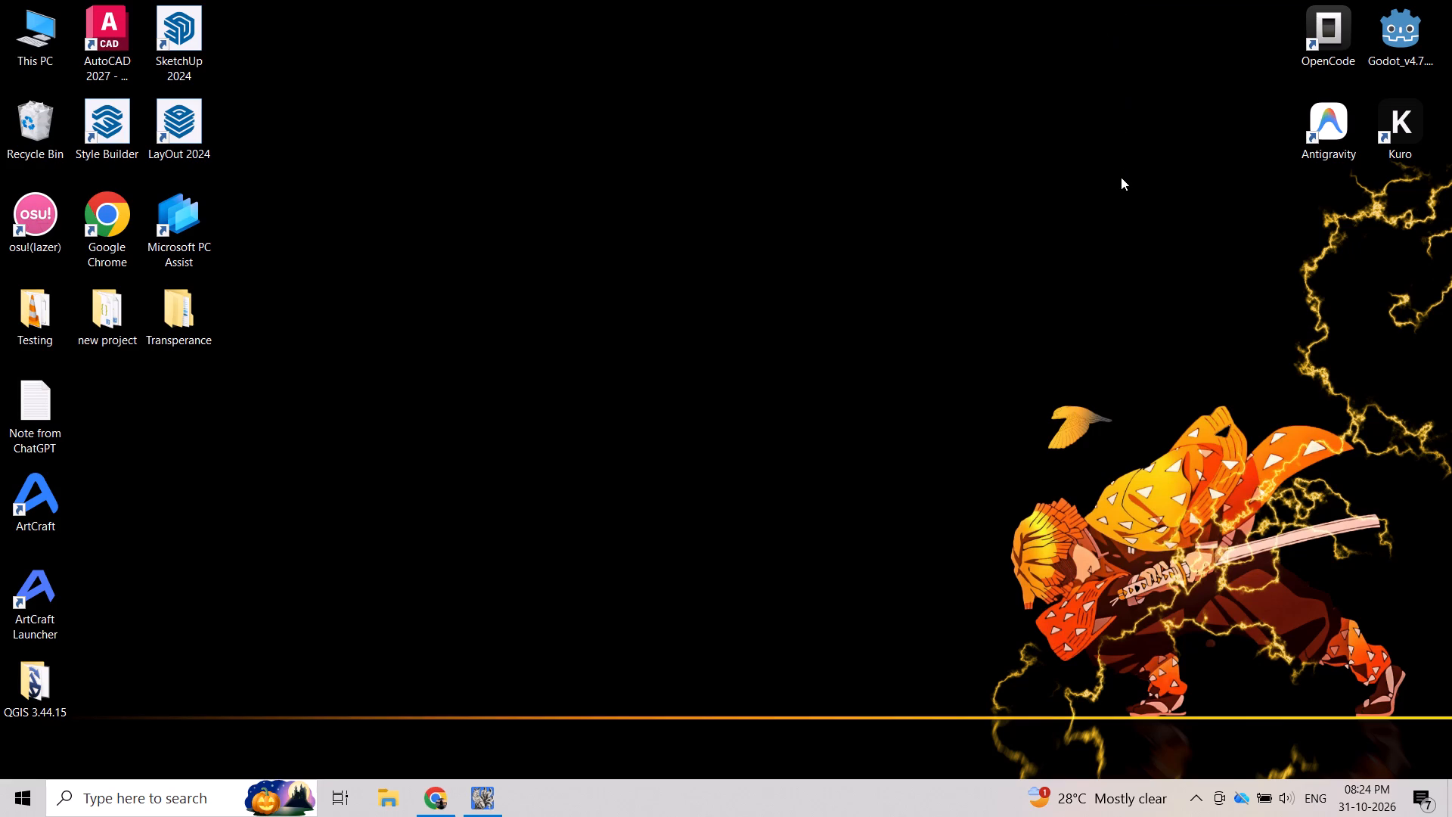
Launch Kuro from the desktop.
double_click(1411, 121)
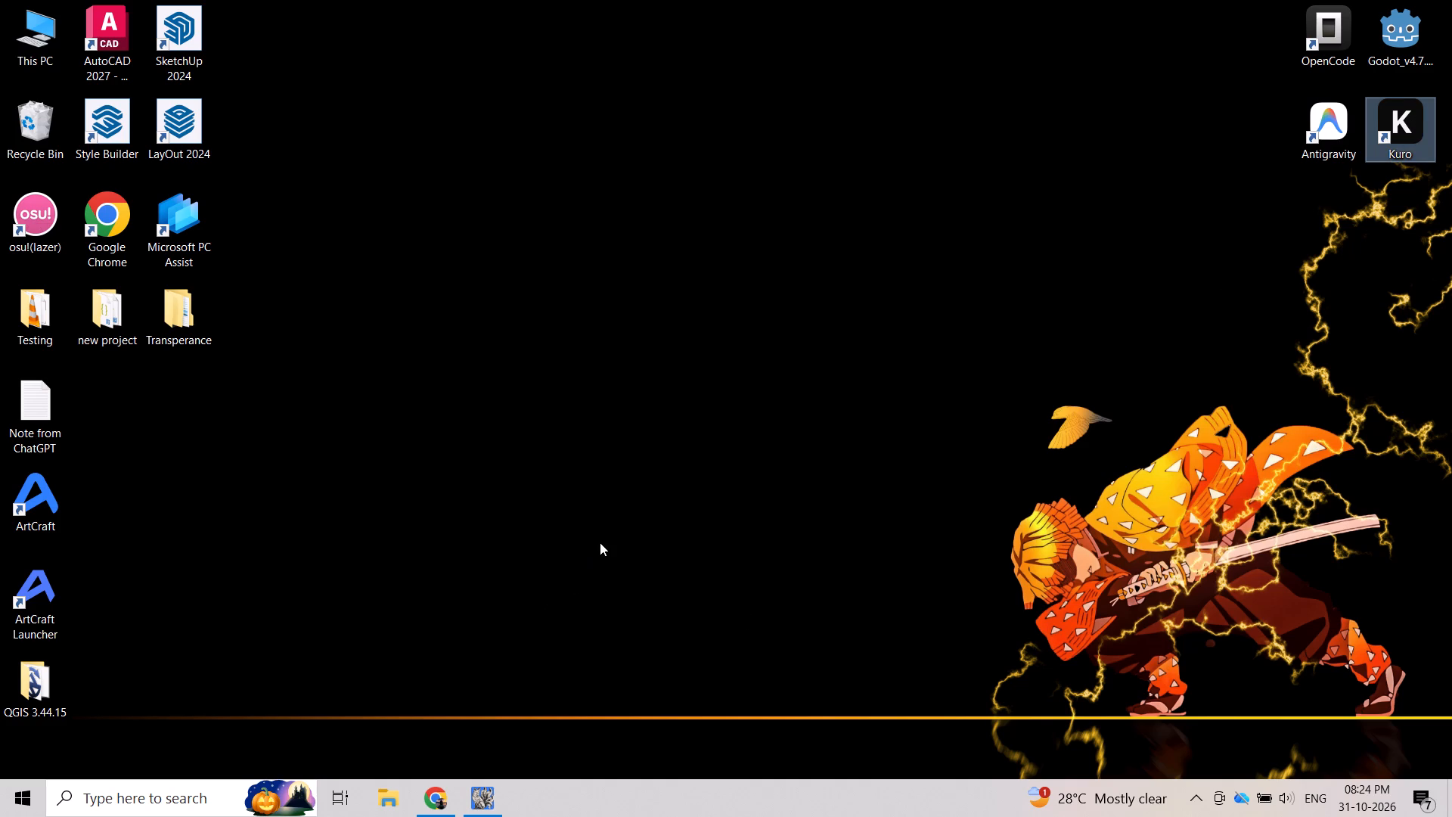
double_click(1412, 125)
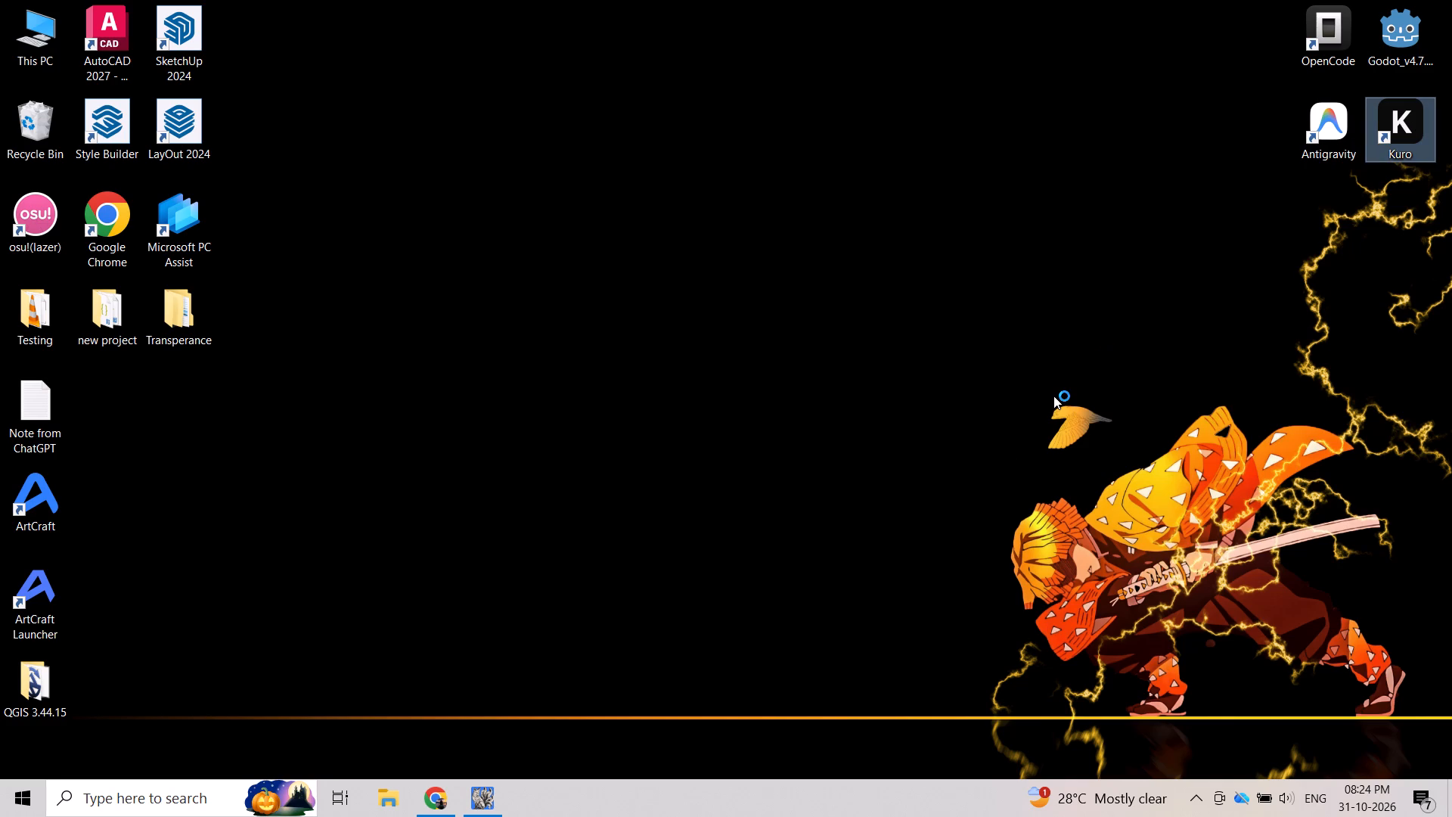